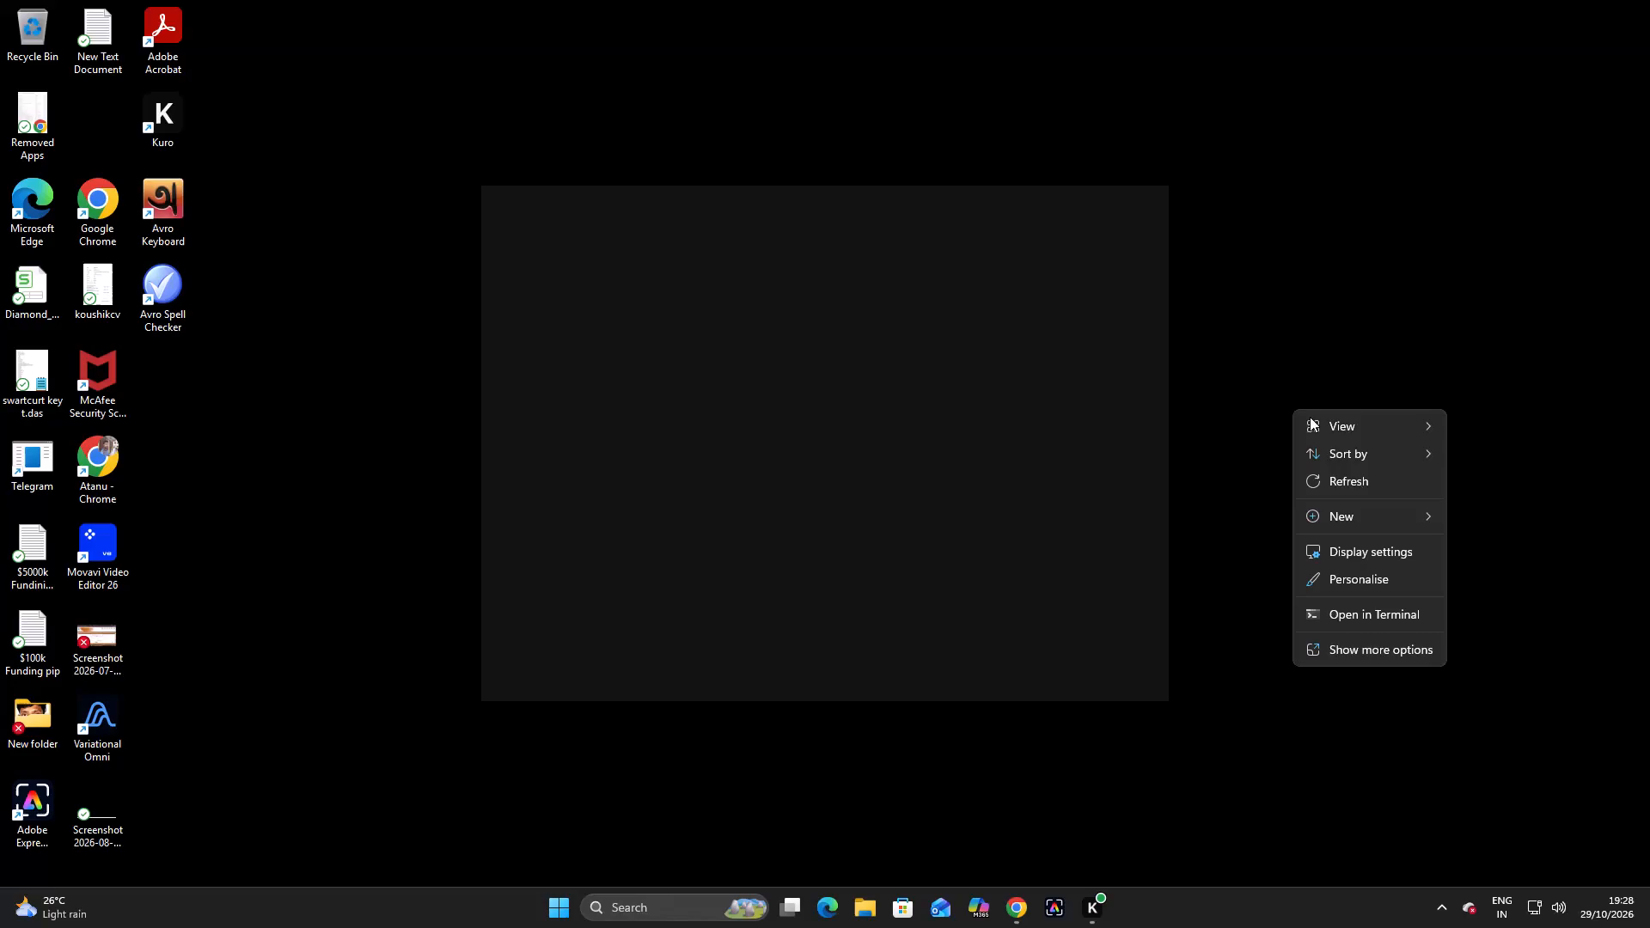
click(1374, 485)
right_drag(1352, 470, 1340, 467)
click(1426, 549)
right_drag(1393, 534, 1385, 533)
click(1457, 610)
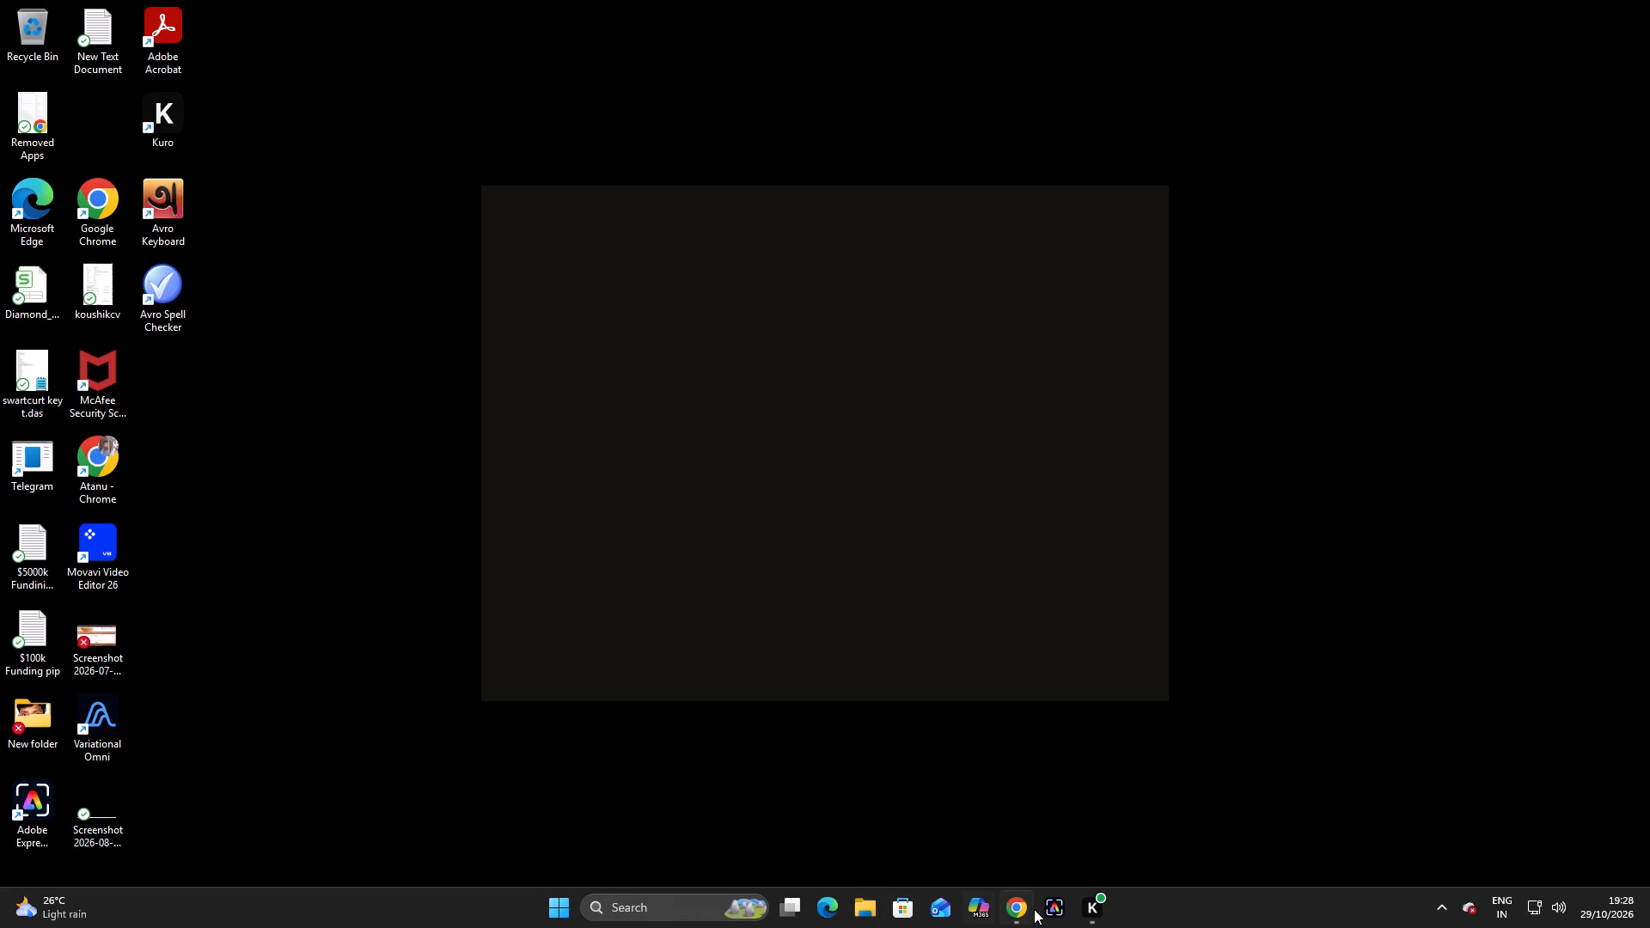
Switch to Chrome, leave the open Canva design and create a new blank video from Canva's Video Editor page.
click(1034, 908)
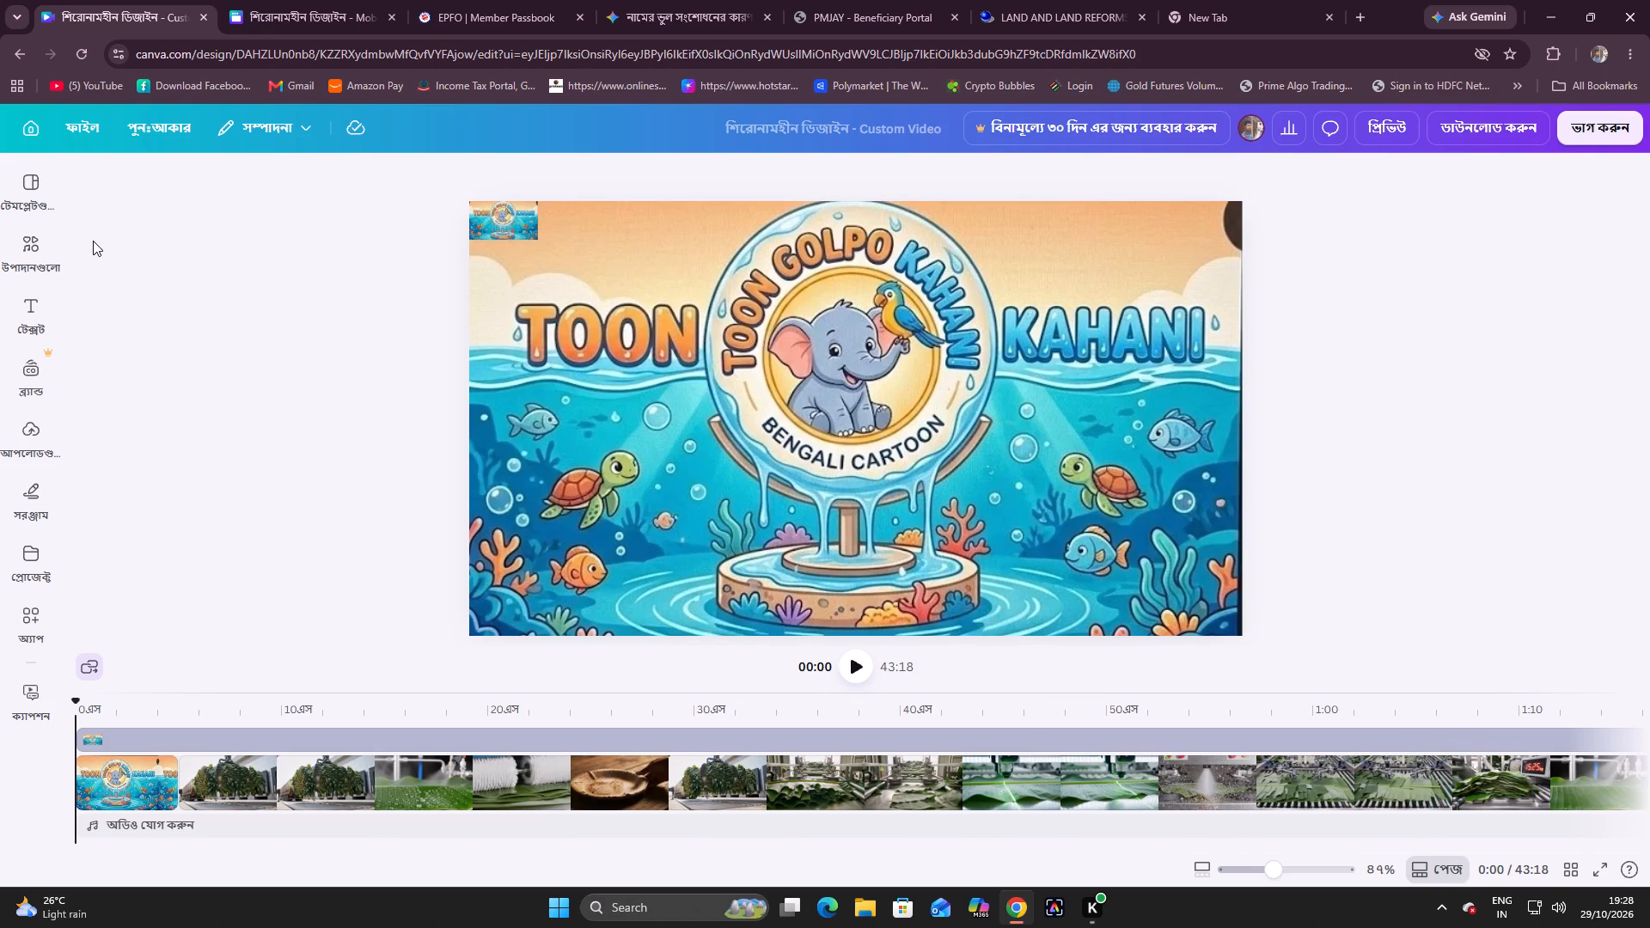
click(84, 56)
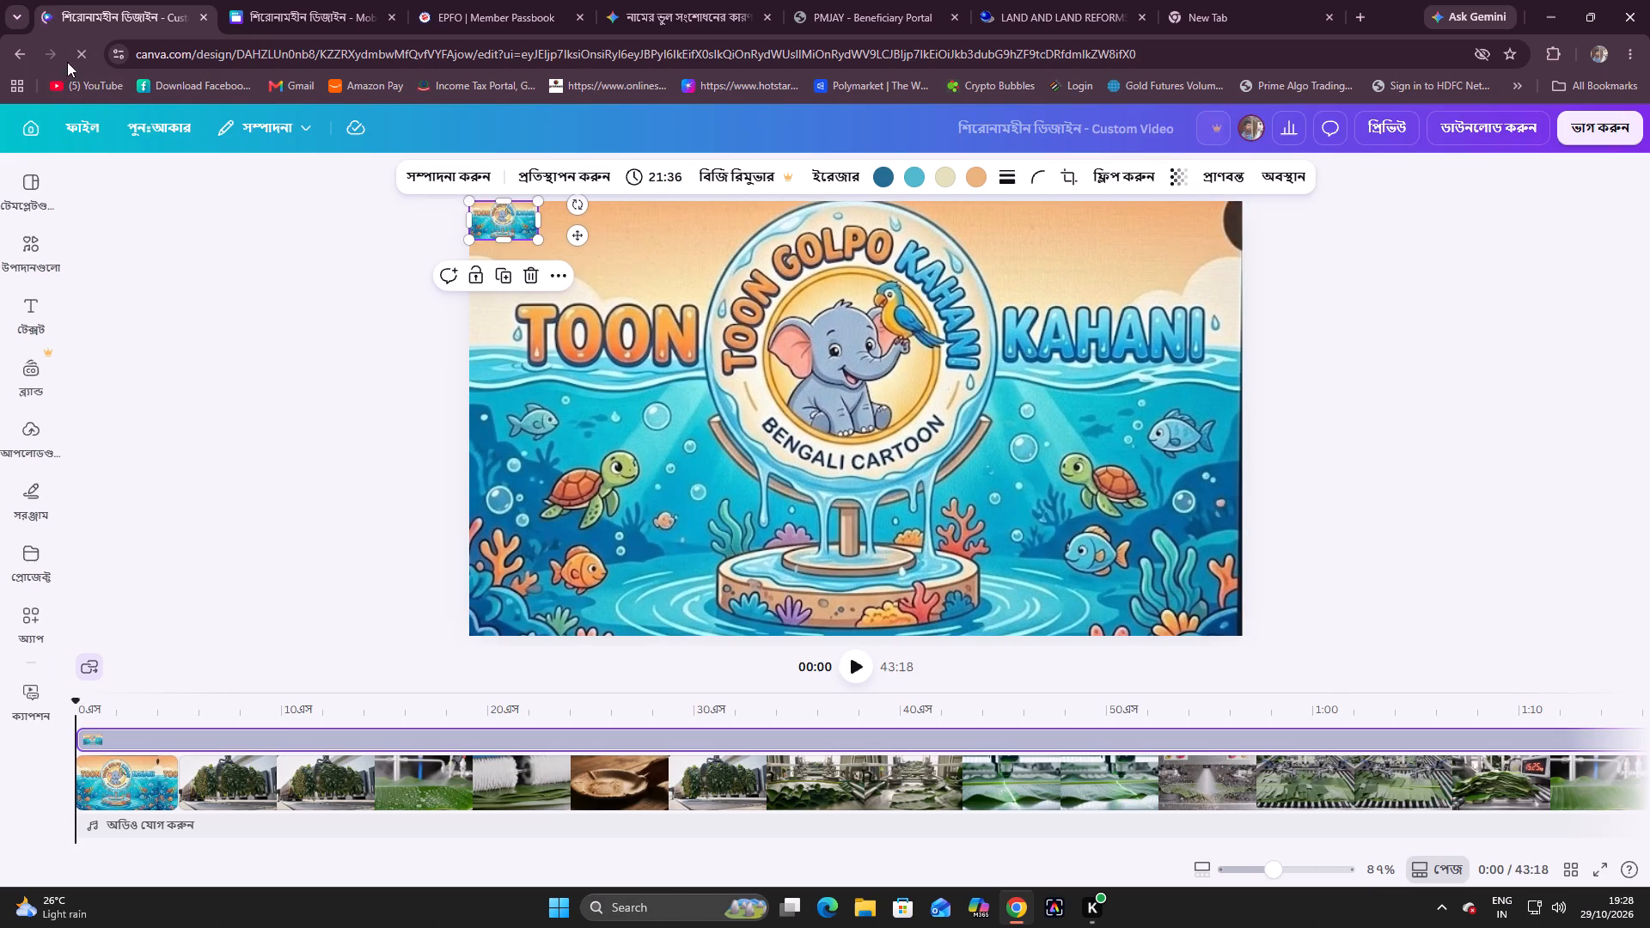
click(11, 55)
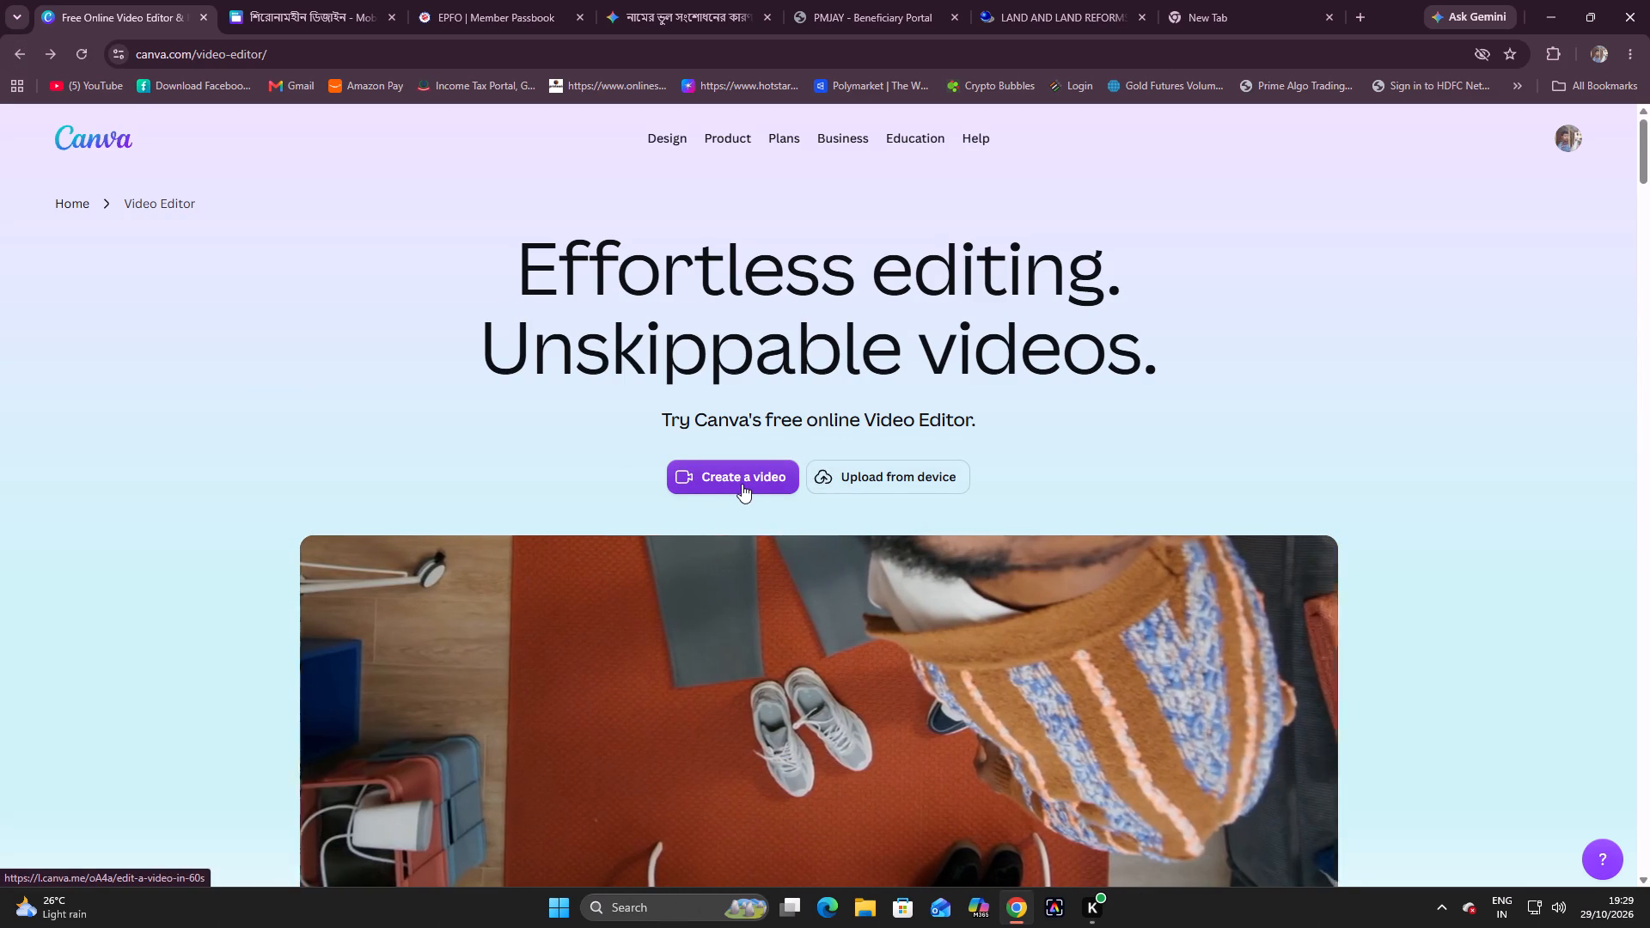
click(742, 484)
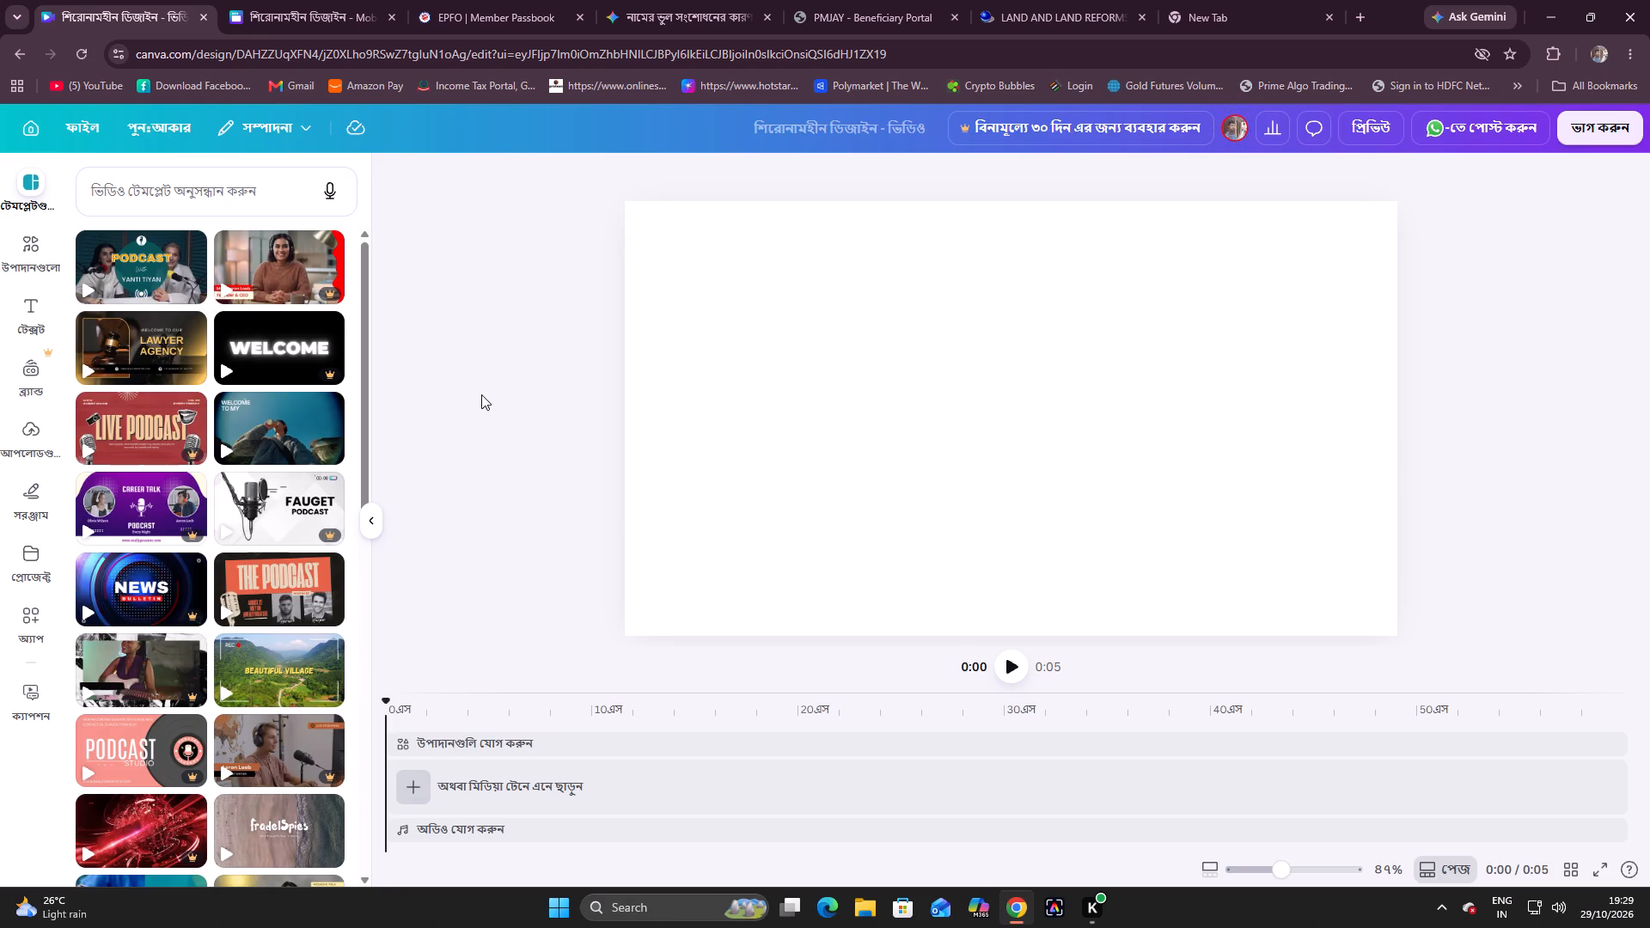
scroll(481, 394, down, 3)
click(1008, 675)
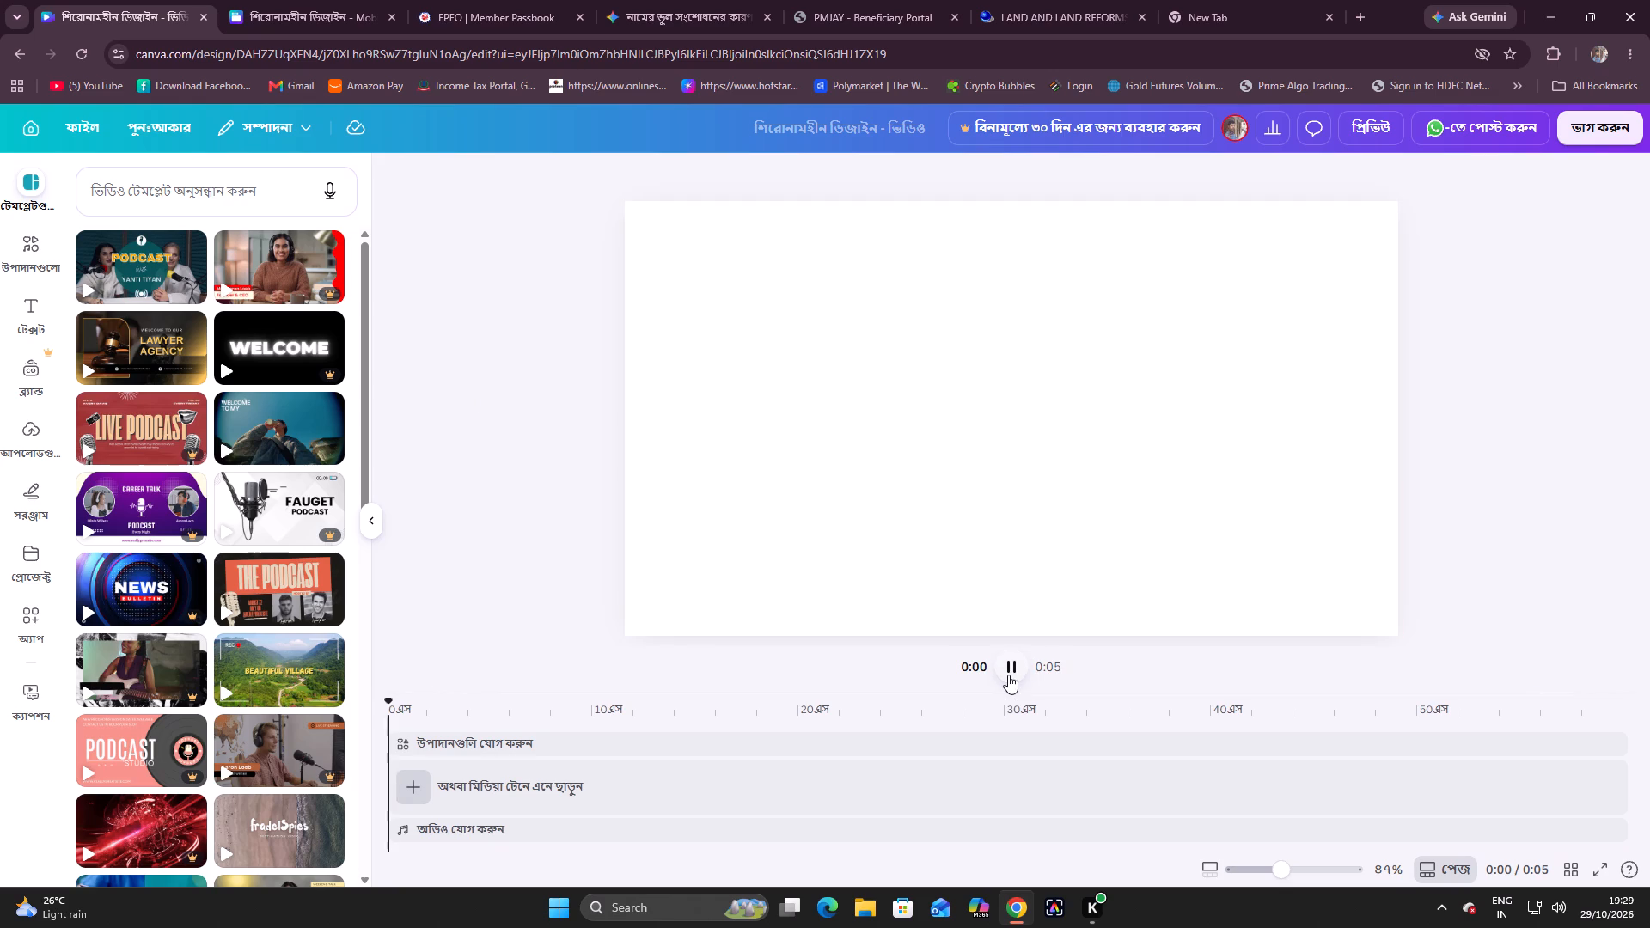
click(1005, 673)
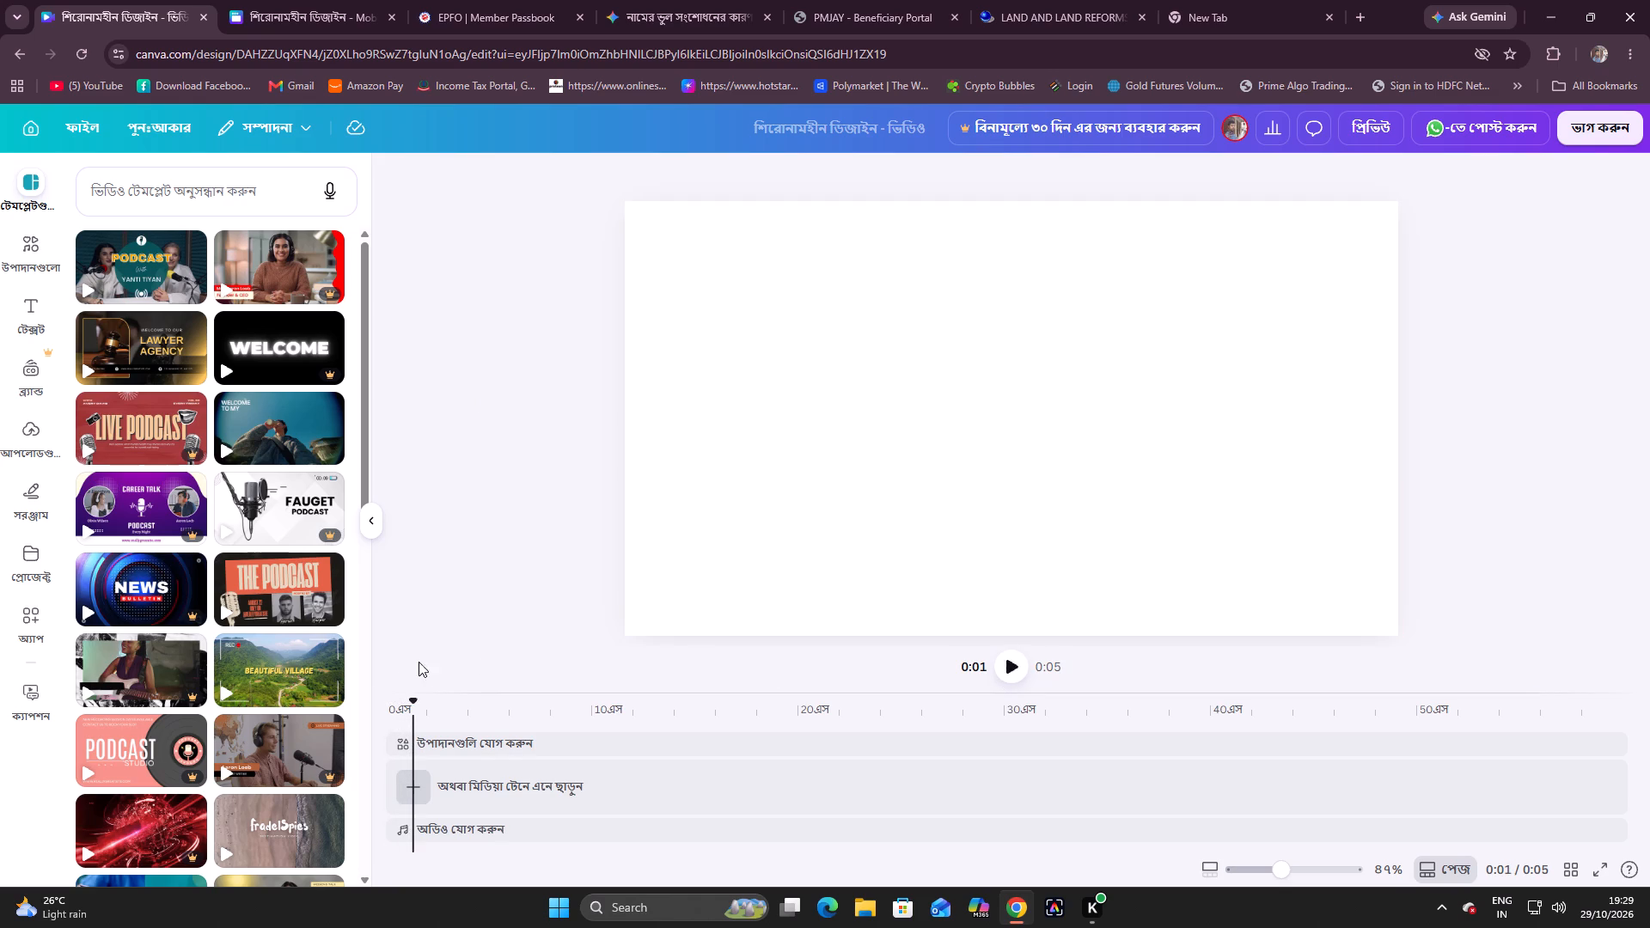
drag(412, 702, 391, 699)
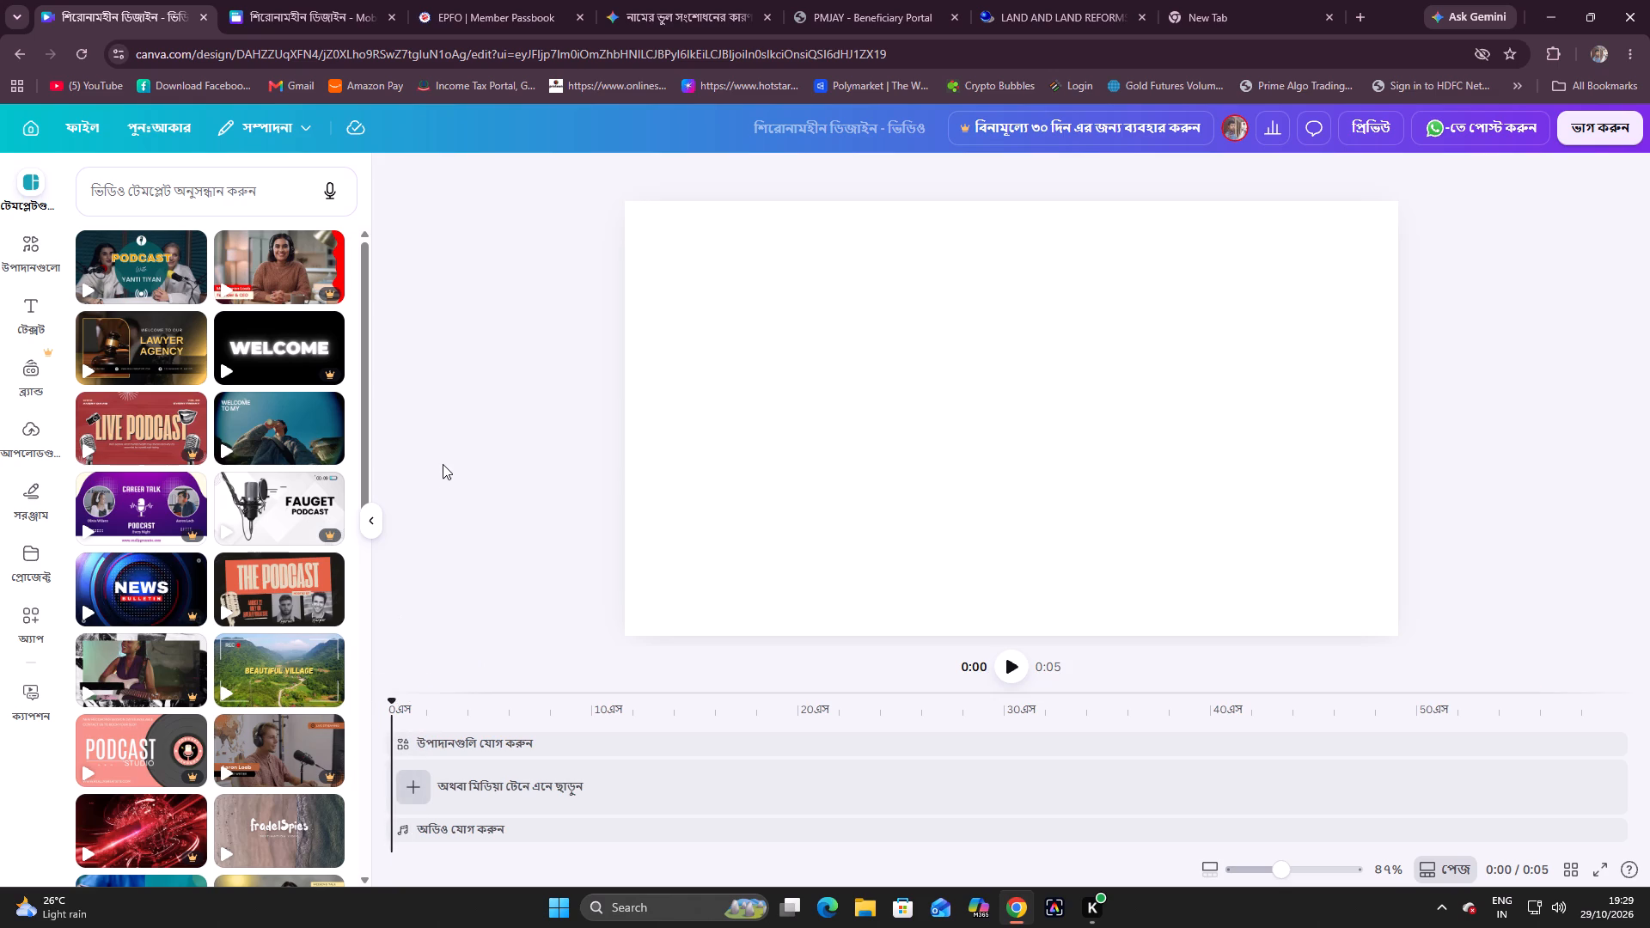
Upload the image "माँ का बलिदान 😭 (1)" from the Downloads folder to the design's media uploads.
click(412, 781)
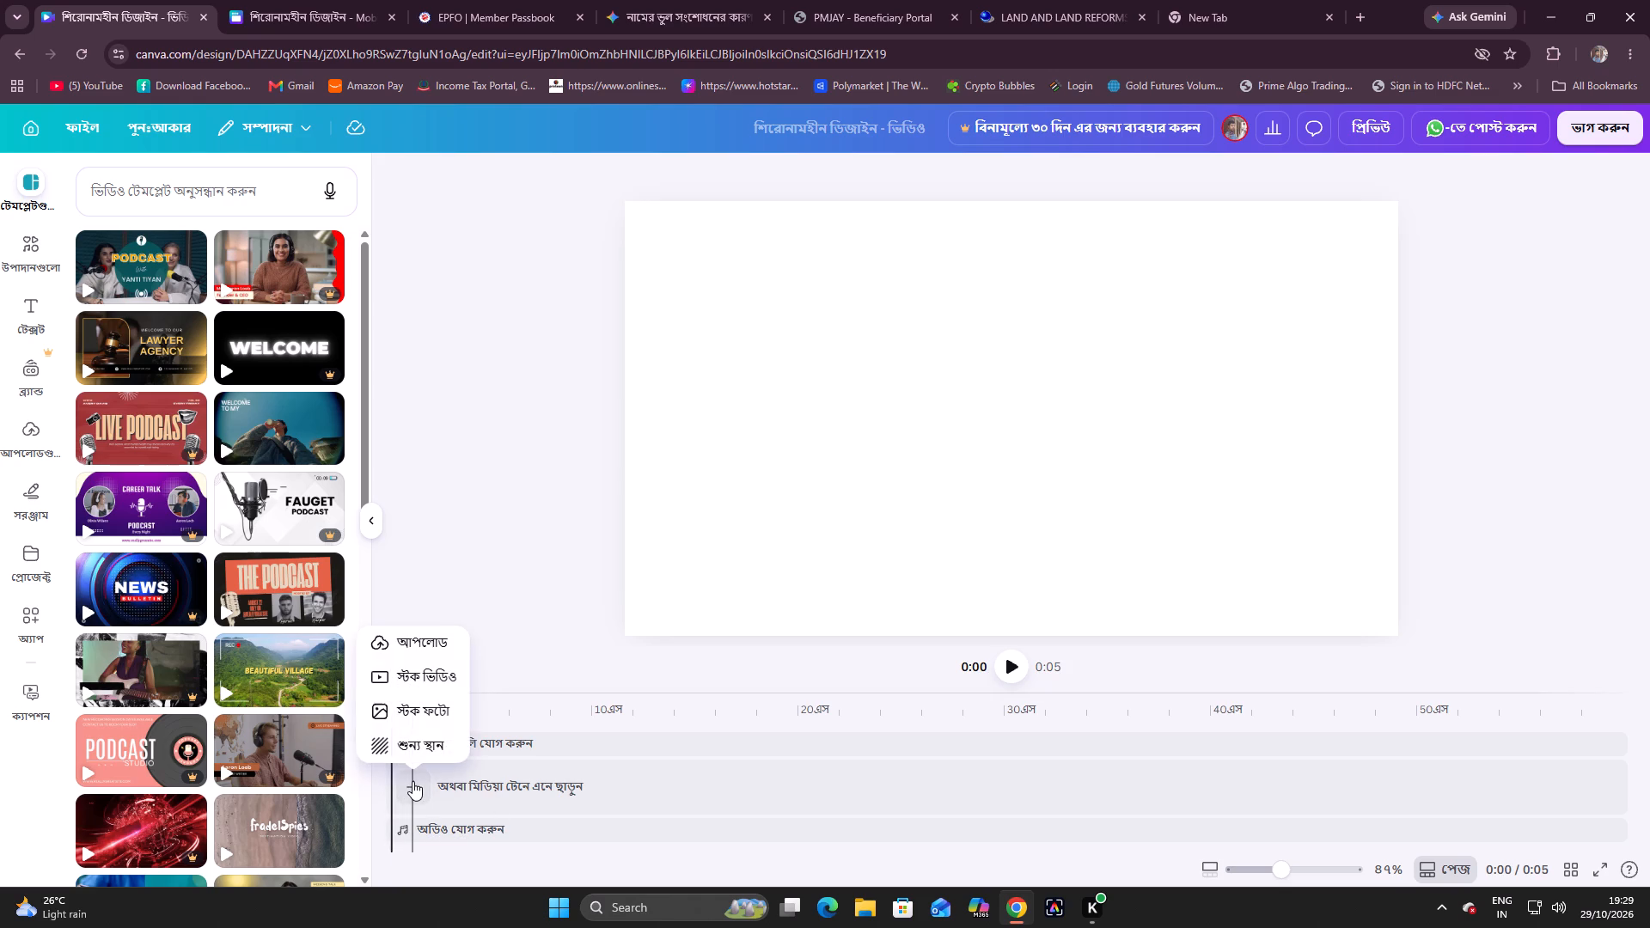
click(421, 646)
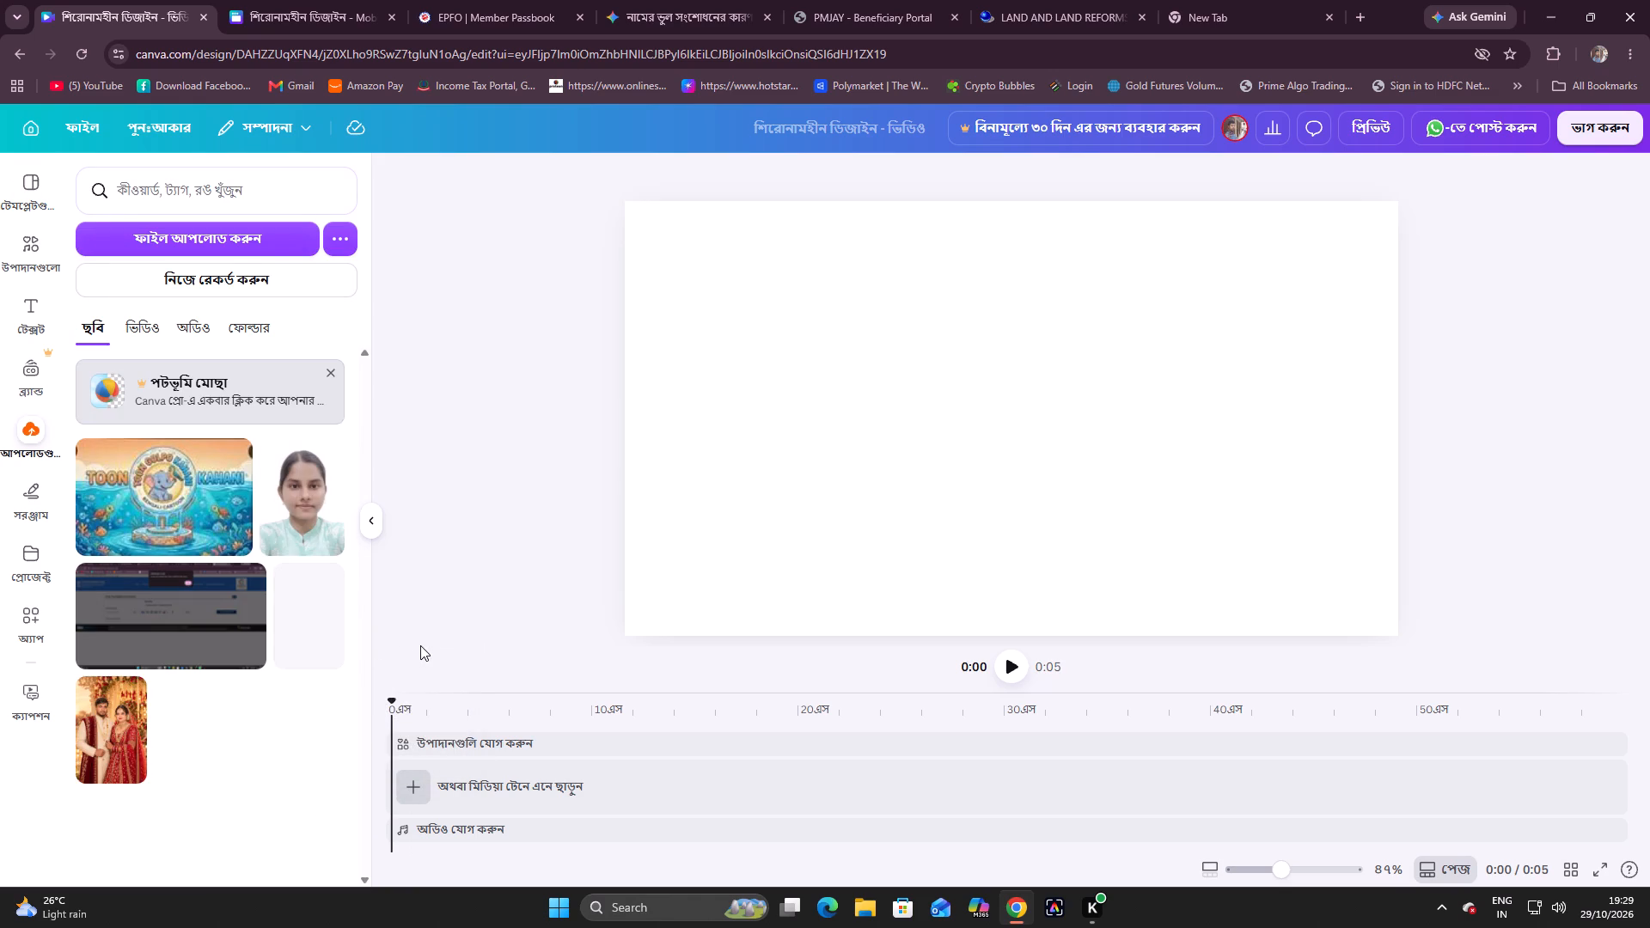
click(246, 240)
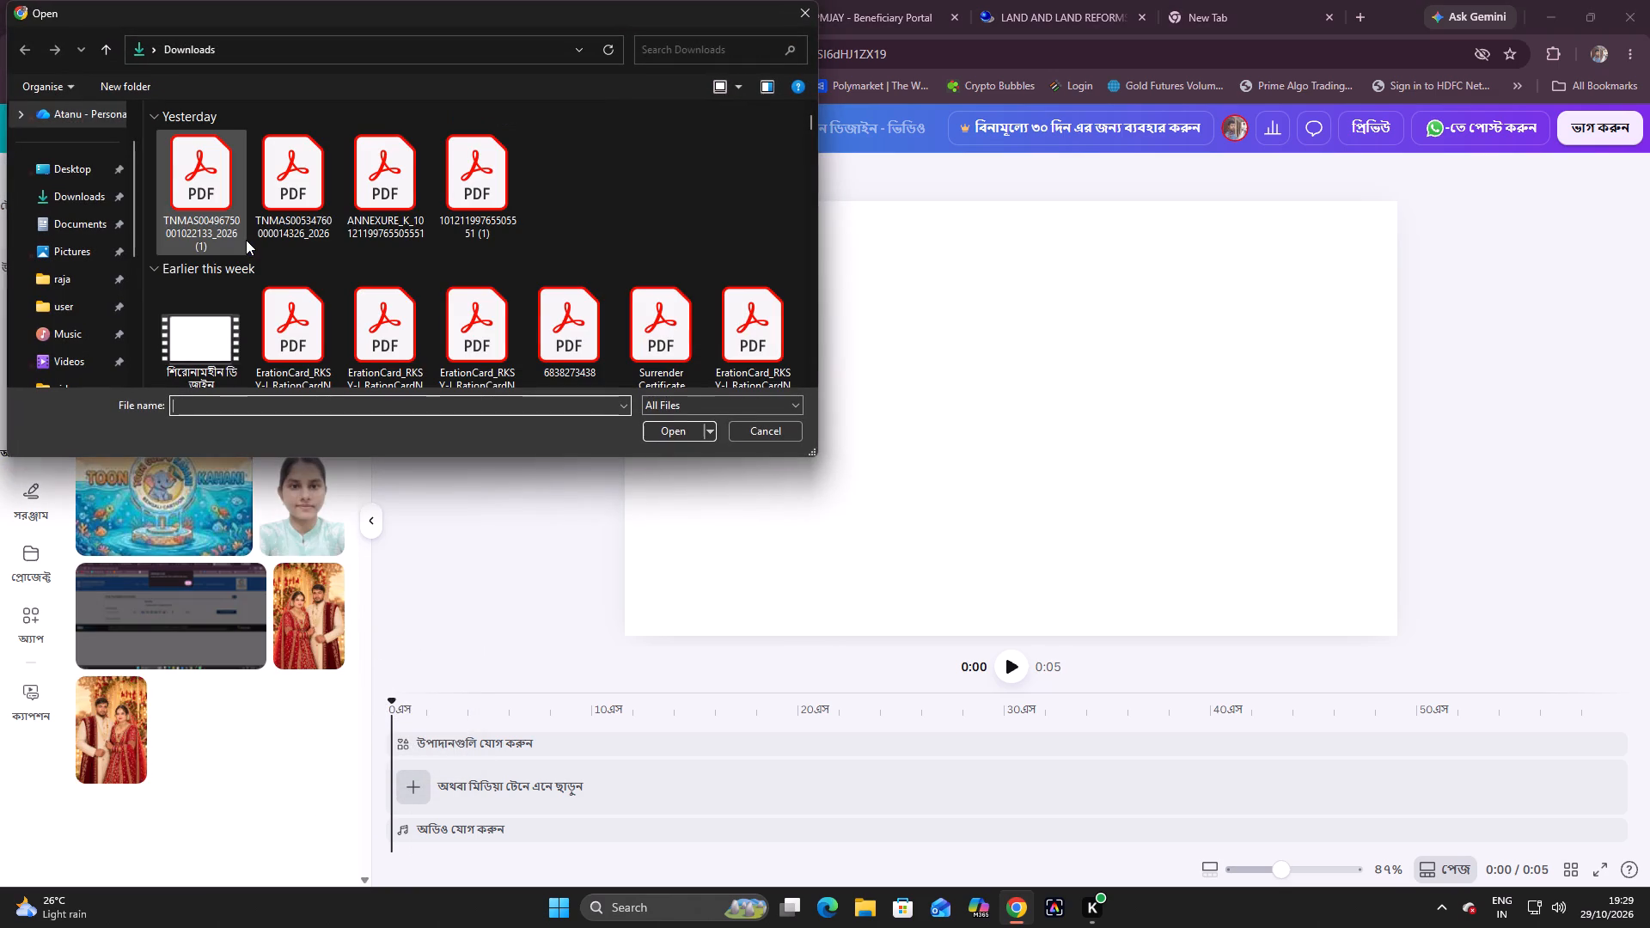
scroll(246, 240, down, 20)
scroll(246, 248, down, 12)
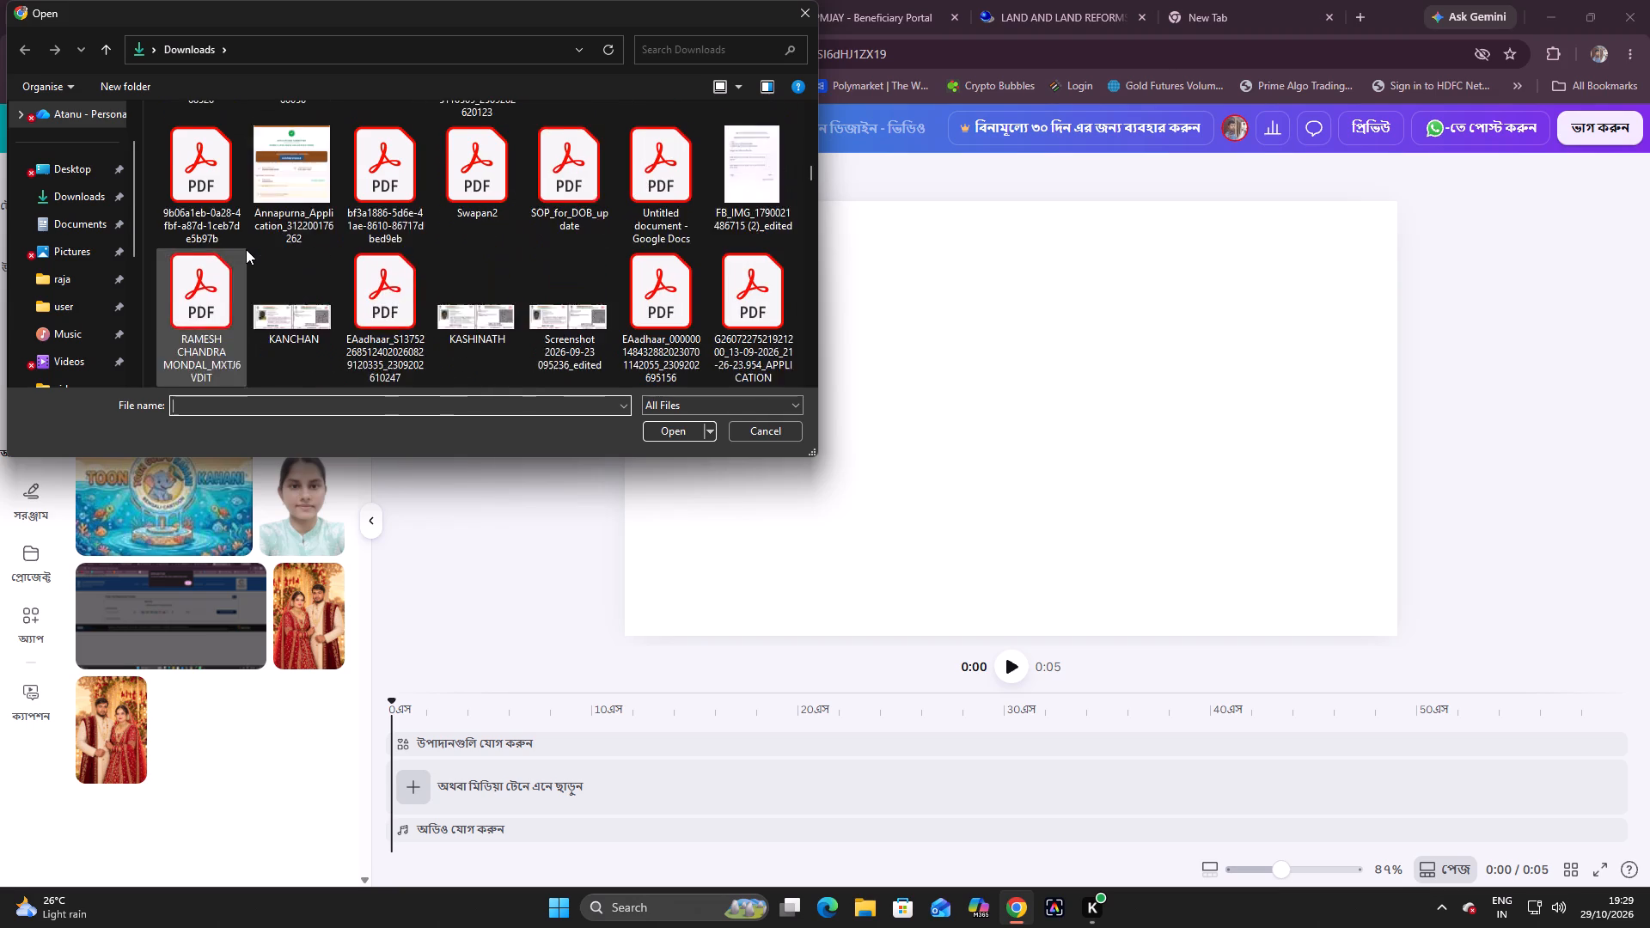
scroll(246, 249, down, 19)
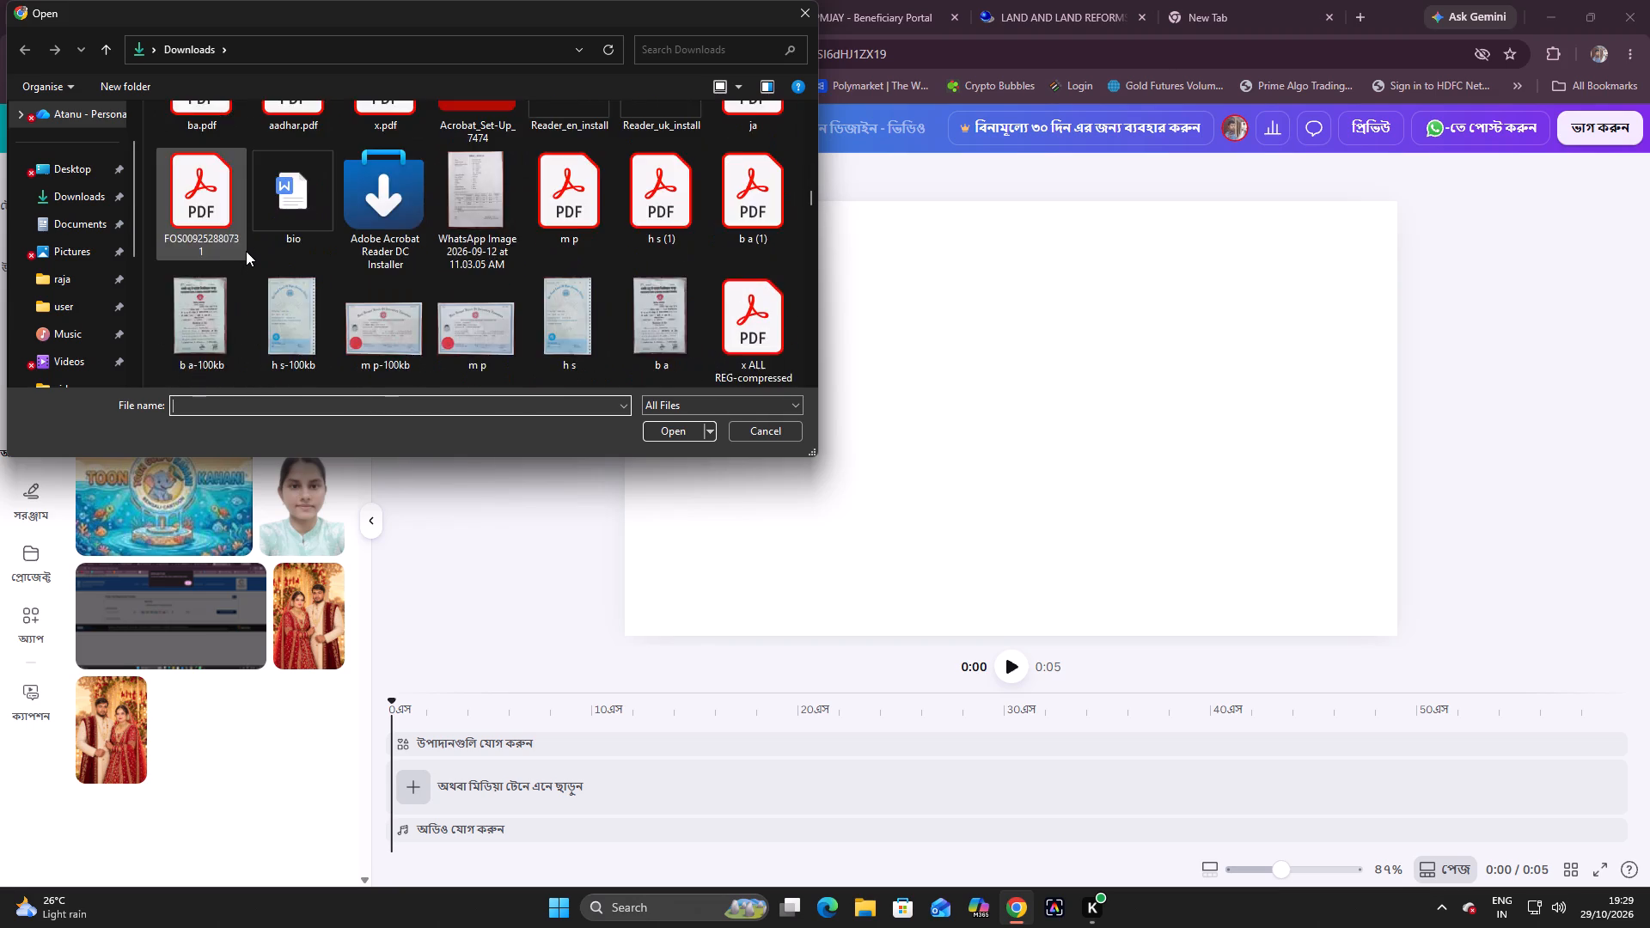
scroll(246, 251, down, 17)
scroll(246, 252, down, 4)
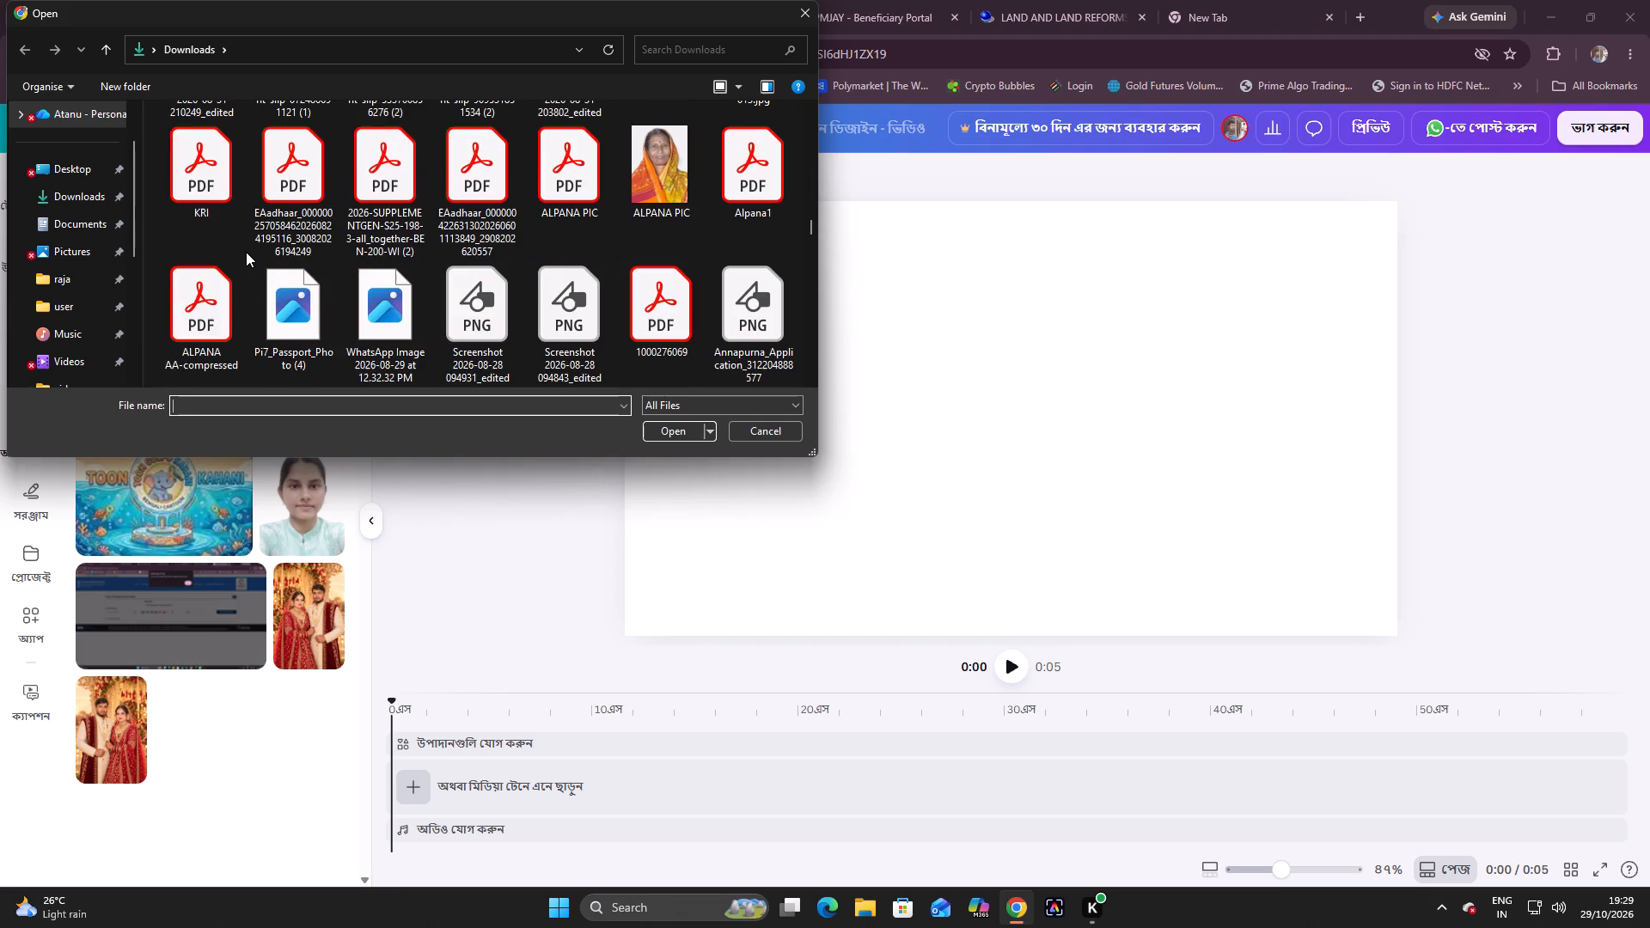
scroll(246, 252, down, 16)
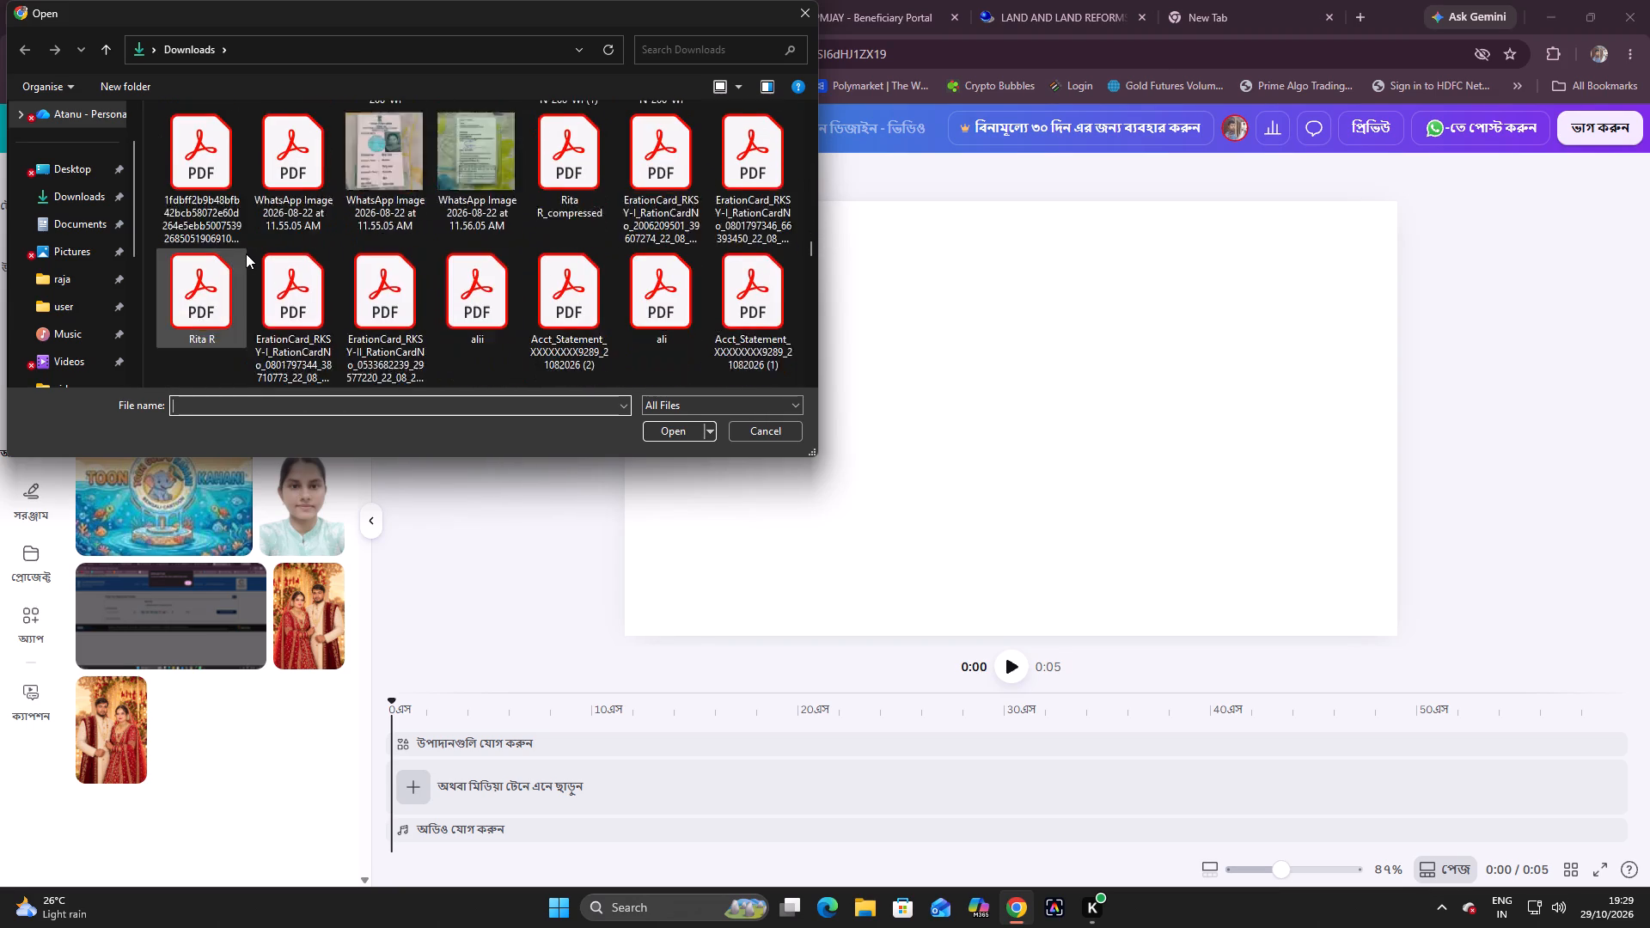
scroll(246, 253, down, 18)
scroll(246, 253, down, 5)
scroll(246, 253, up, 1)
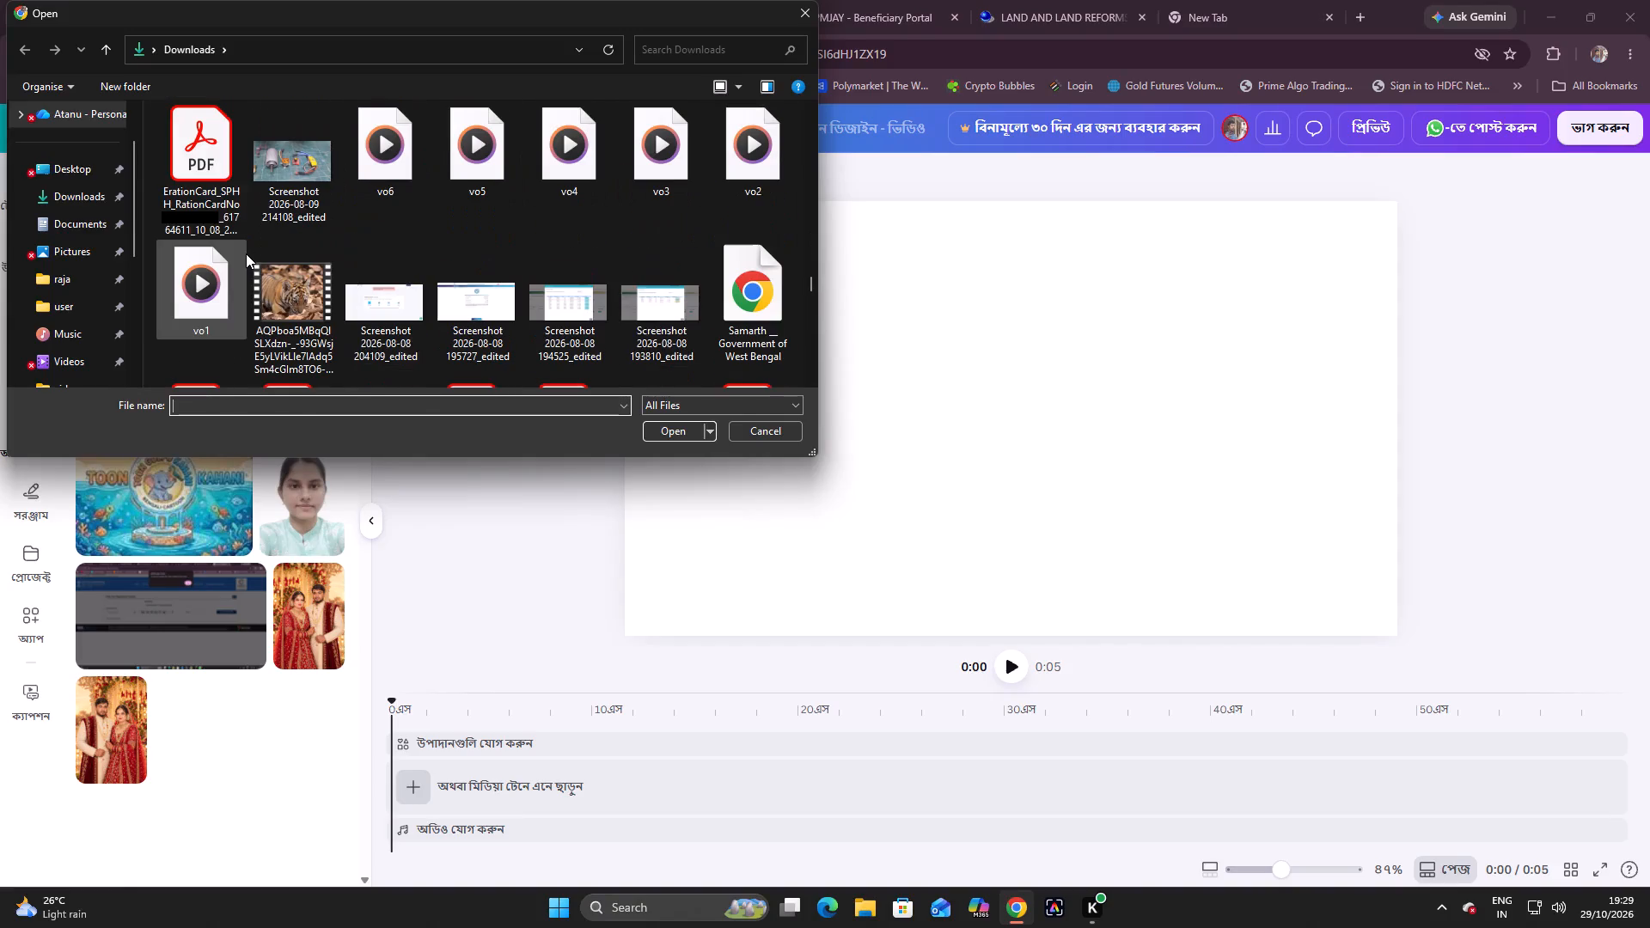
scroll(246, 253, up, 2)
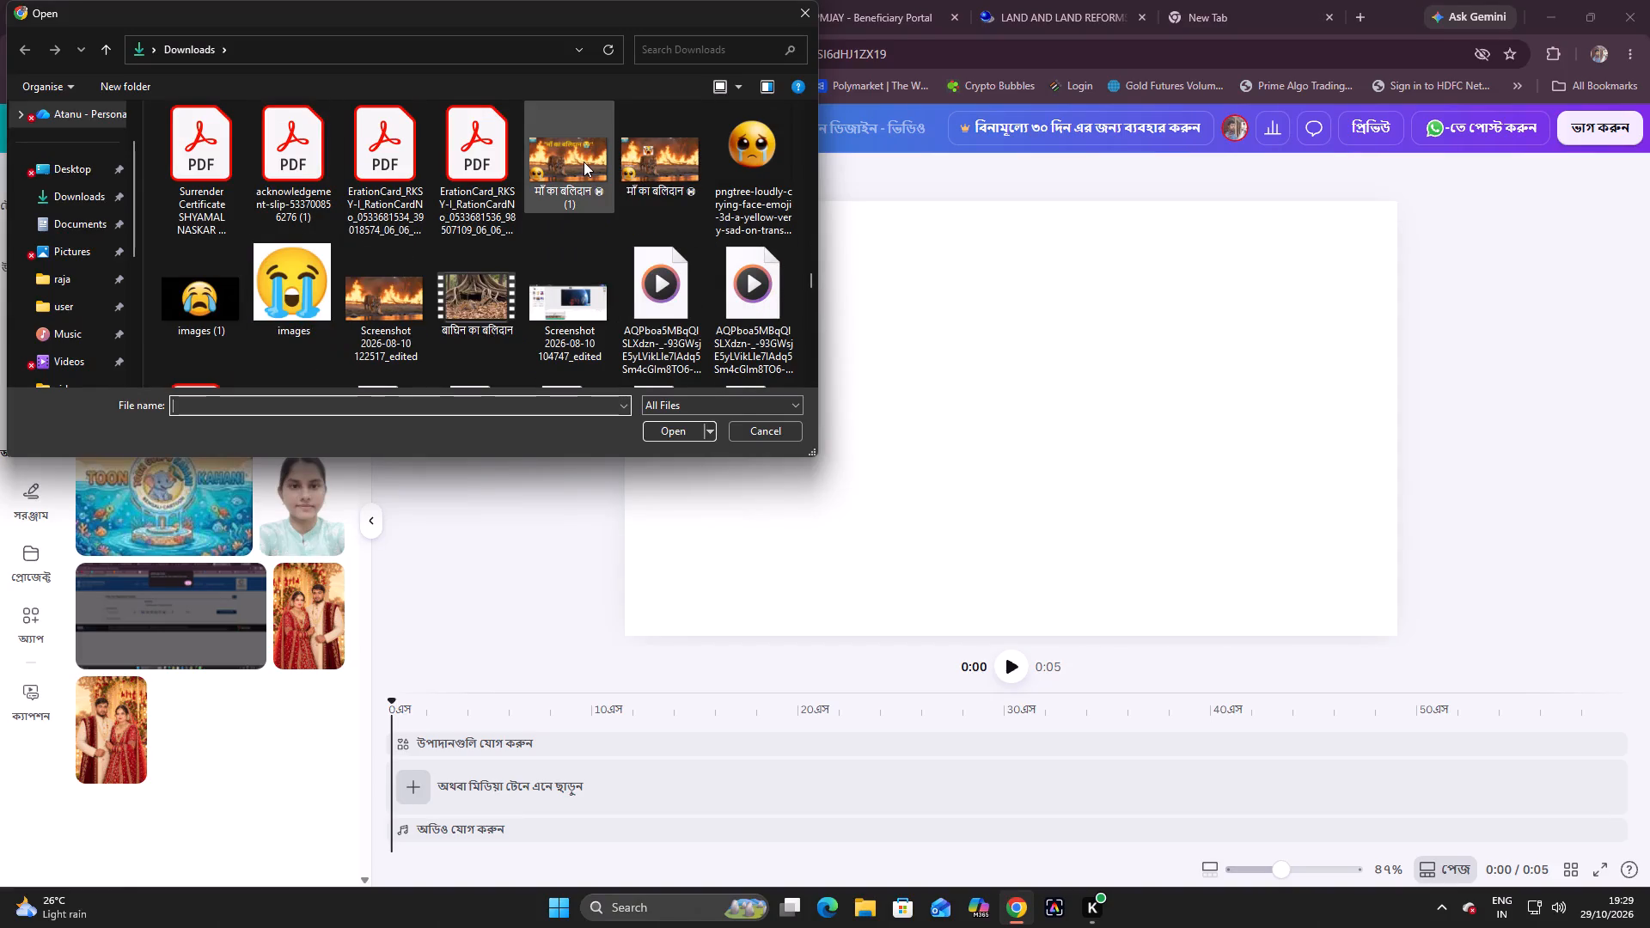
click(584, 162)
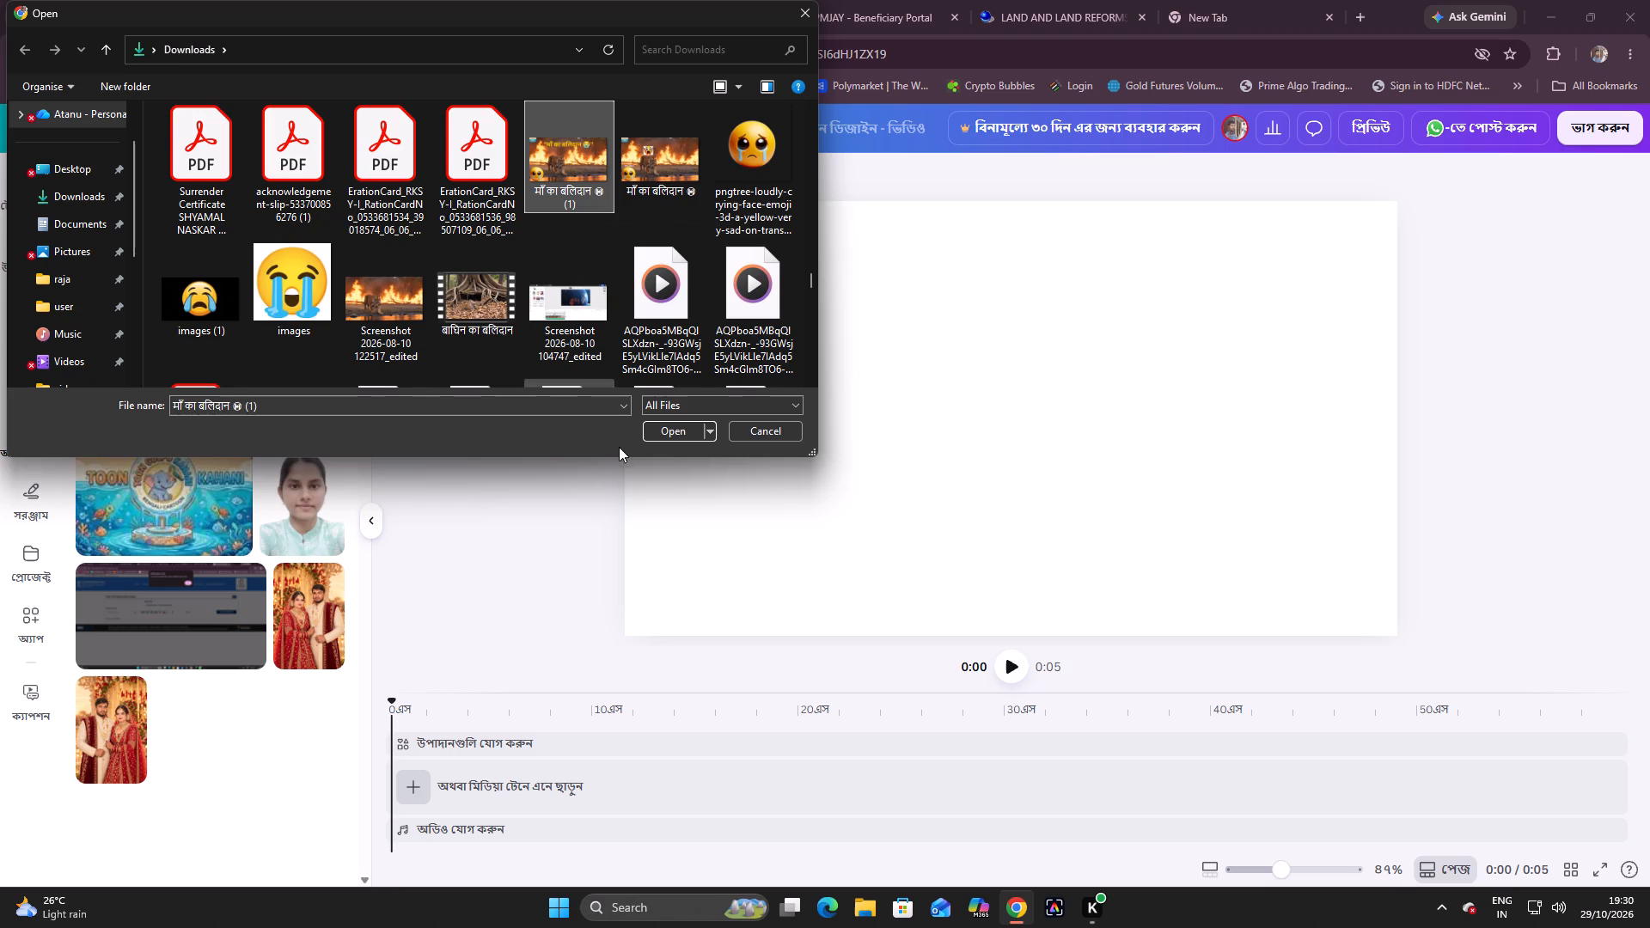
click(673, 432)
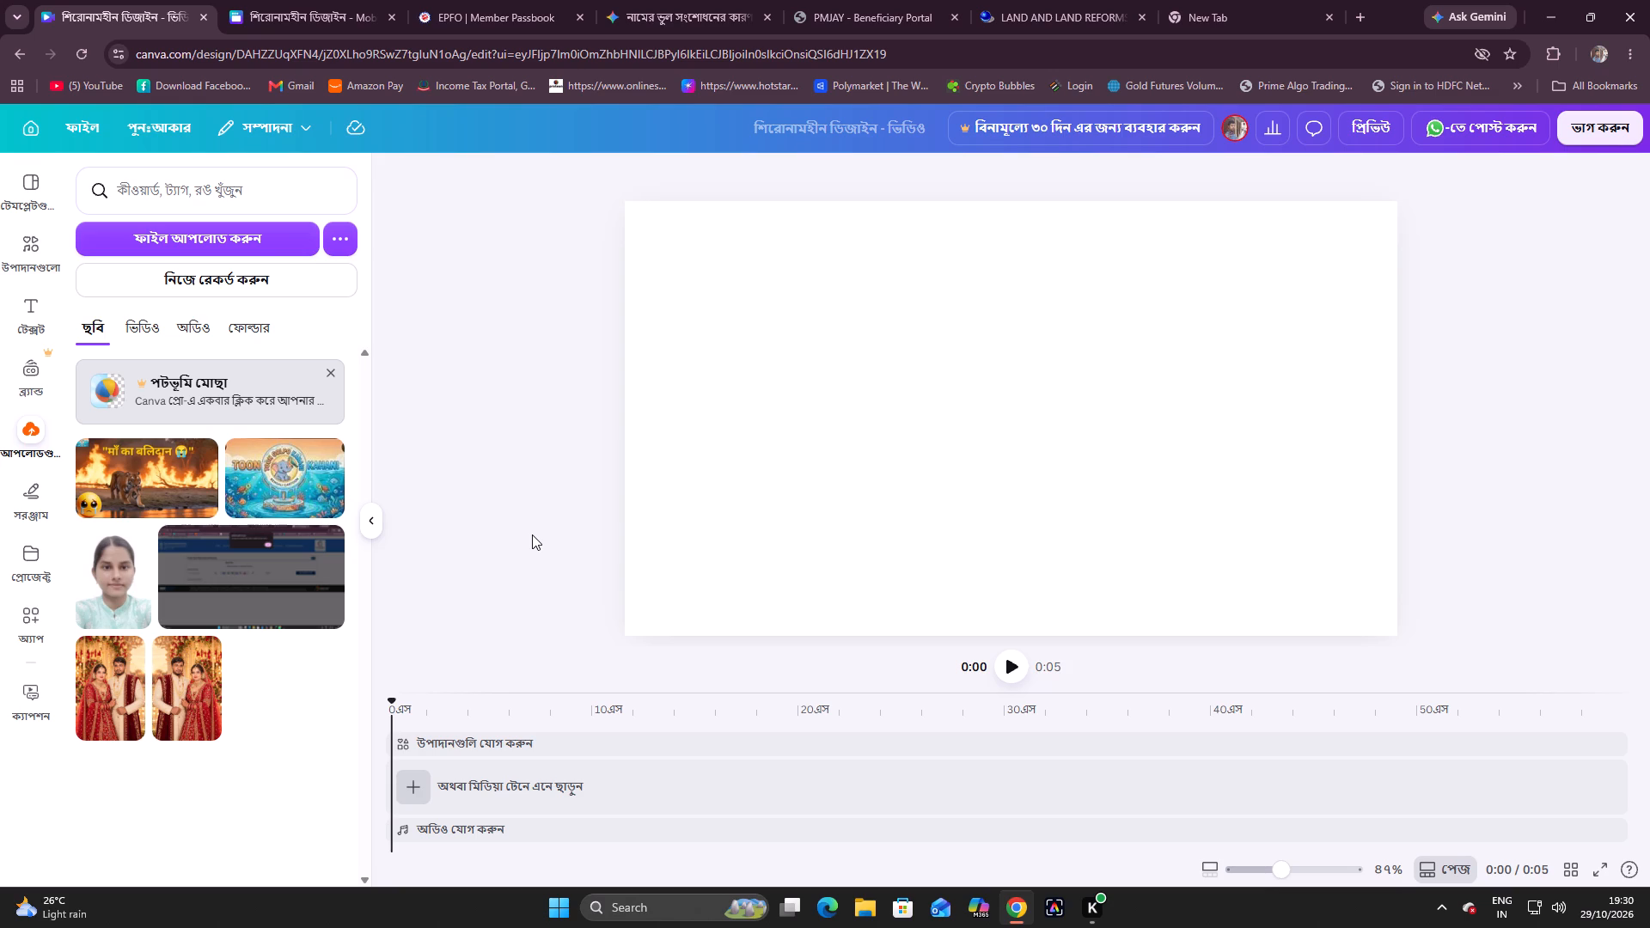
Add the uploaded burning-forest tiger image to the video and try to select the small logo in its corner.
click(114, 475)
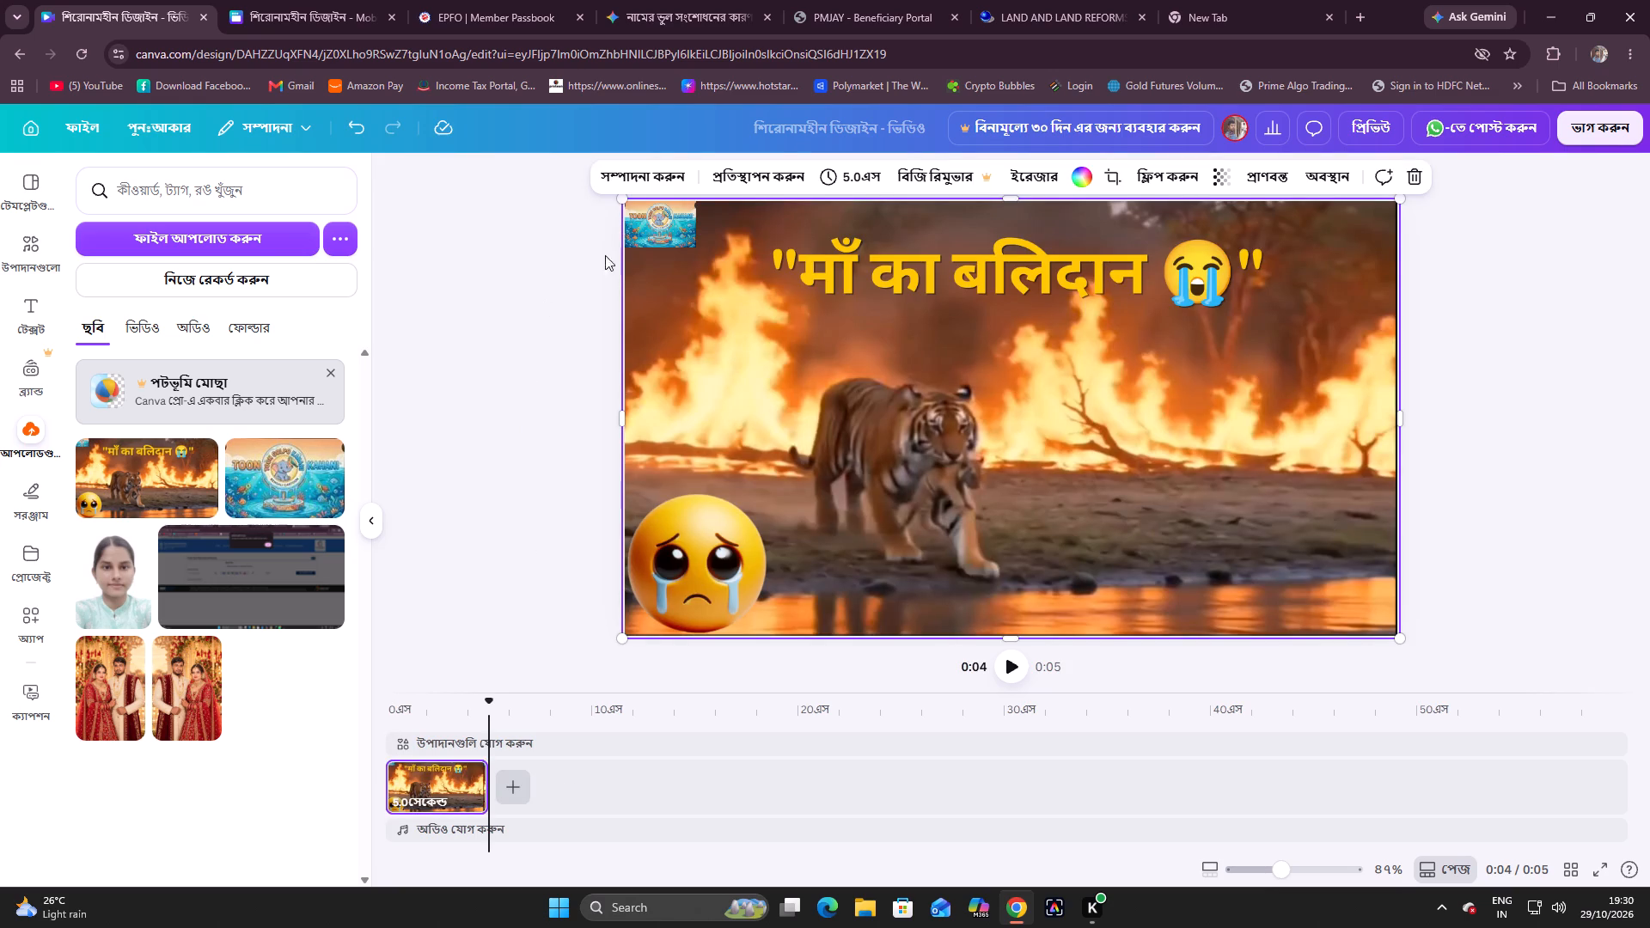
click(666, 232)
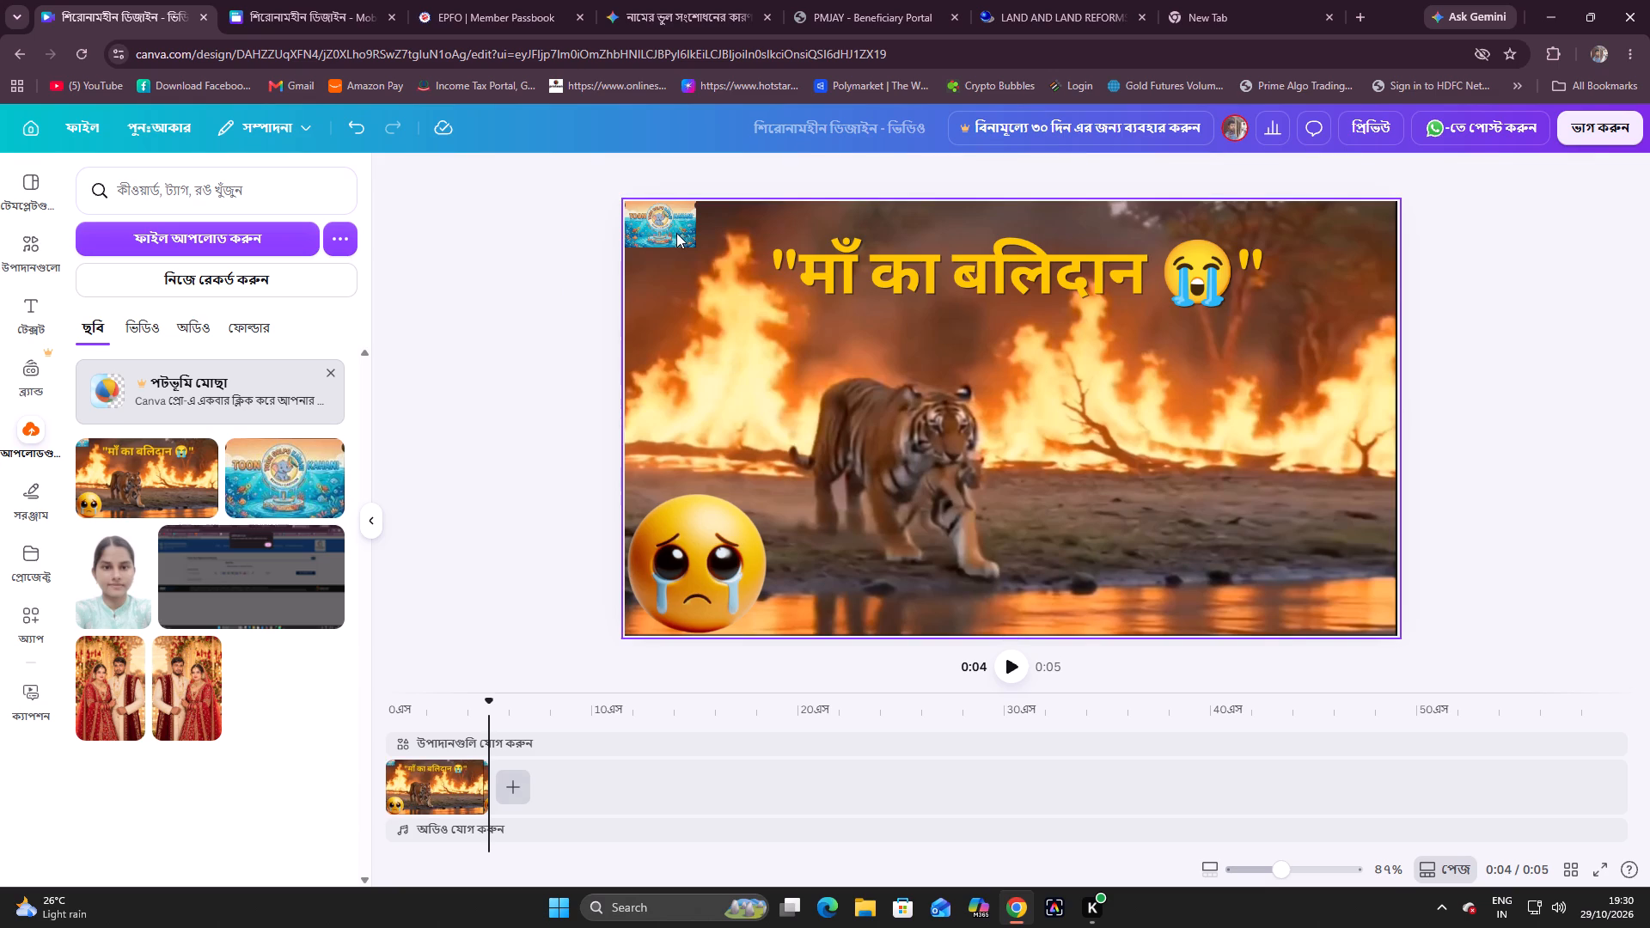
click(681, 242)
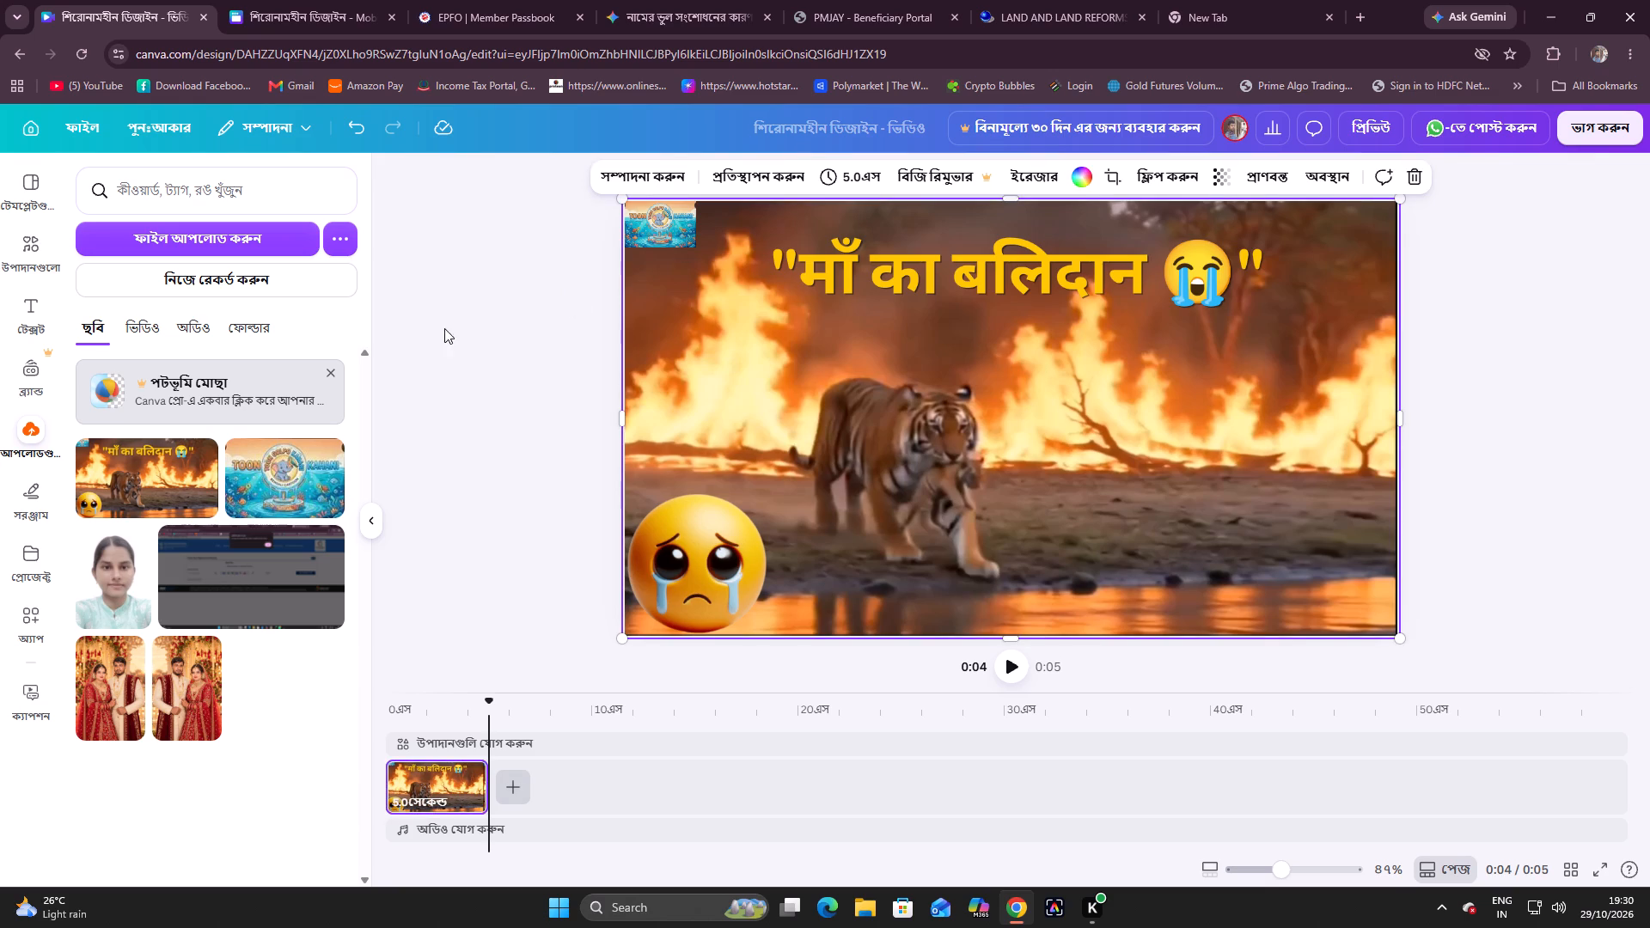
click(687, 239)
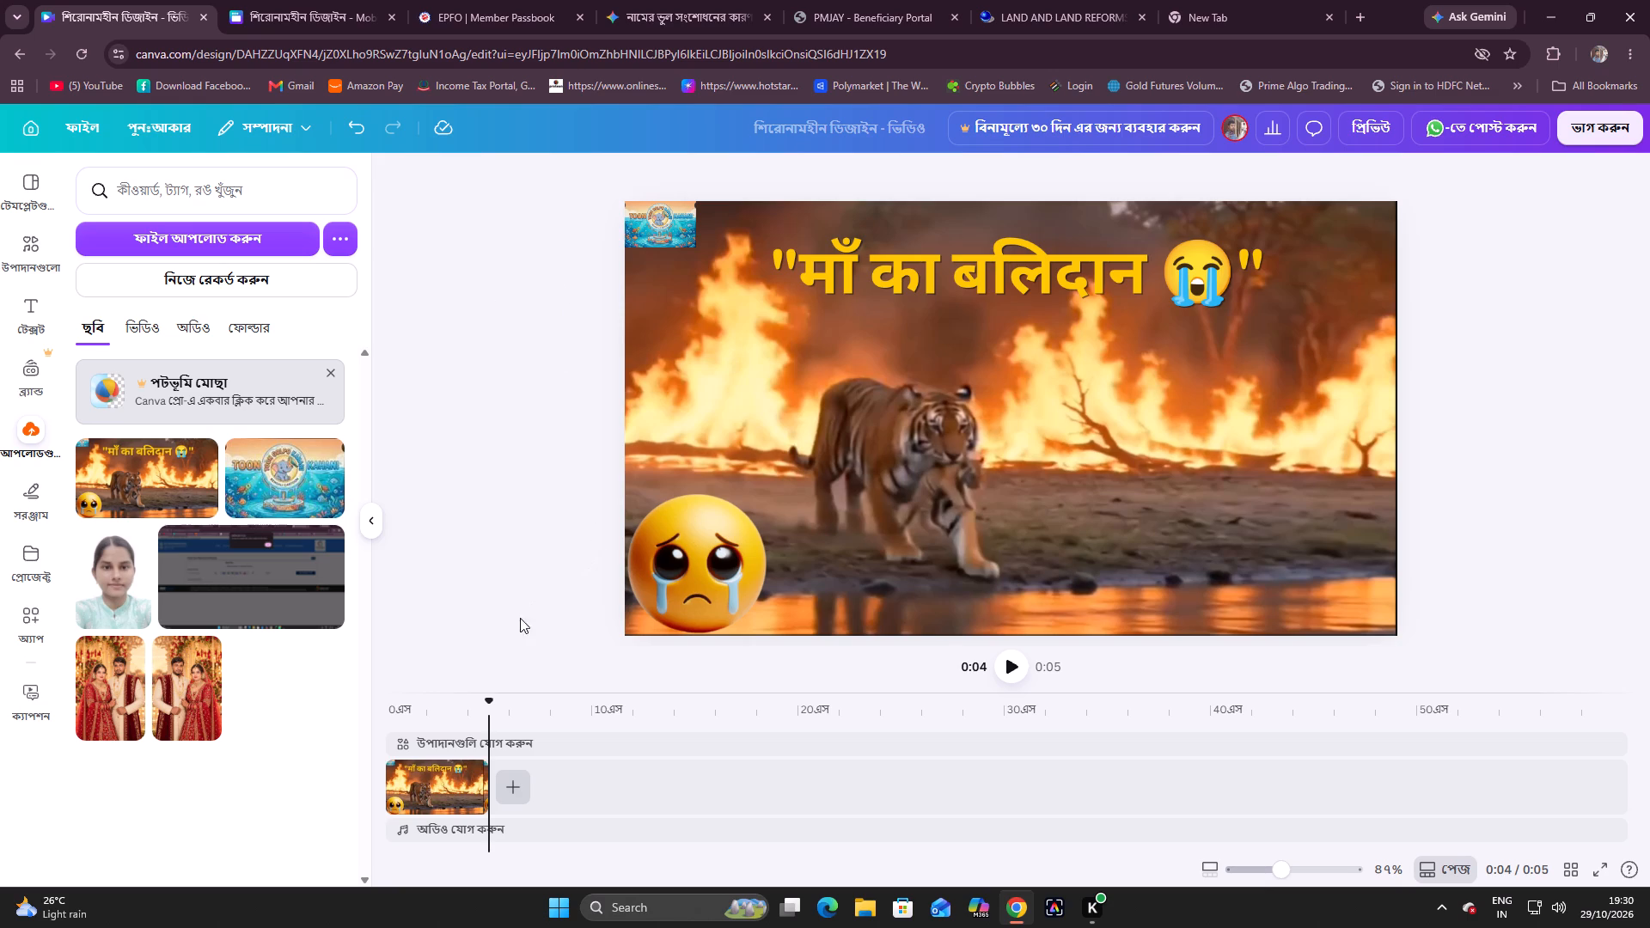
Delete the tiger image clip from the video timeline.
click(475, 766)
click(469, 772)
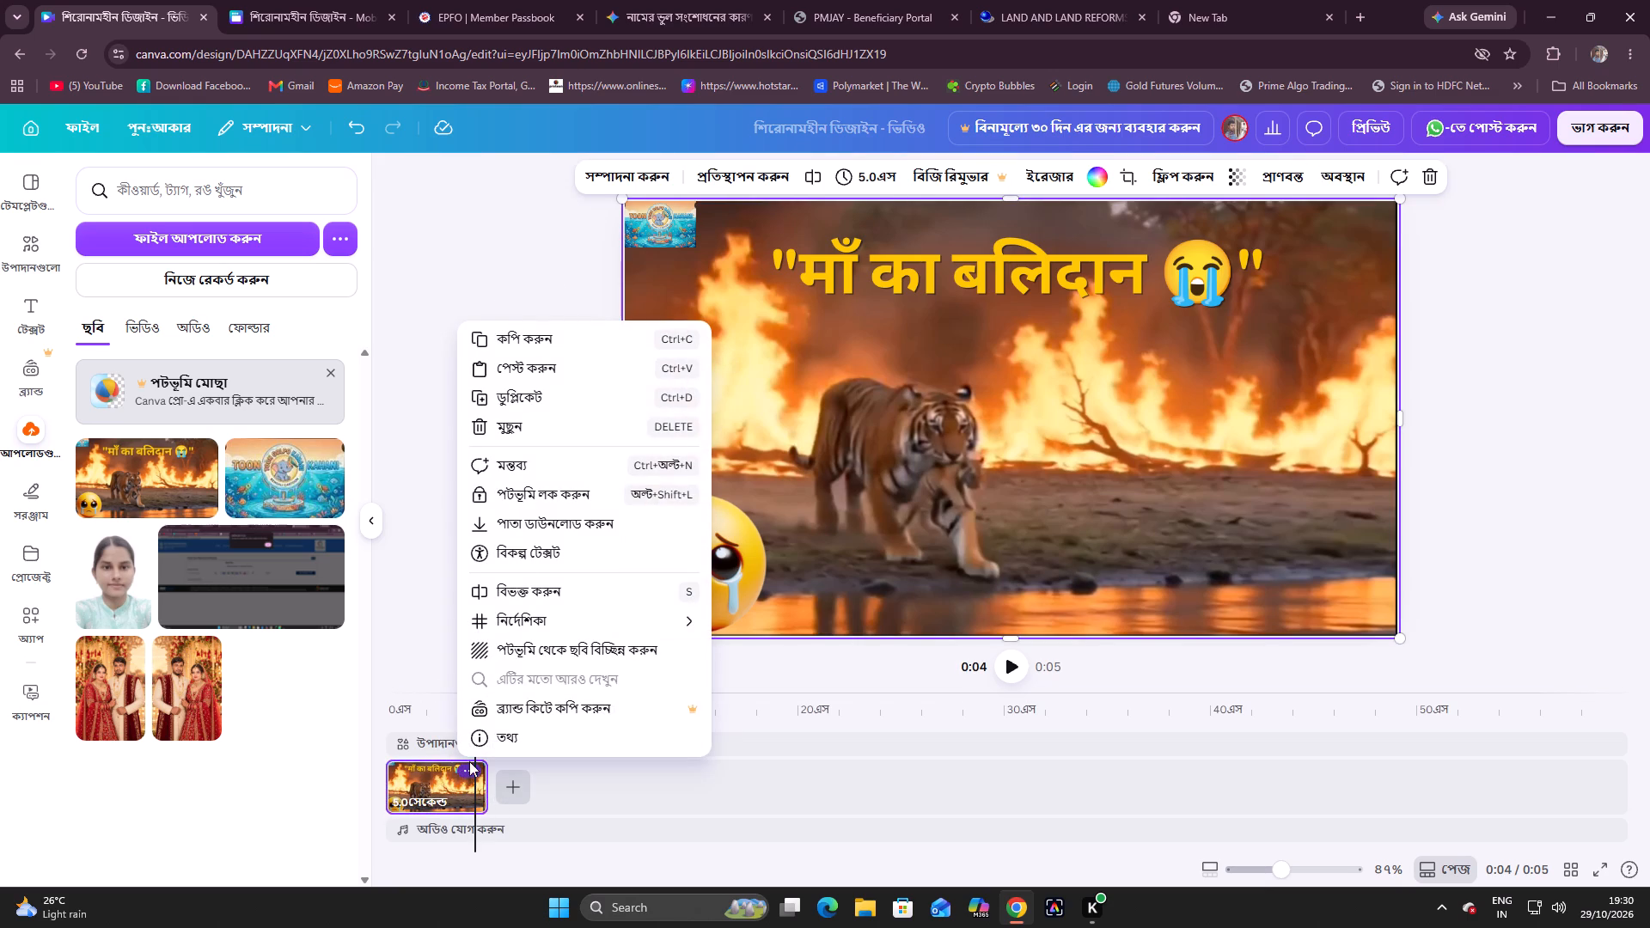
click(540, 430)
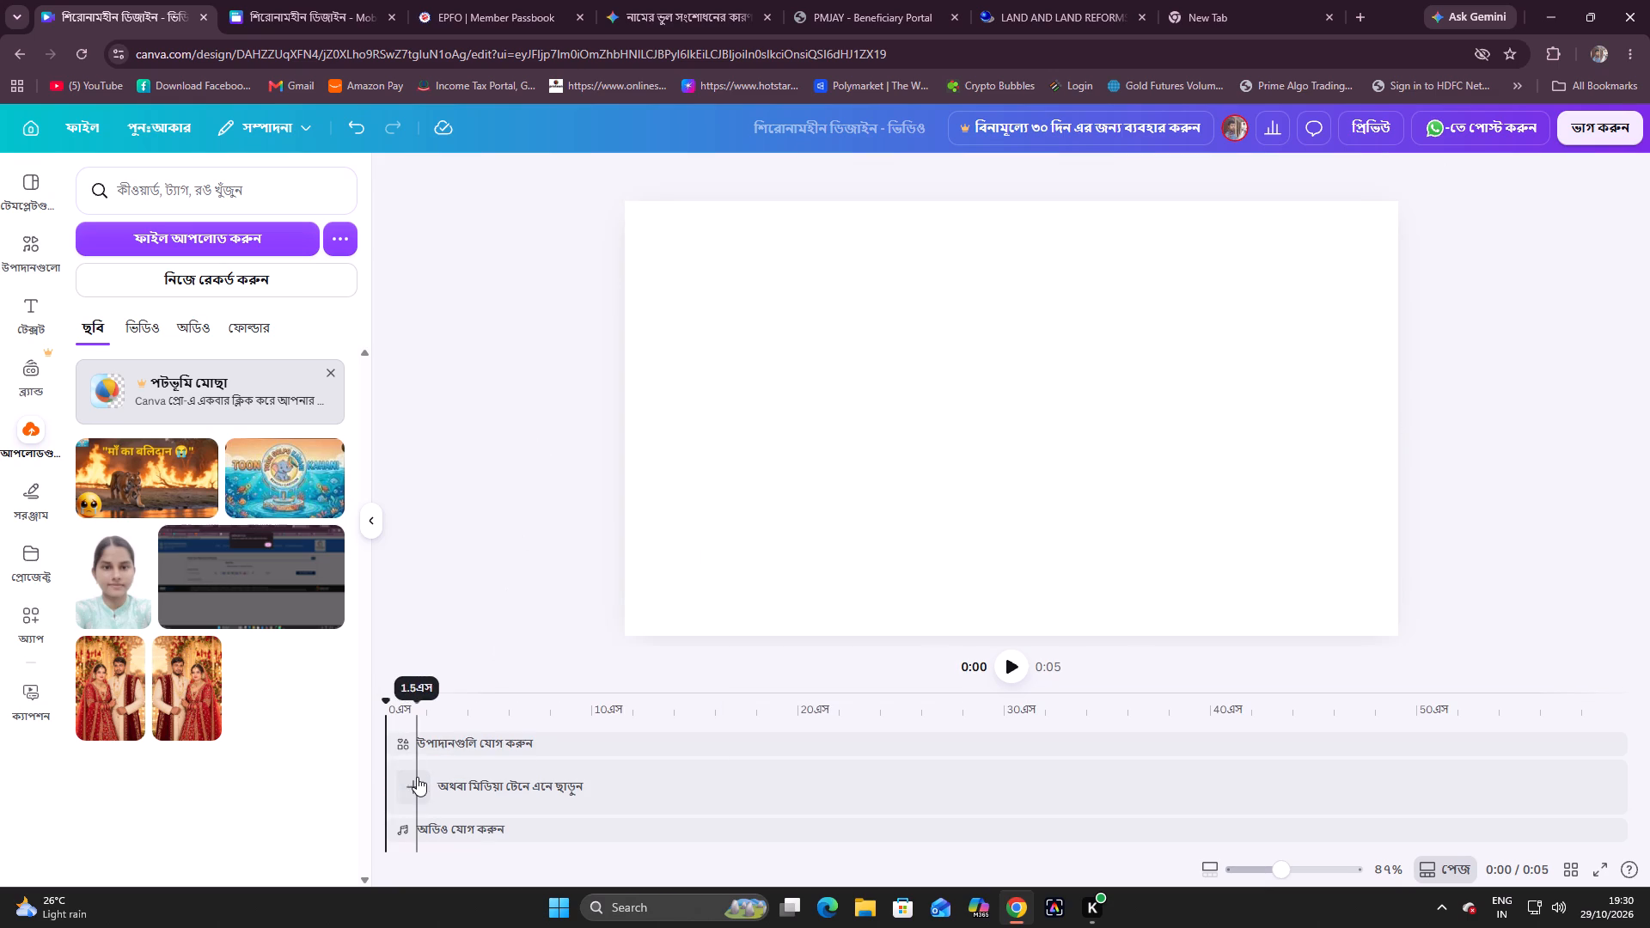
click(417, 777)
click(404, 638)
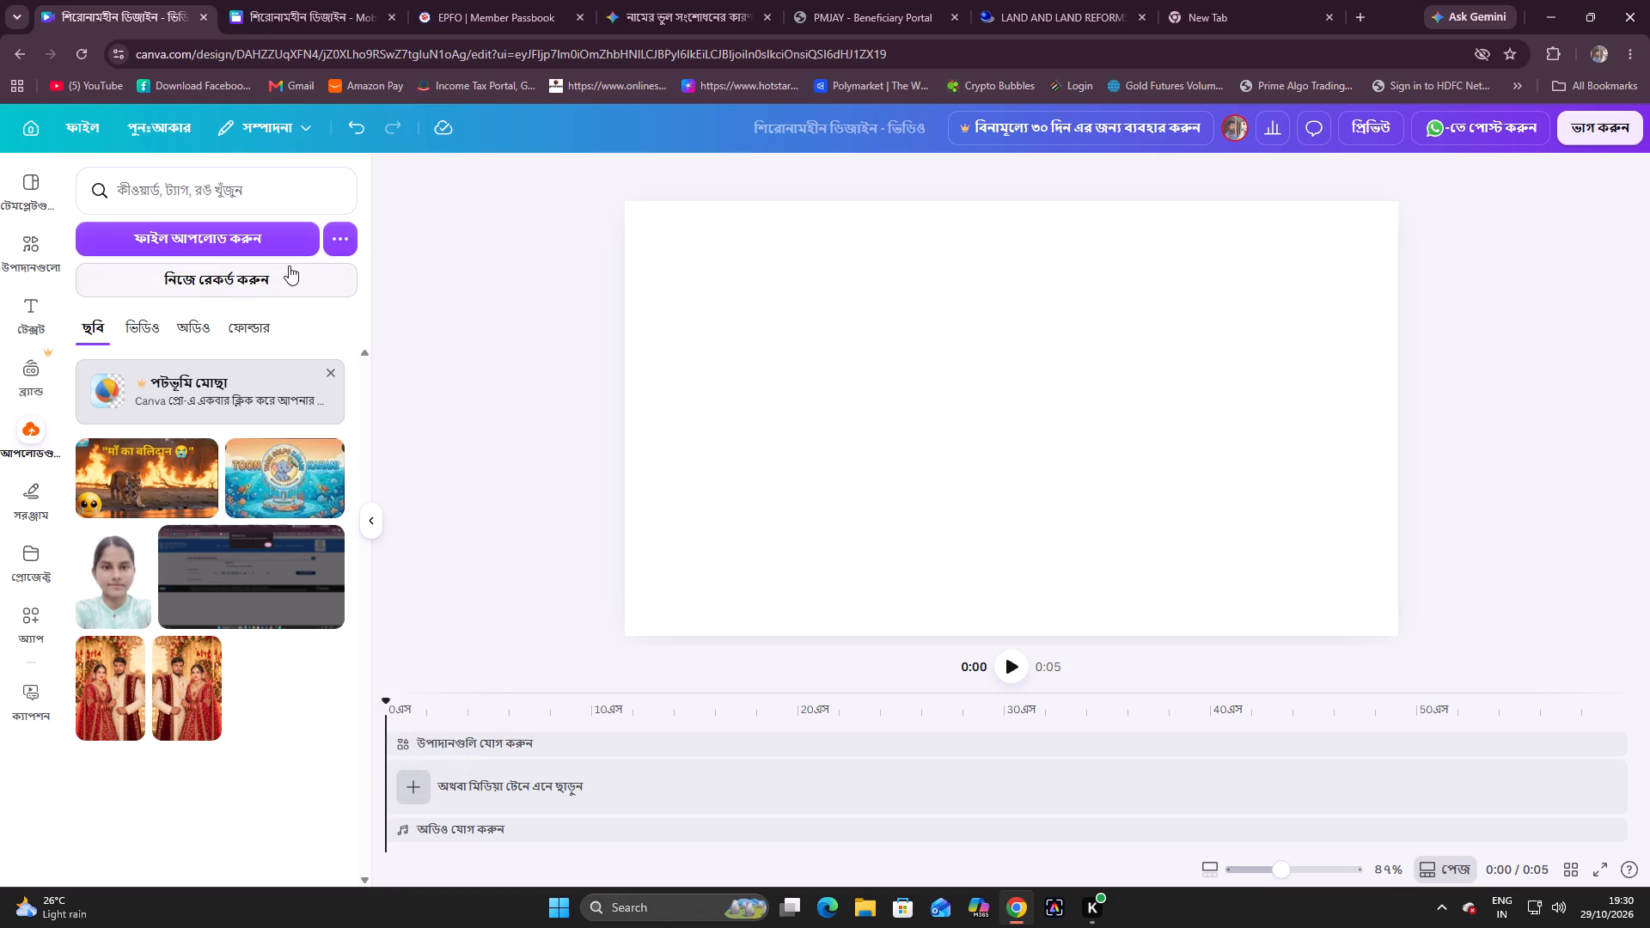
click(249, 220)
click(245, 246)
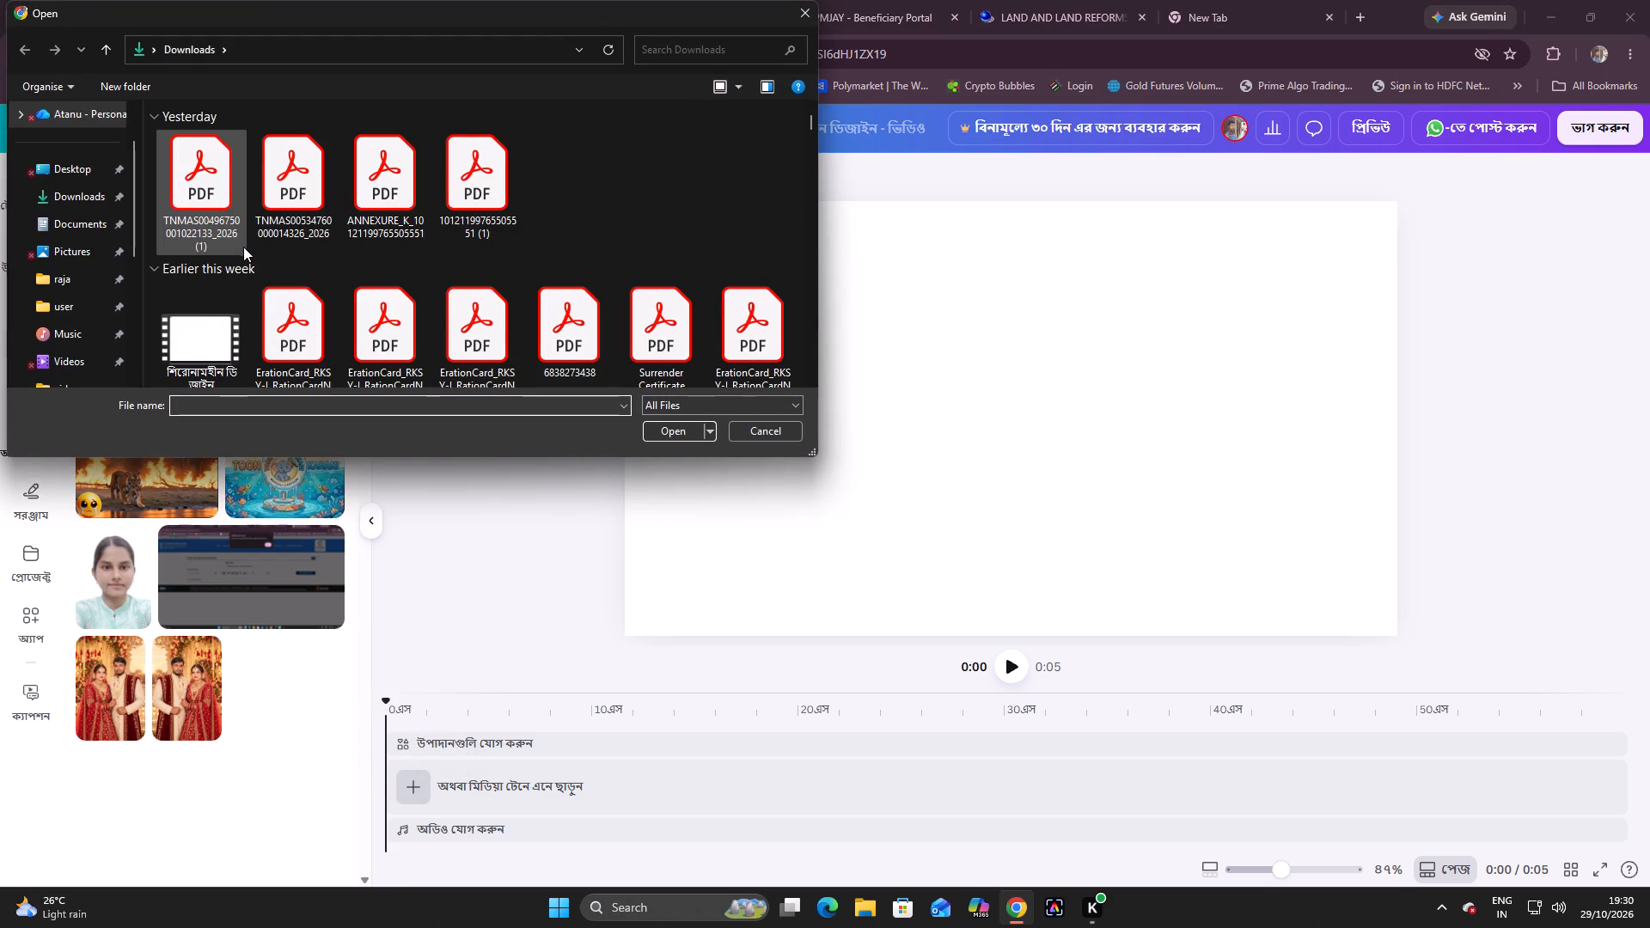
scroll(276, 273, down, 20)
scroll(279, 295, down, 5)
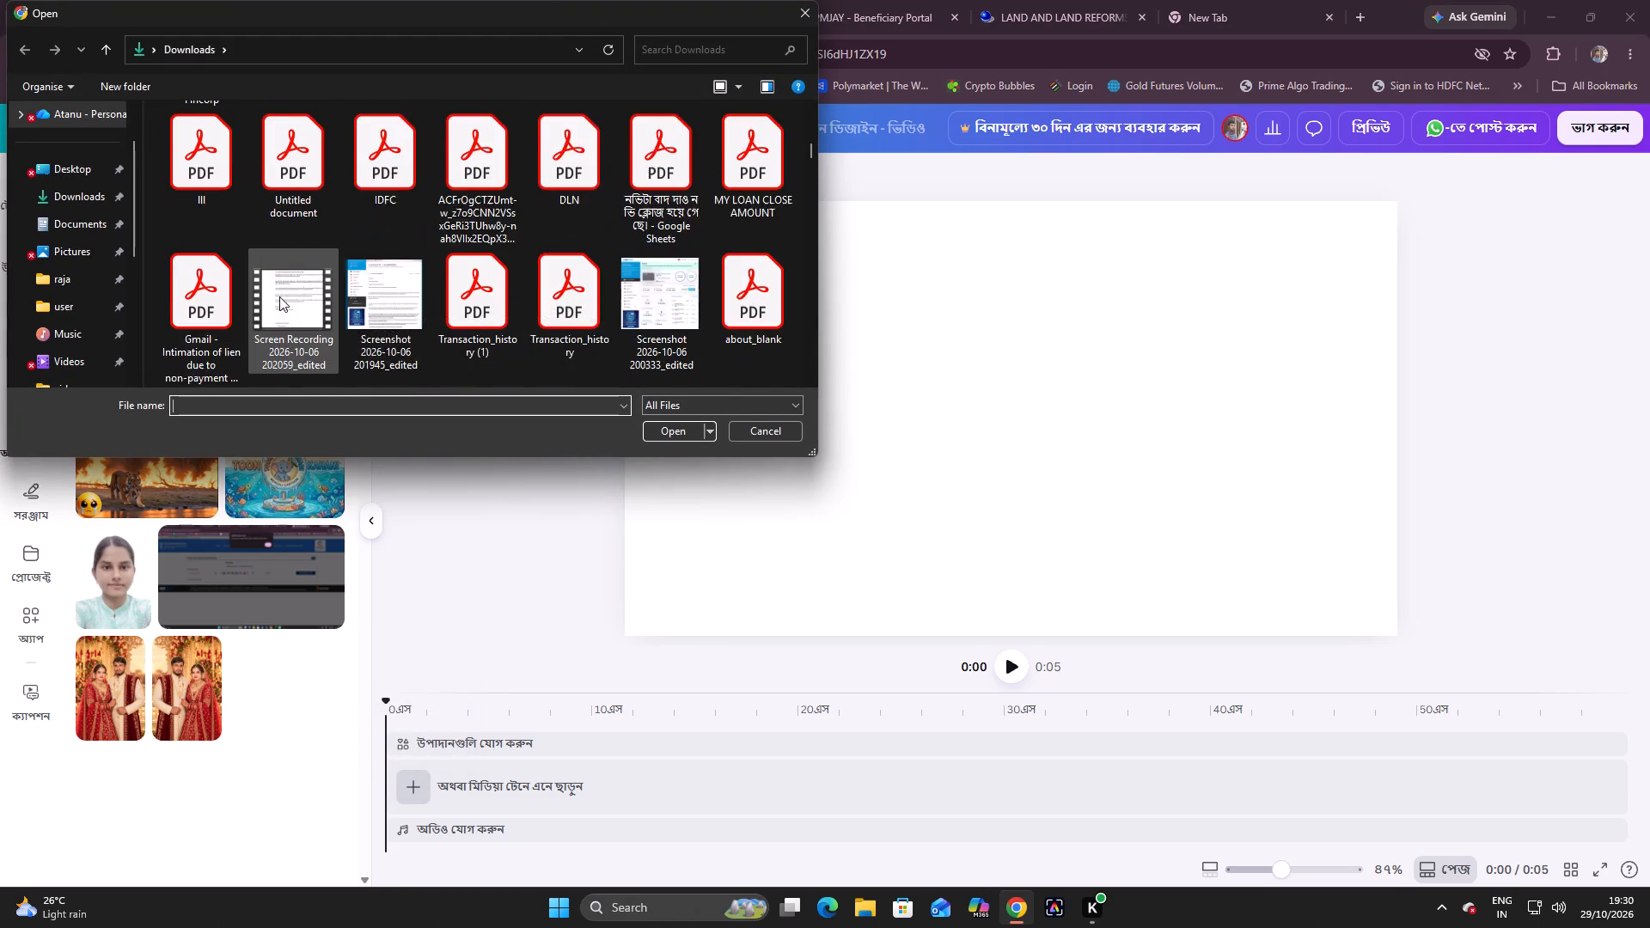
scroll(279, 296, down, 20)
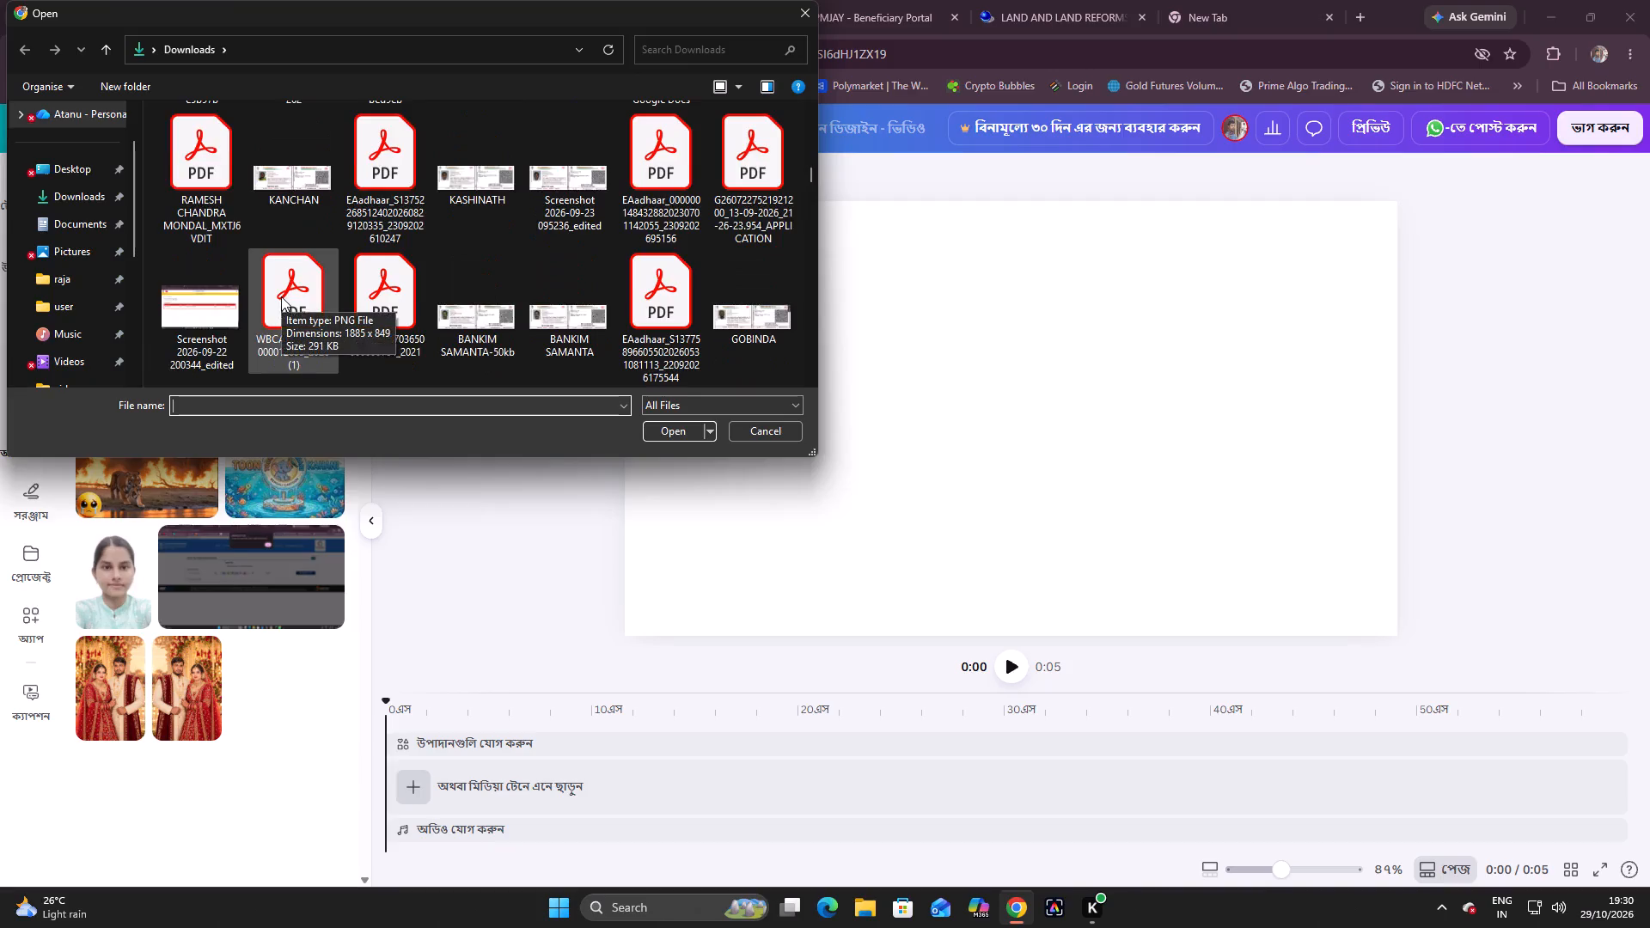
scroll(281, 296, down, 14)
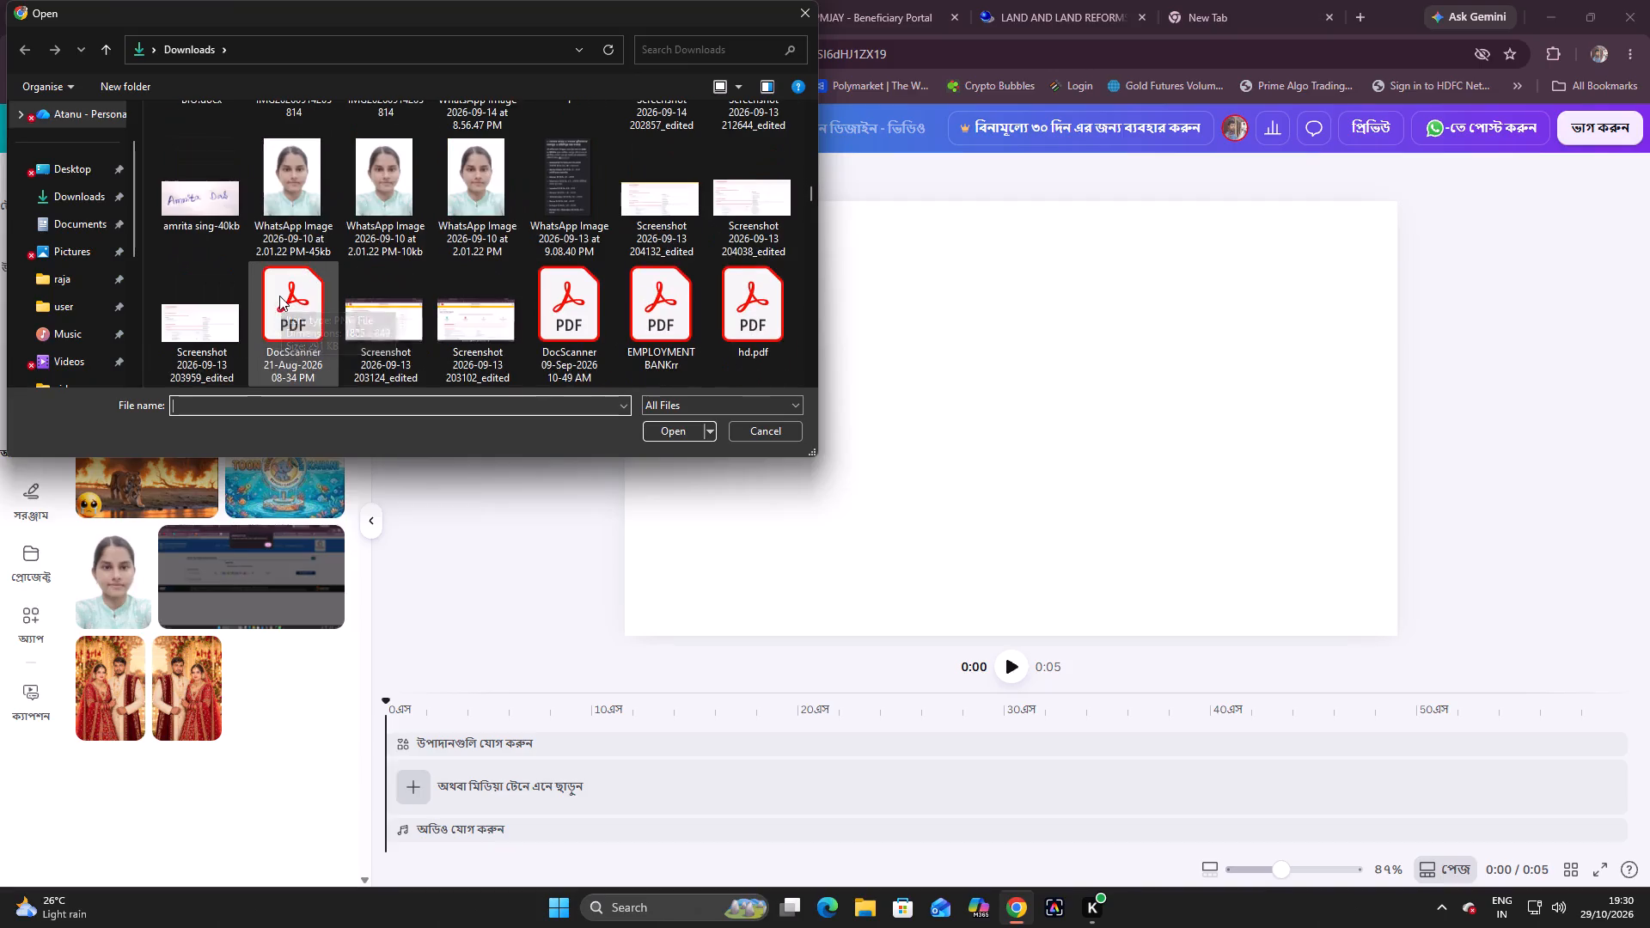
scroll(279, 296, down, 15)
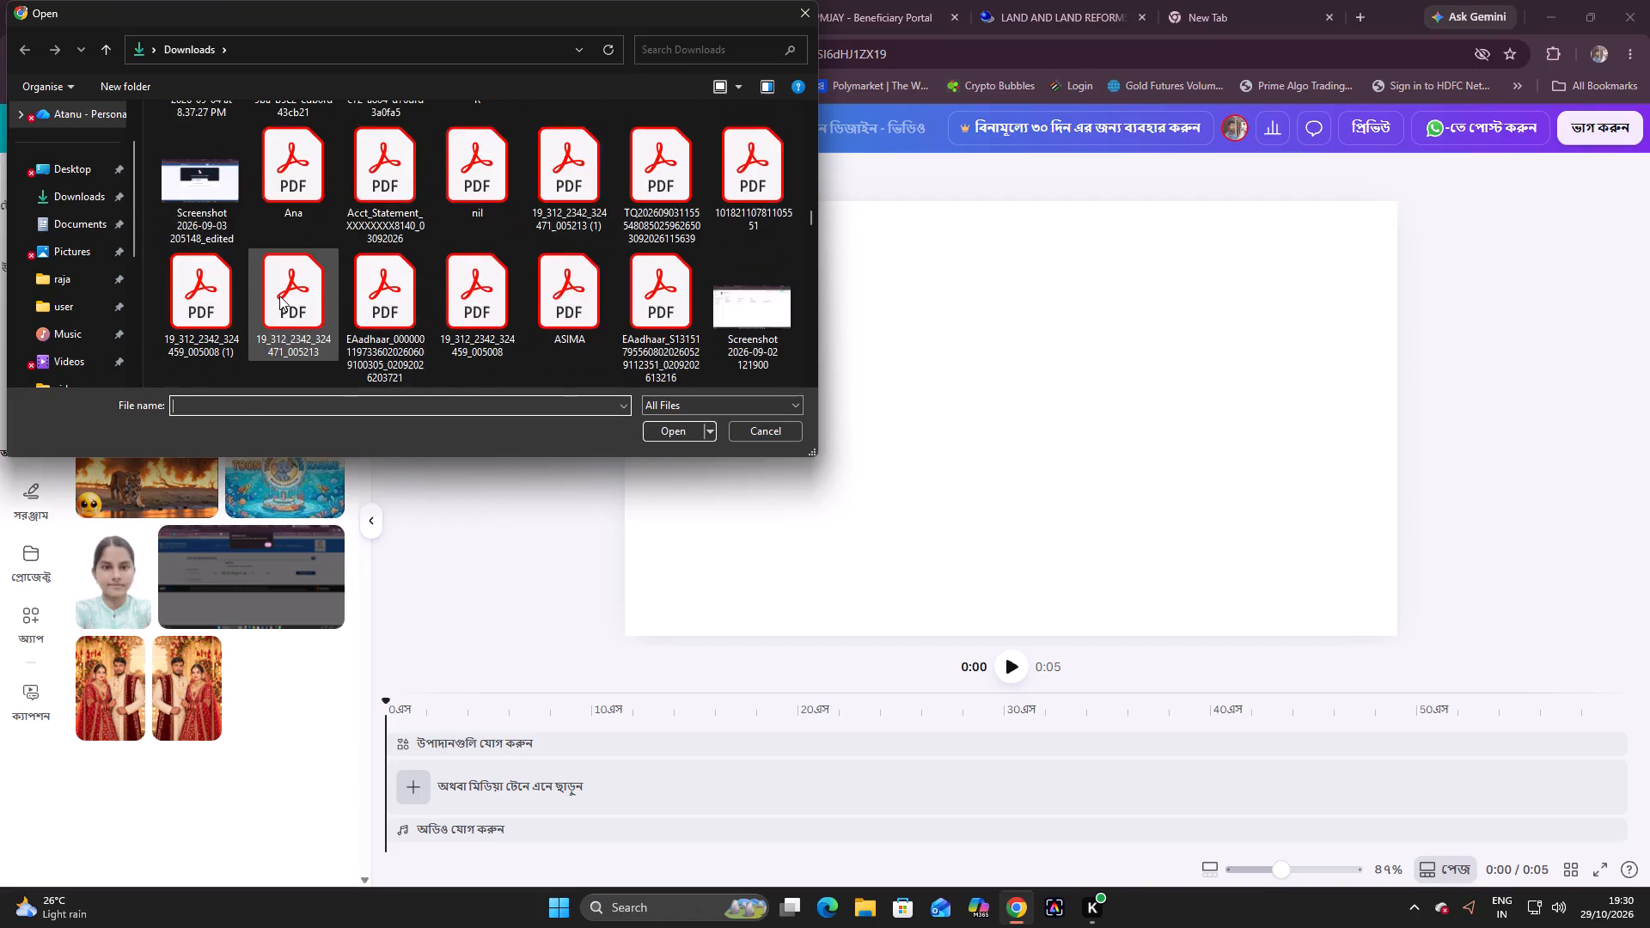
scroll(279, 296, down, 10)
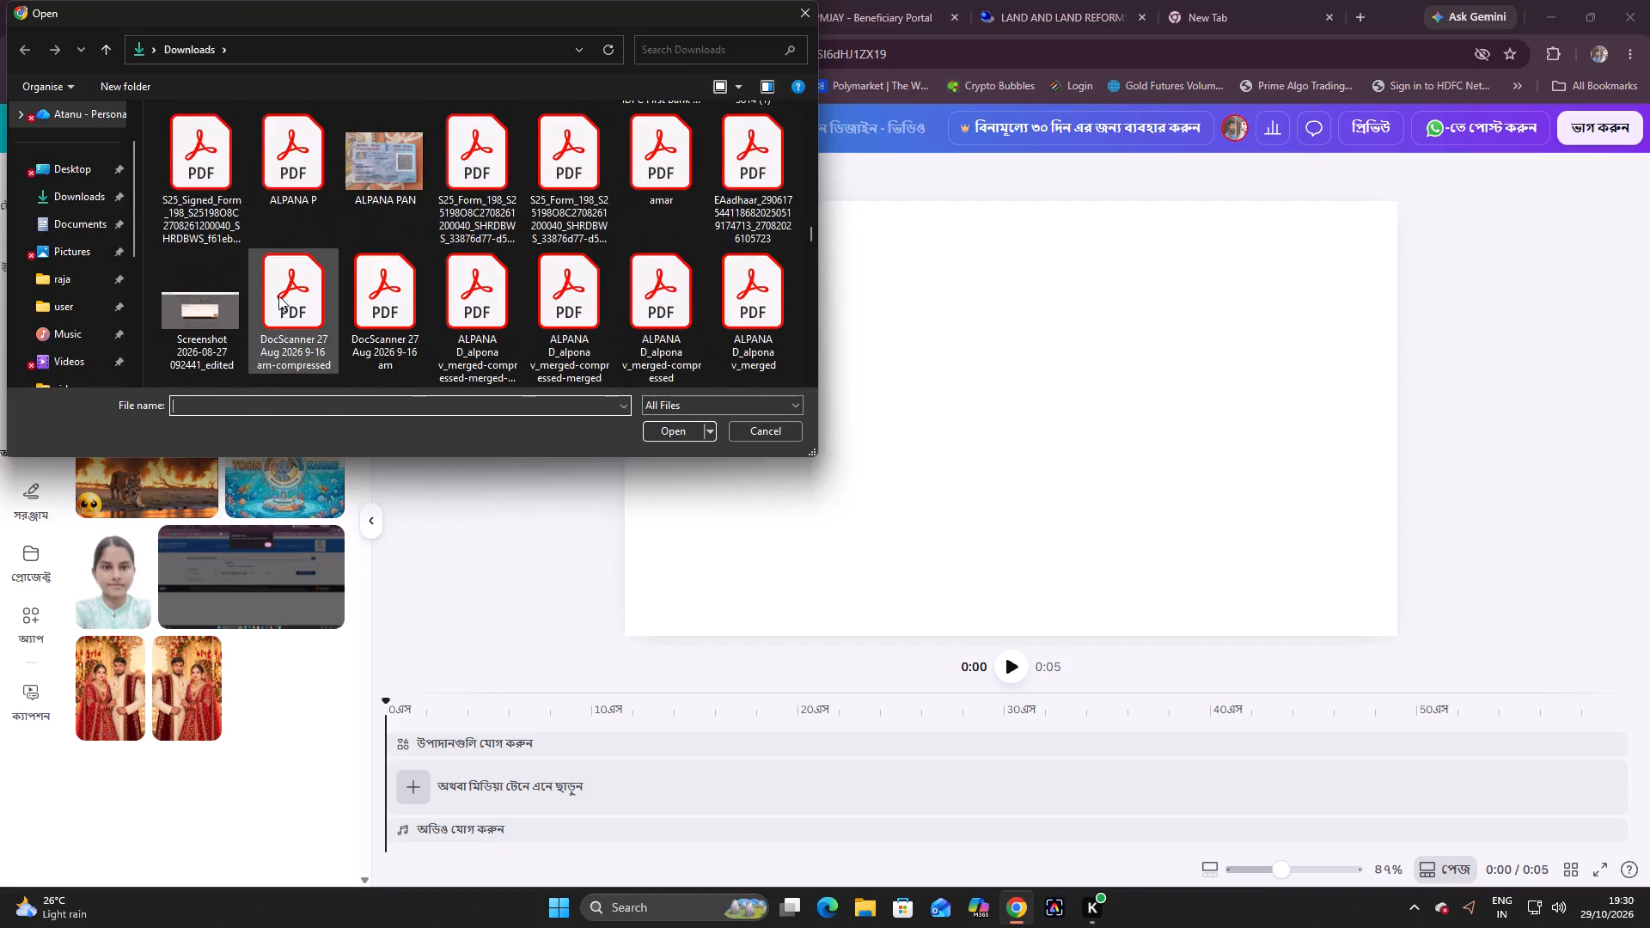
scroll(278, 296, up, 4)
scroll(277, 296, down, 4)
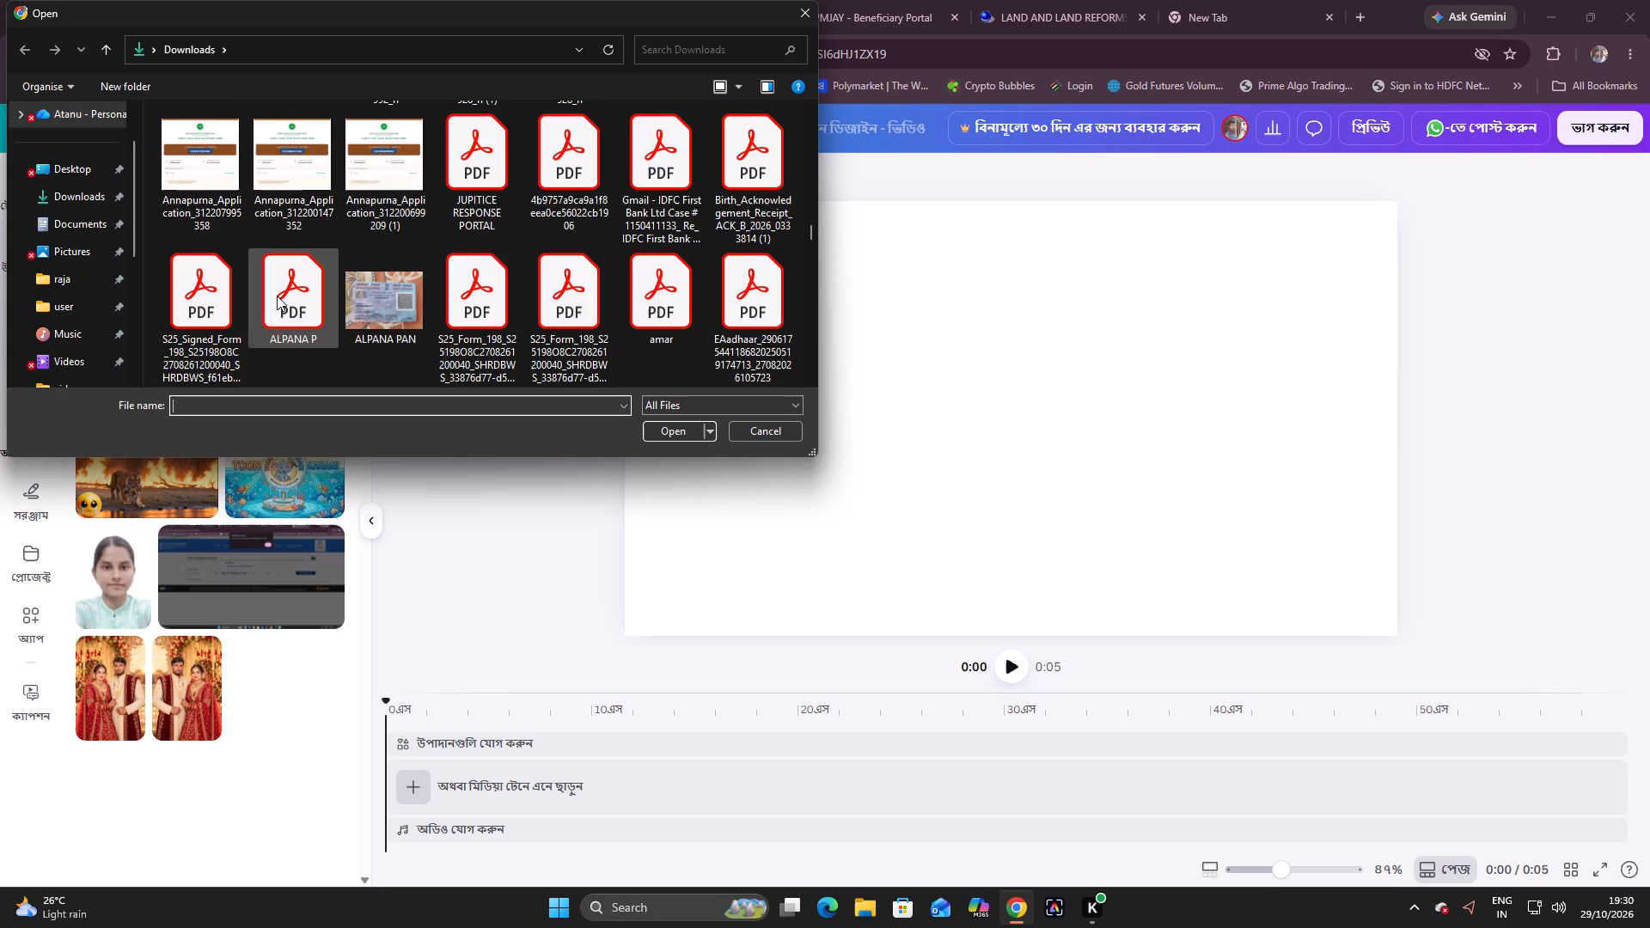
scroll(277, 296, down, 14)
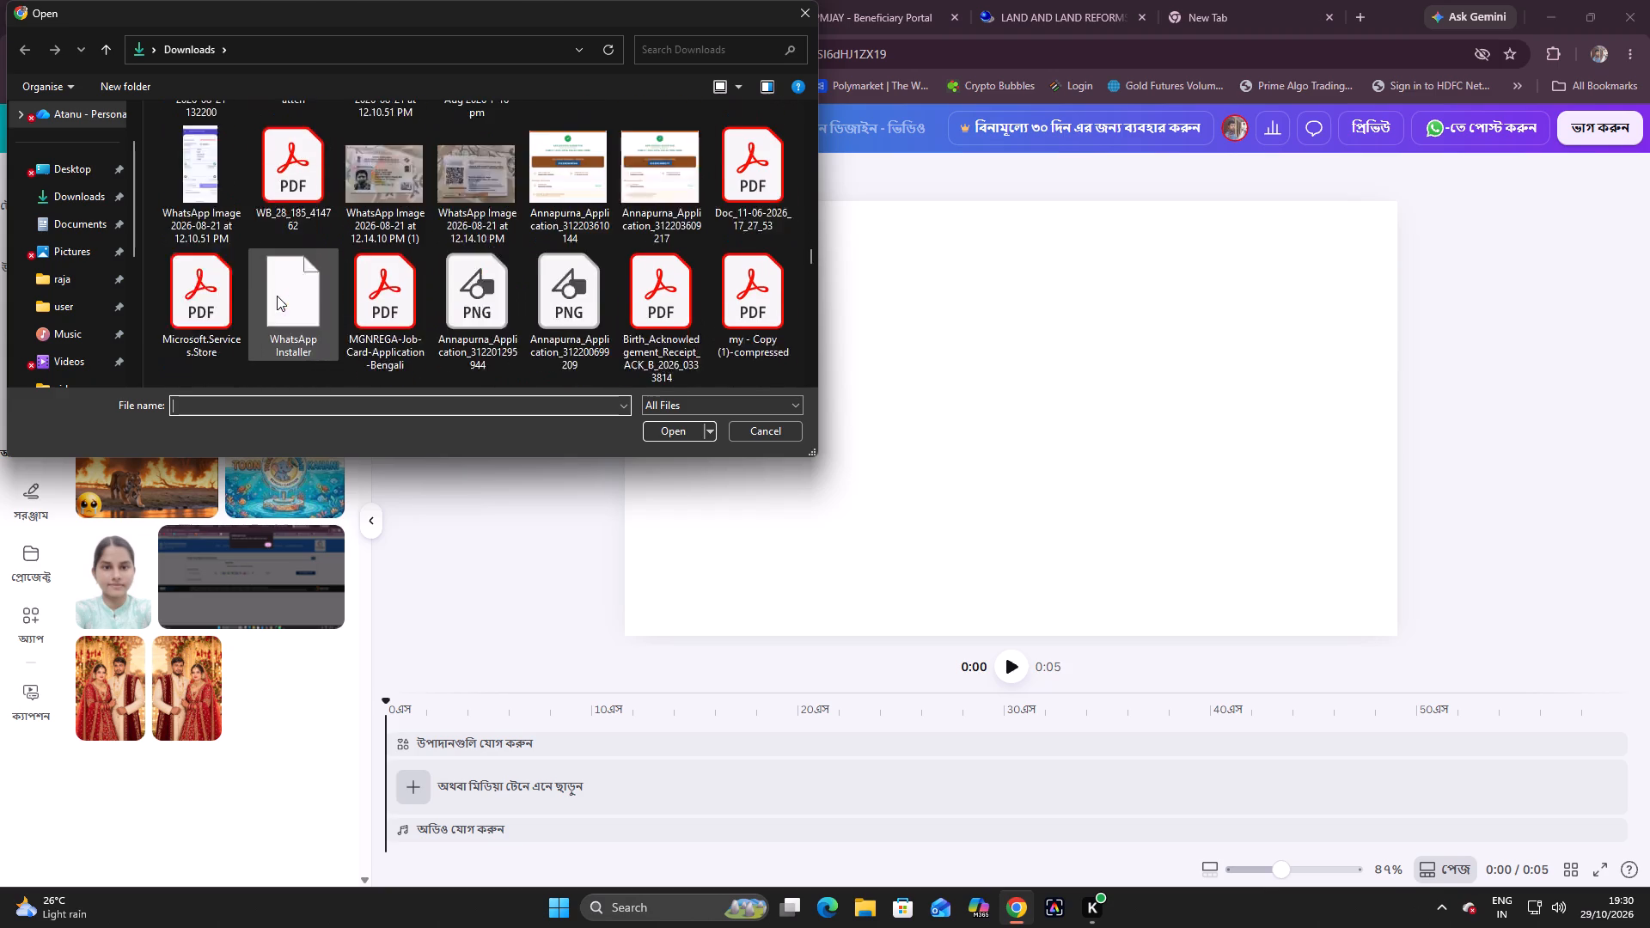
scroll(277, 296, down, 7)
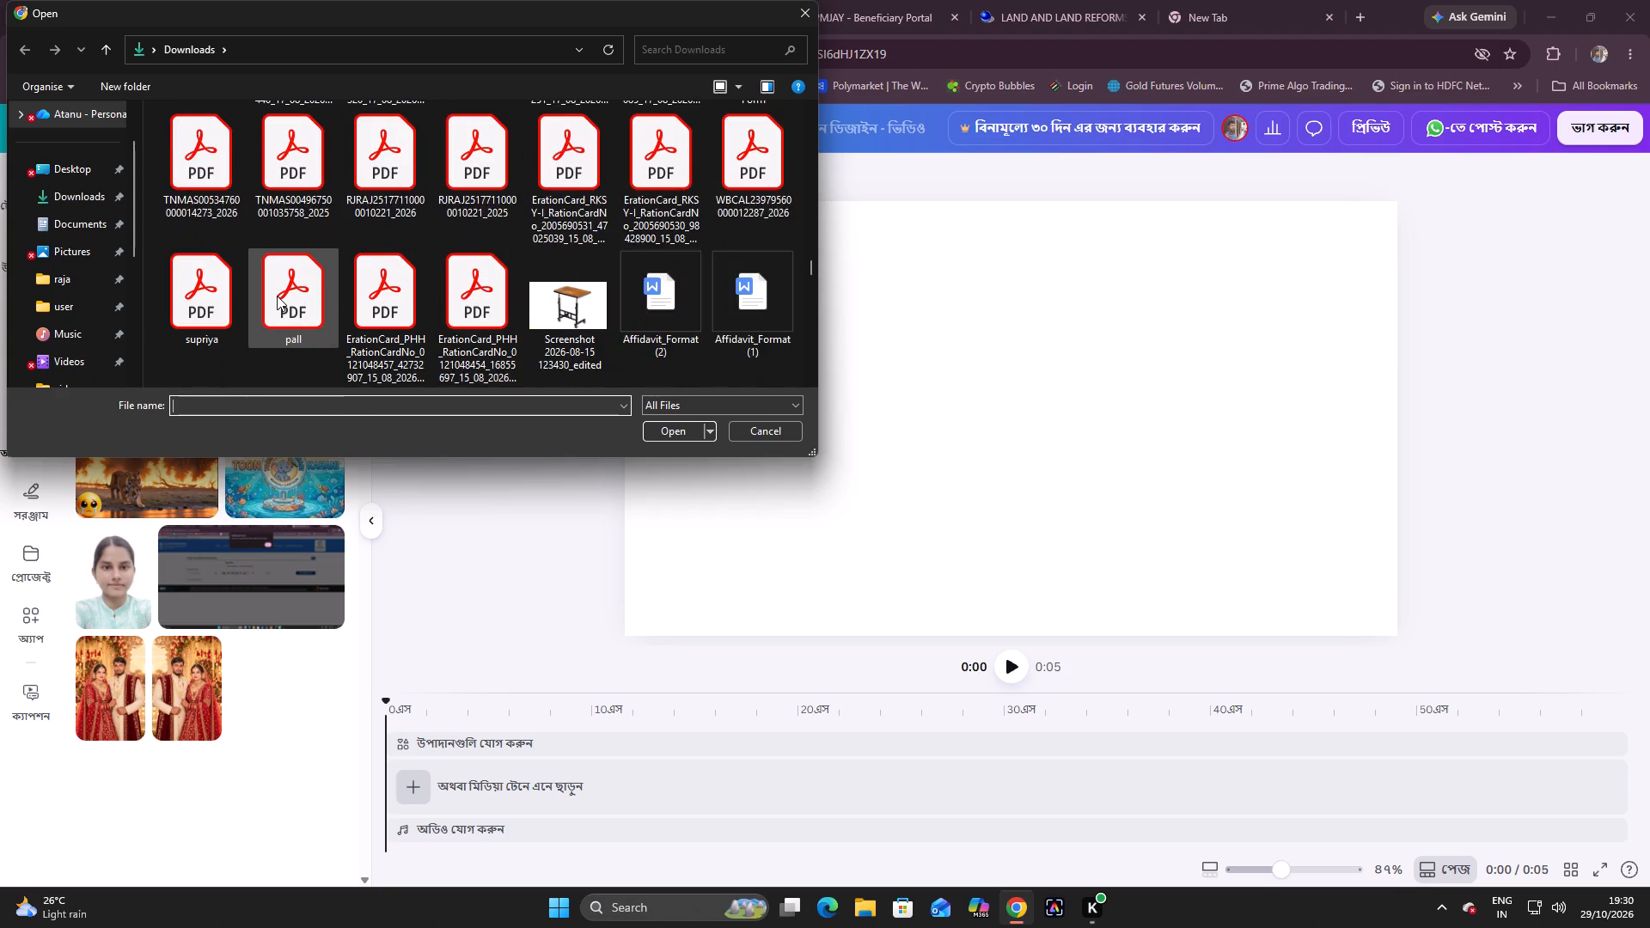
scroll(277, 296, down, 6)
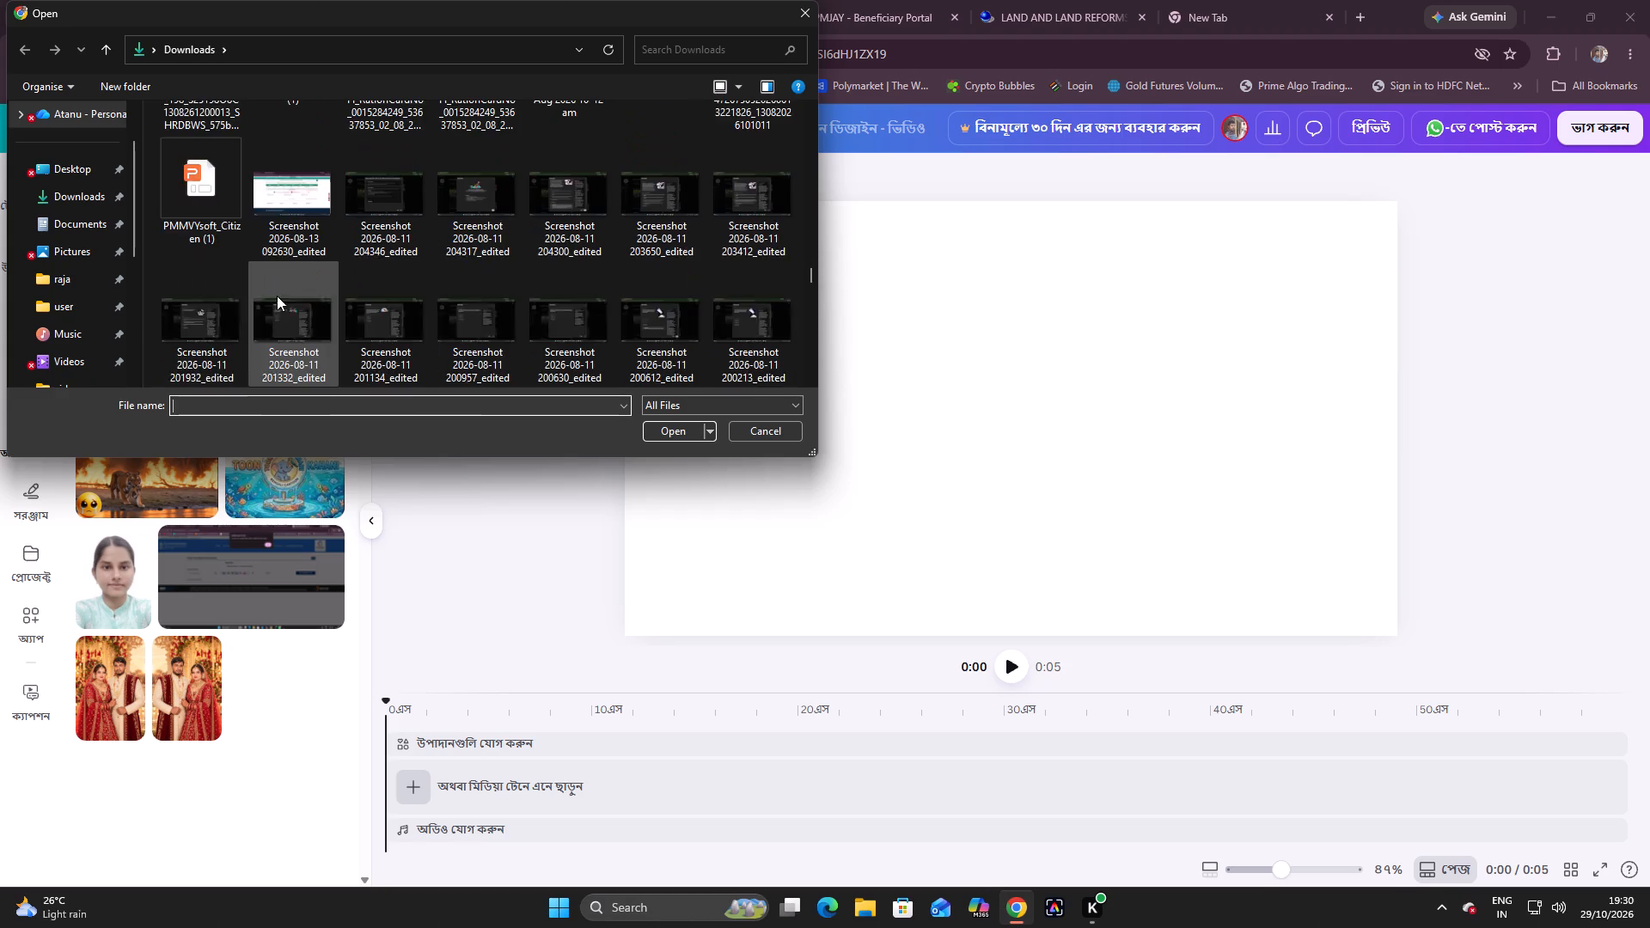
scroll(277, 296, down, 1)
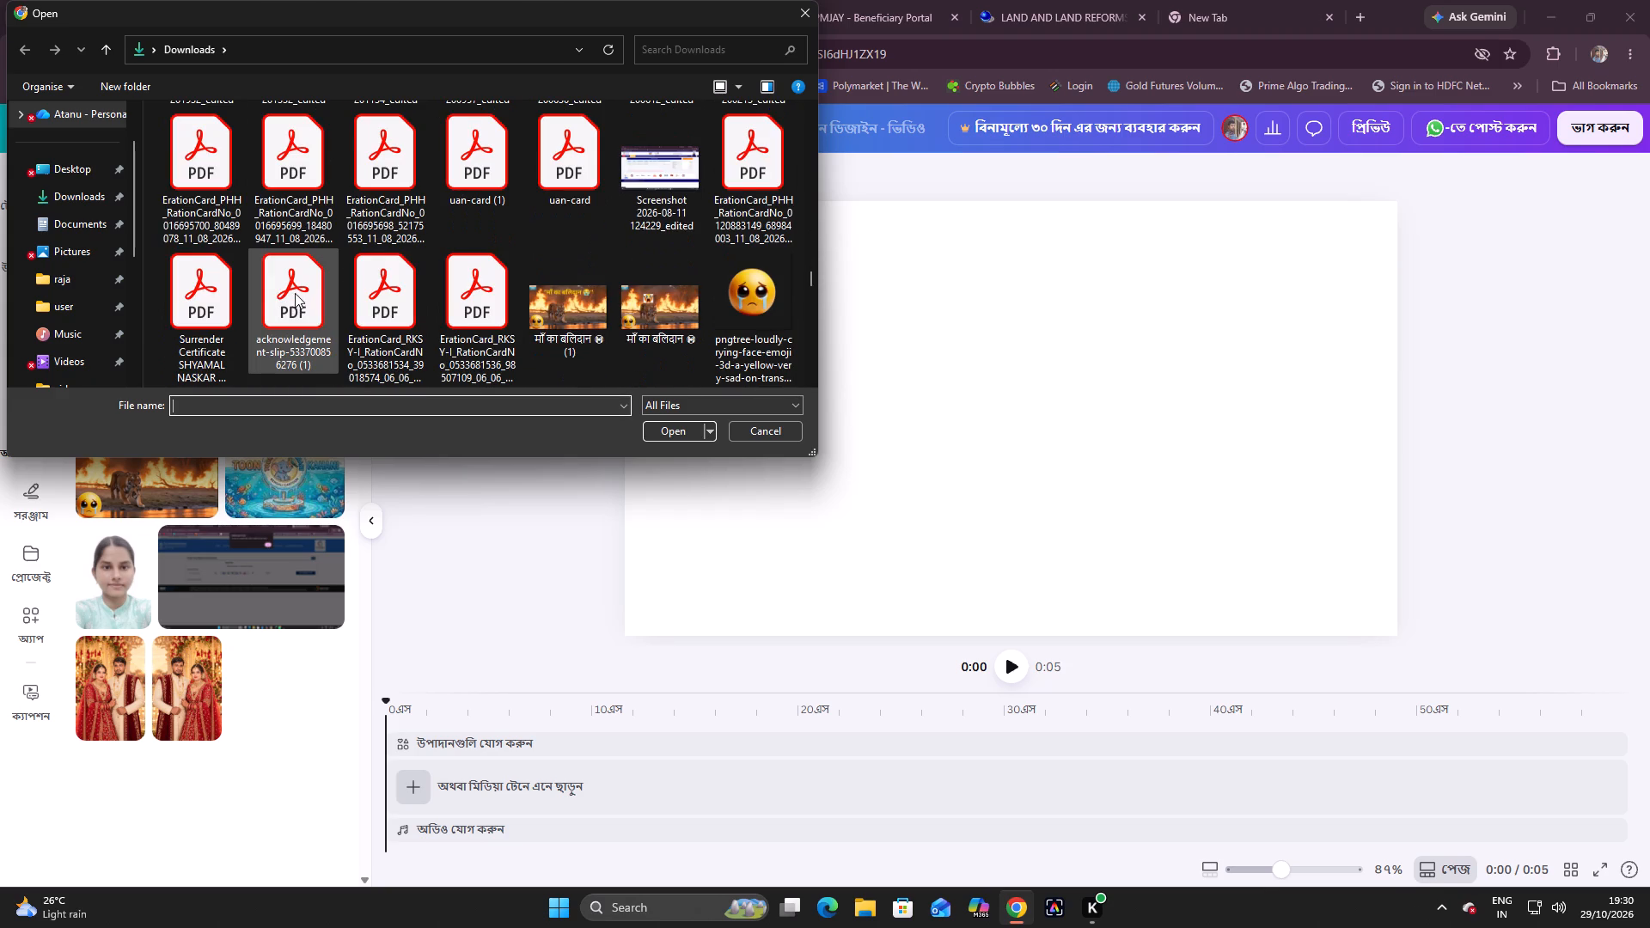
scroll(298, 292, down, 1)
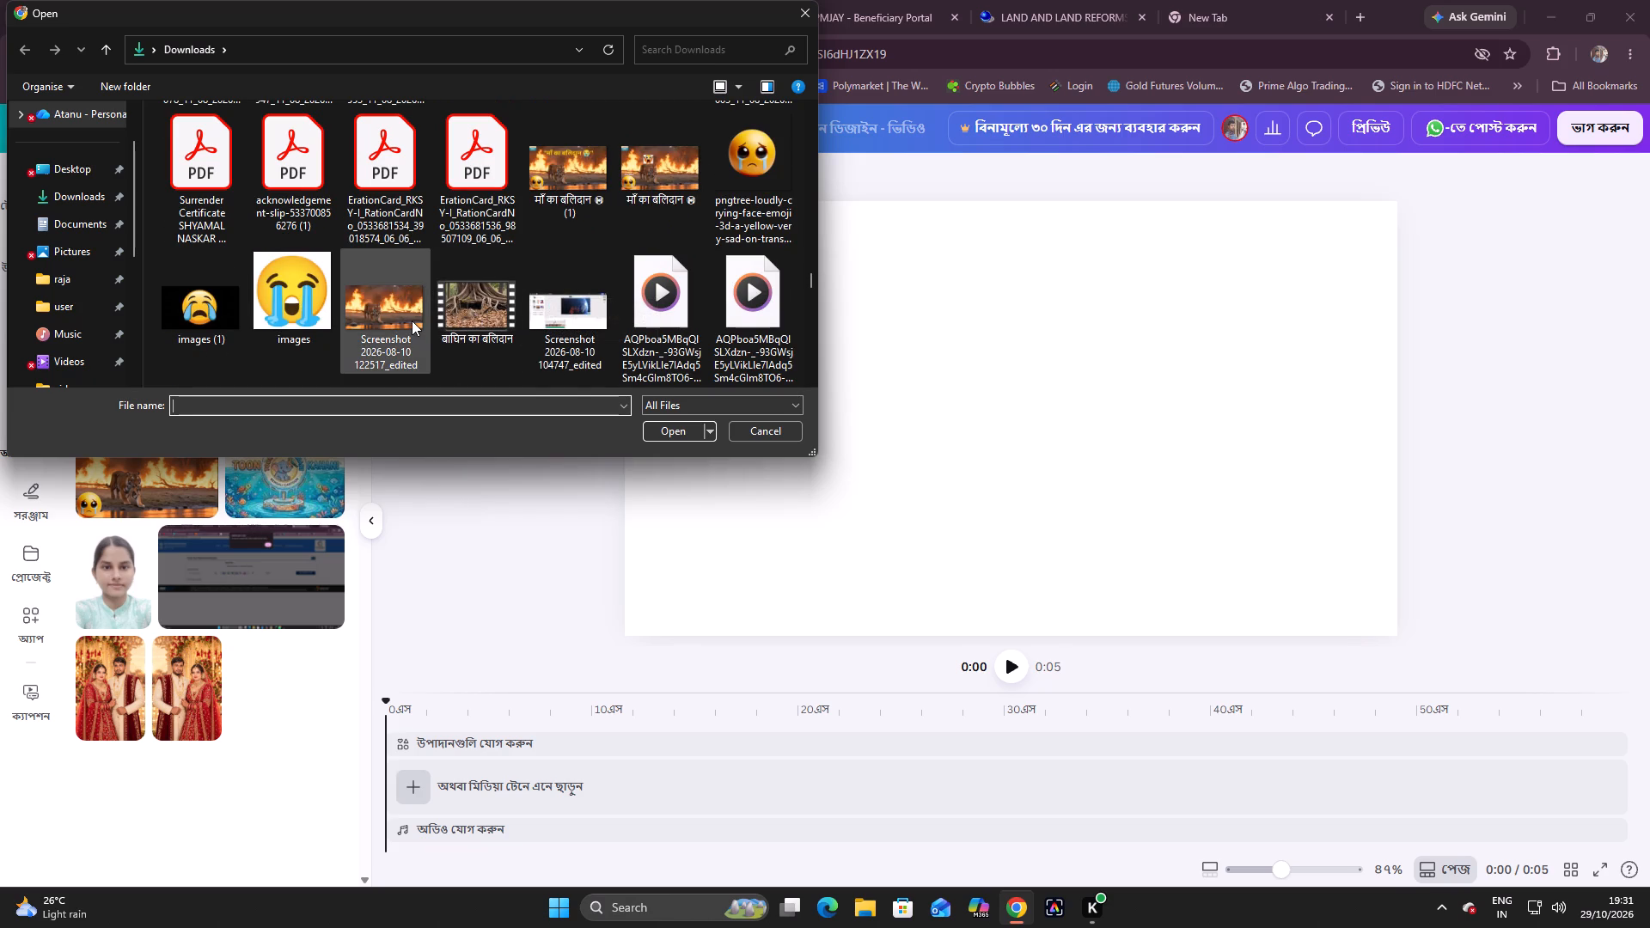
click(412, 321)
click(655, 430)
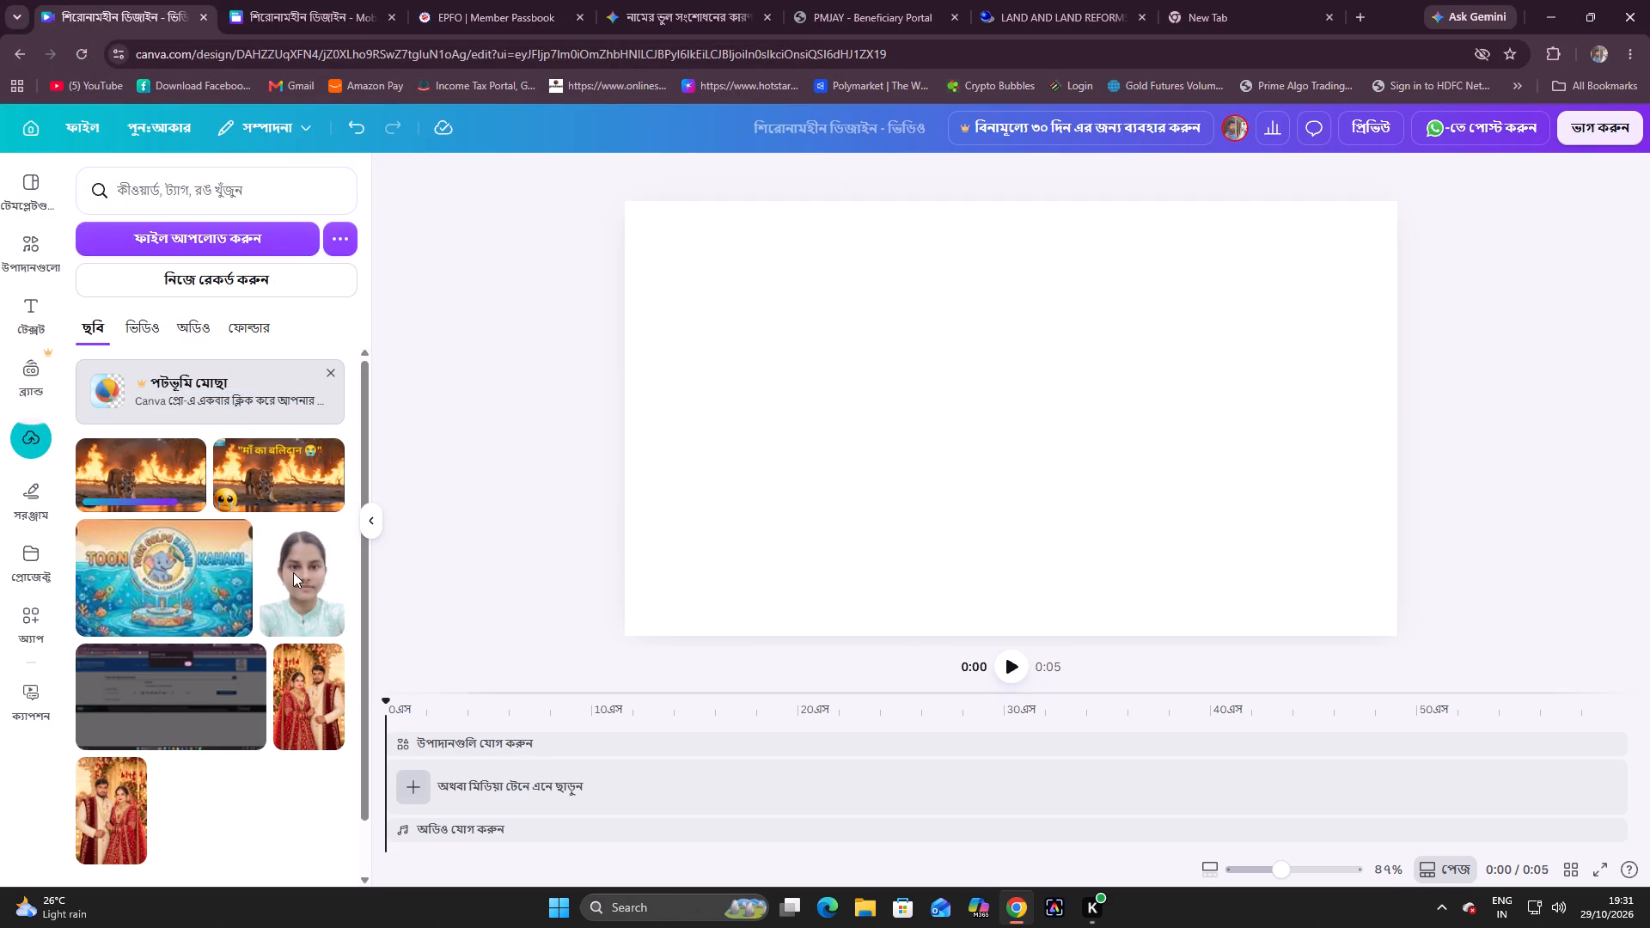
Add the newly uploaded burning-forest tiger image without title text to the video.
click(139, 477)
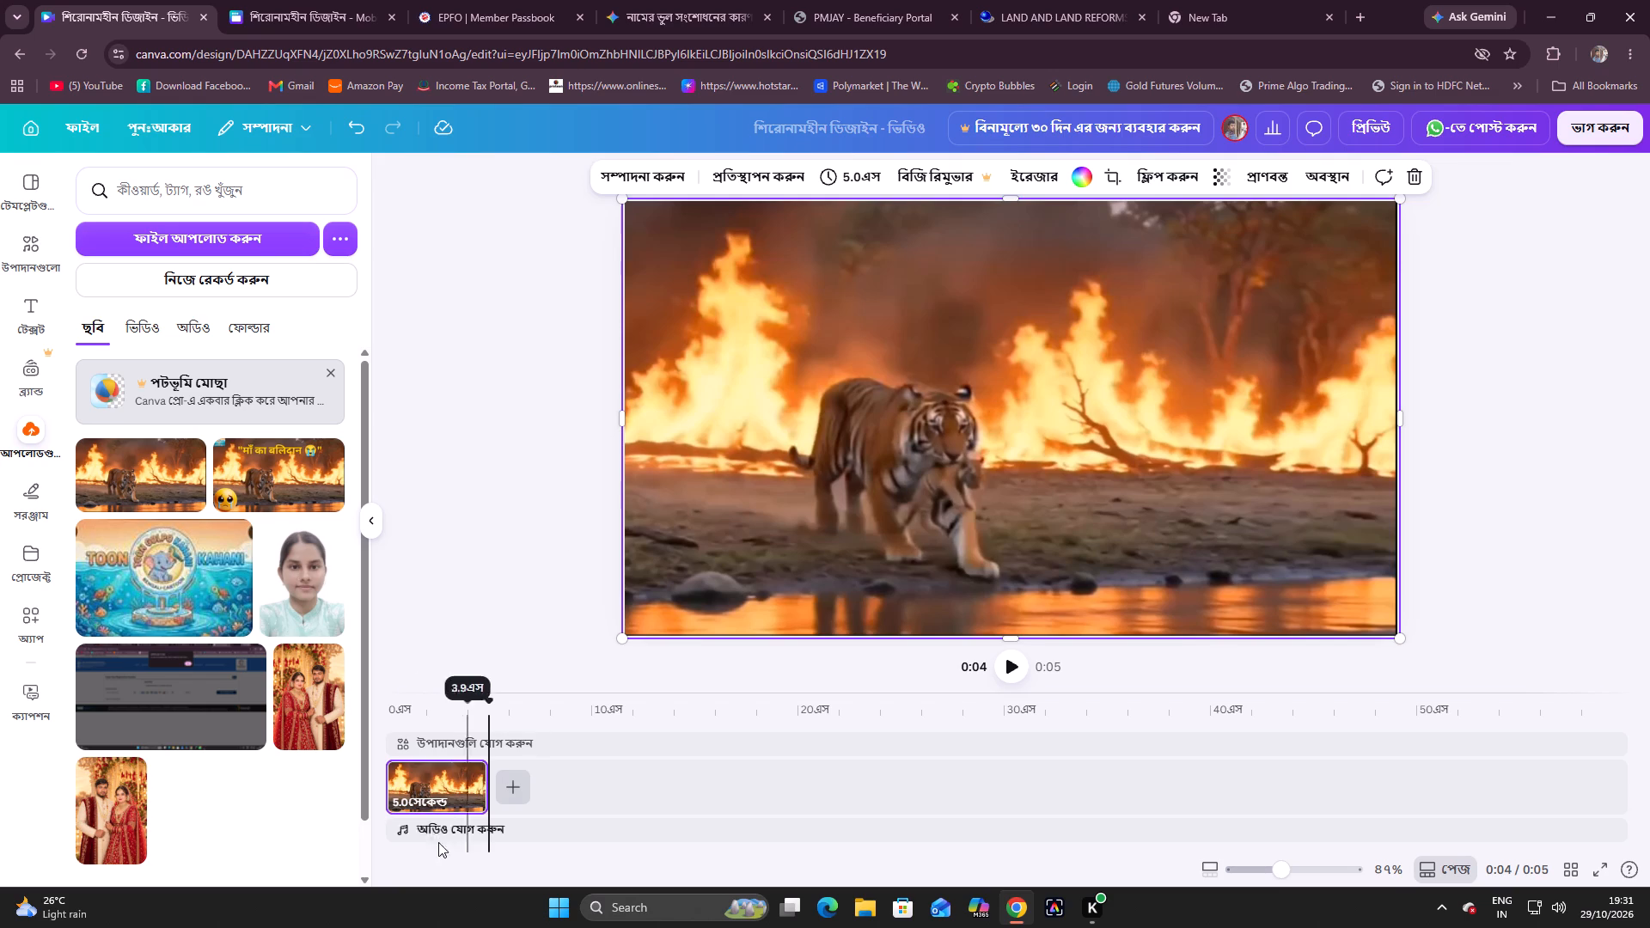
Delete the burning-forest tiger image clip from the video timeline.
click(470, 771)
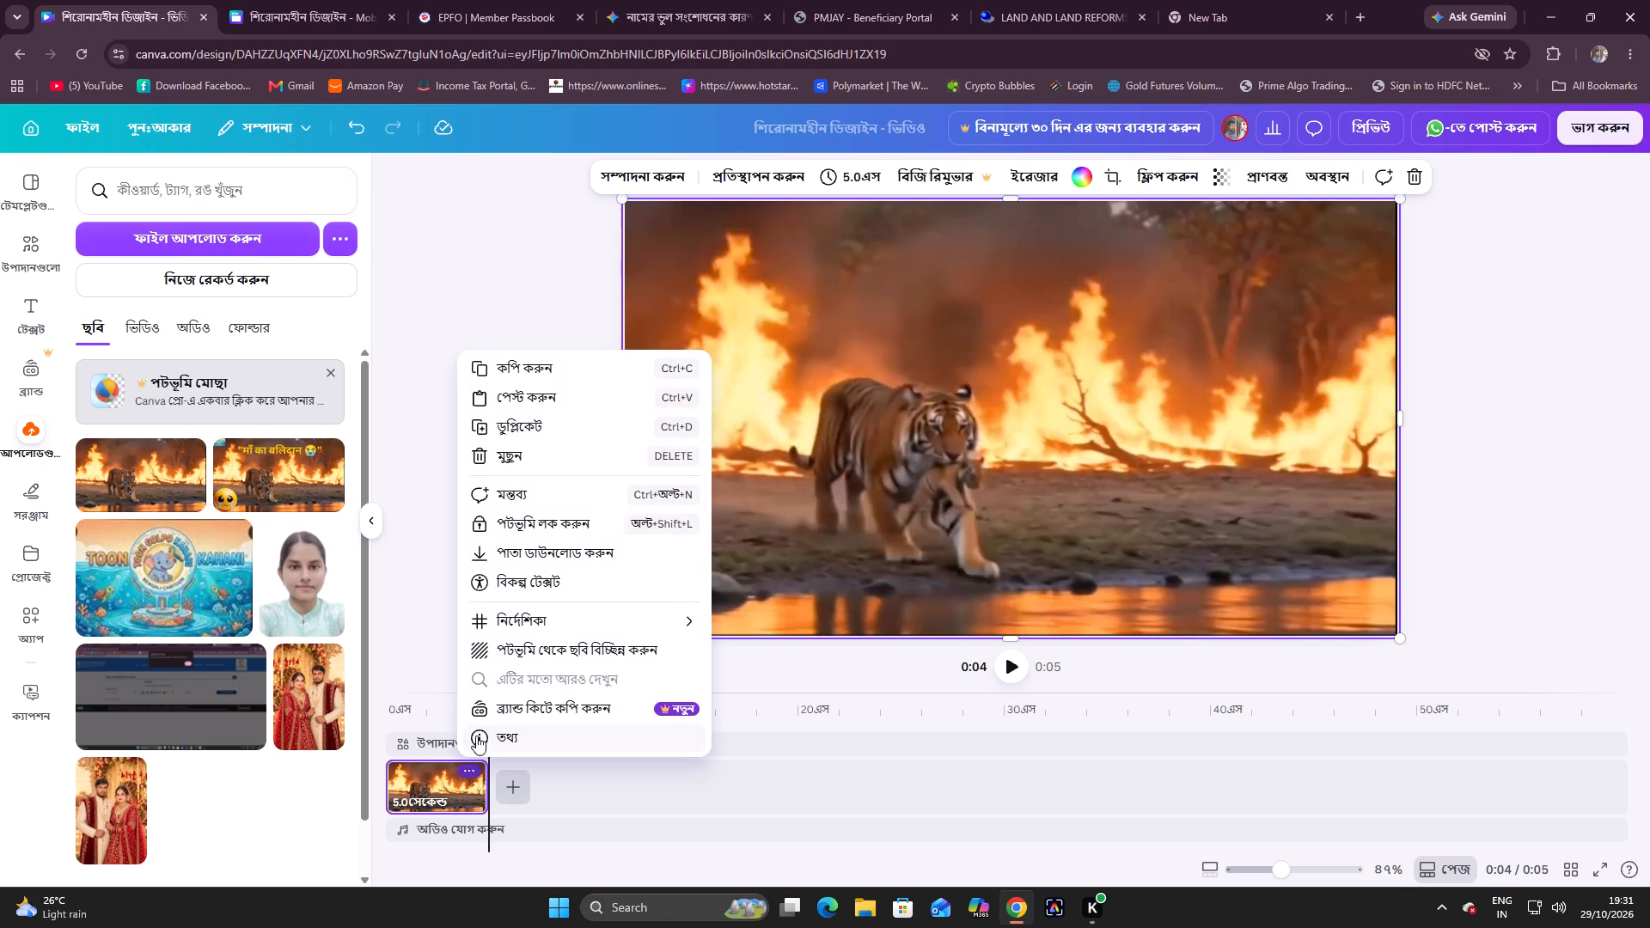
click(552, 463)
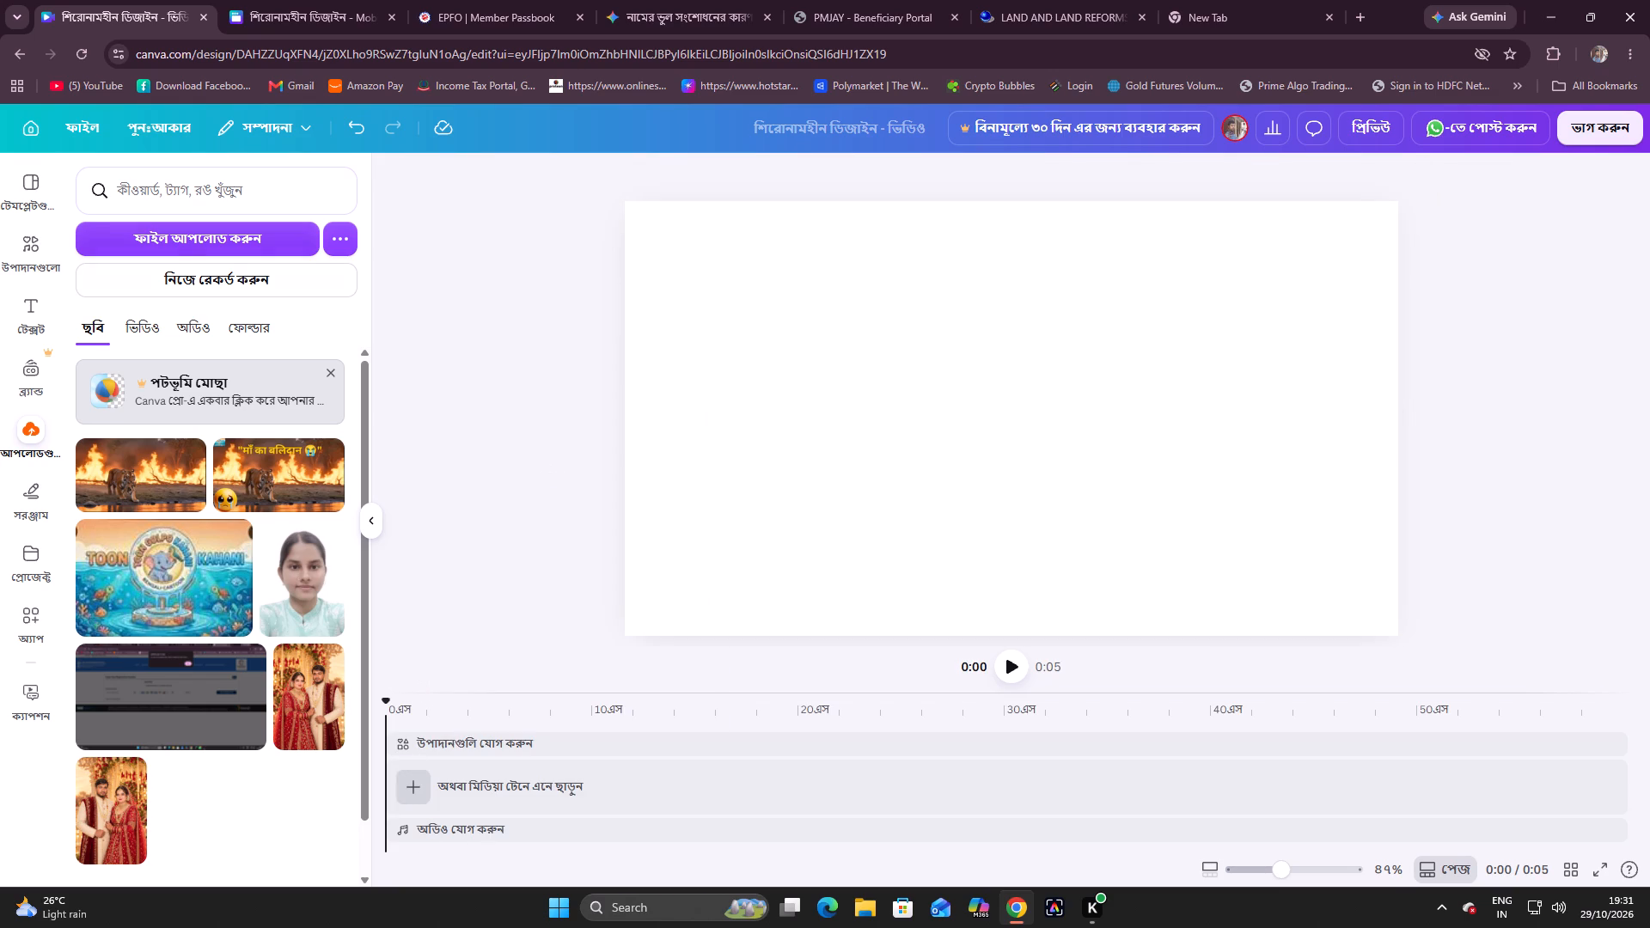
Upload the video "बाघिन का बलिदान" from the Downloads folder to the media uploads.
click(183, 238)
scroll(263, 243, down, 4)
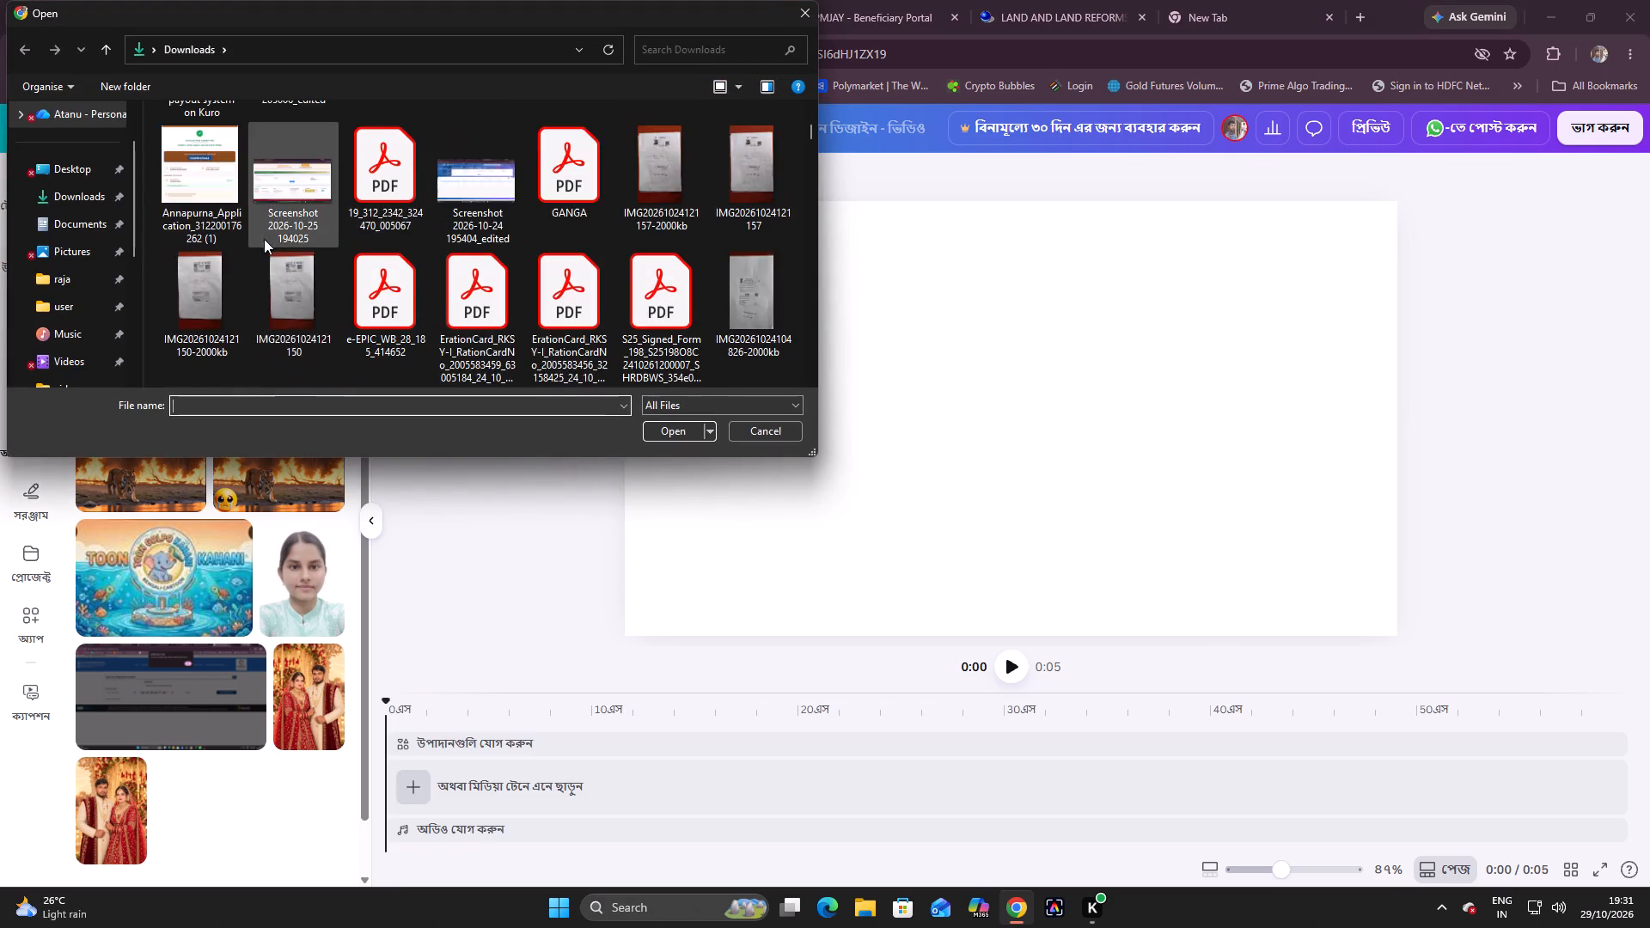
scroll(264, 239, down, 16)
scroll(263, 236, down, 11)
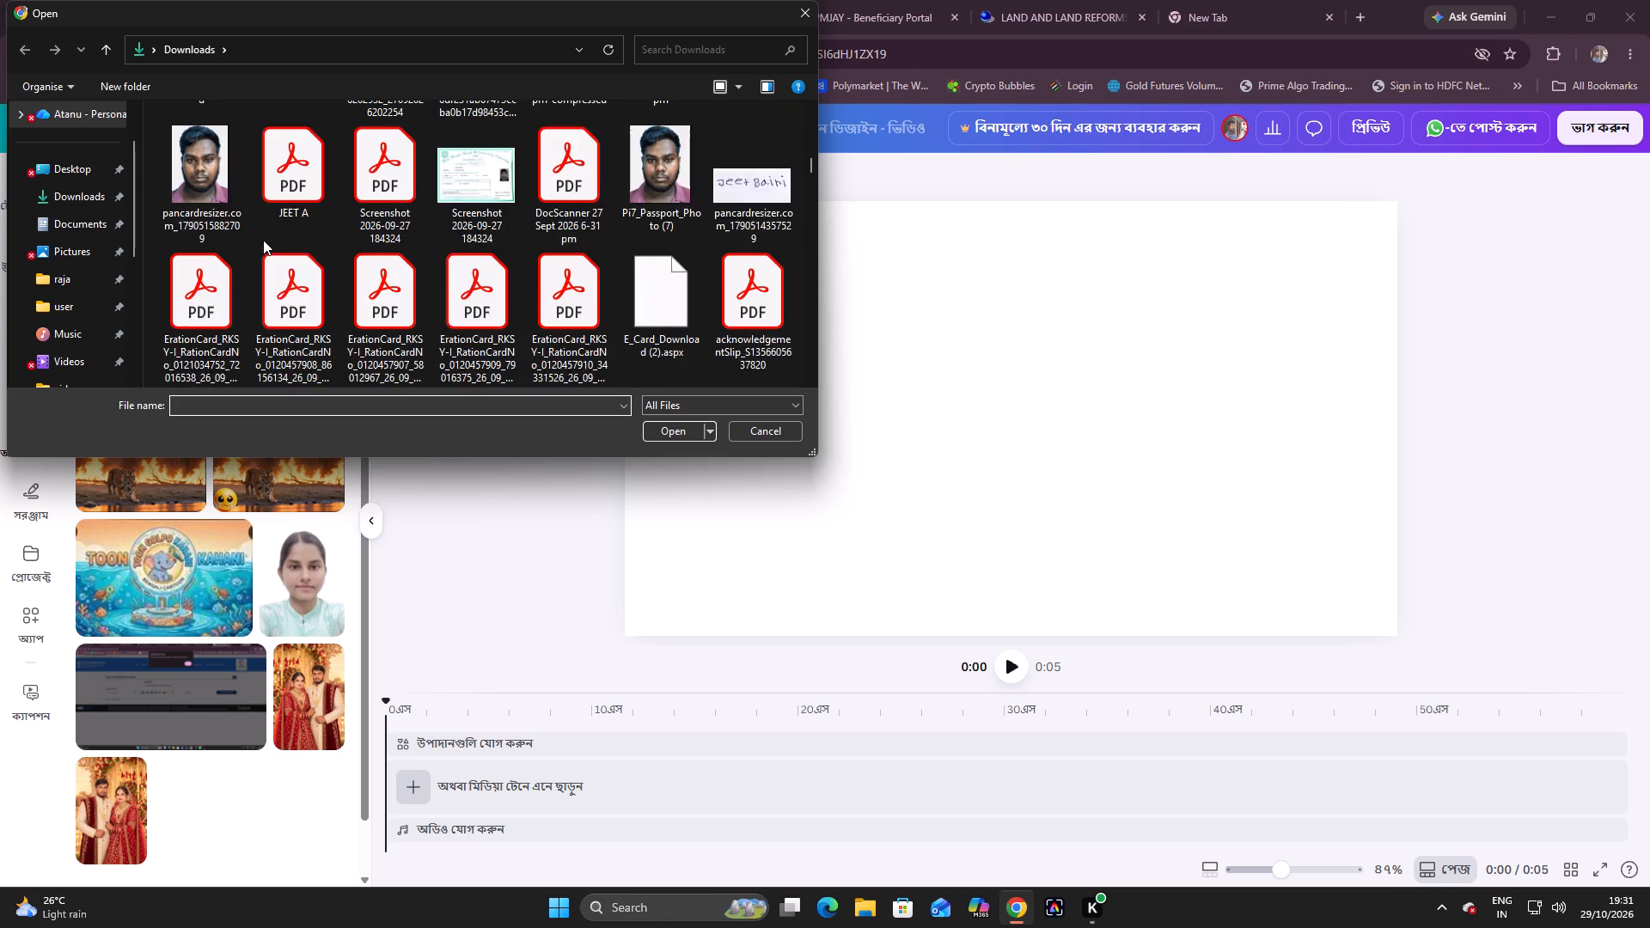
scroll(263, 240, down, 20)
scroll(261, 240, down, 5)
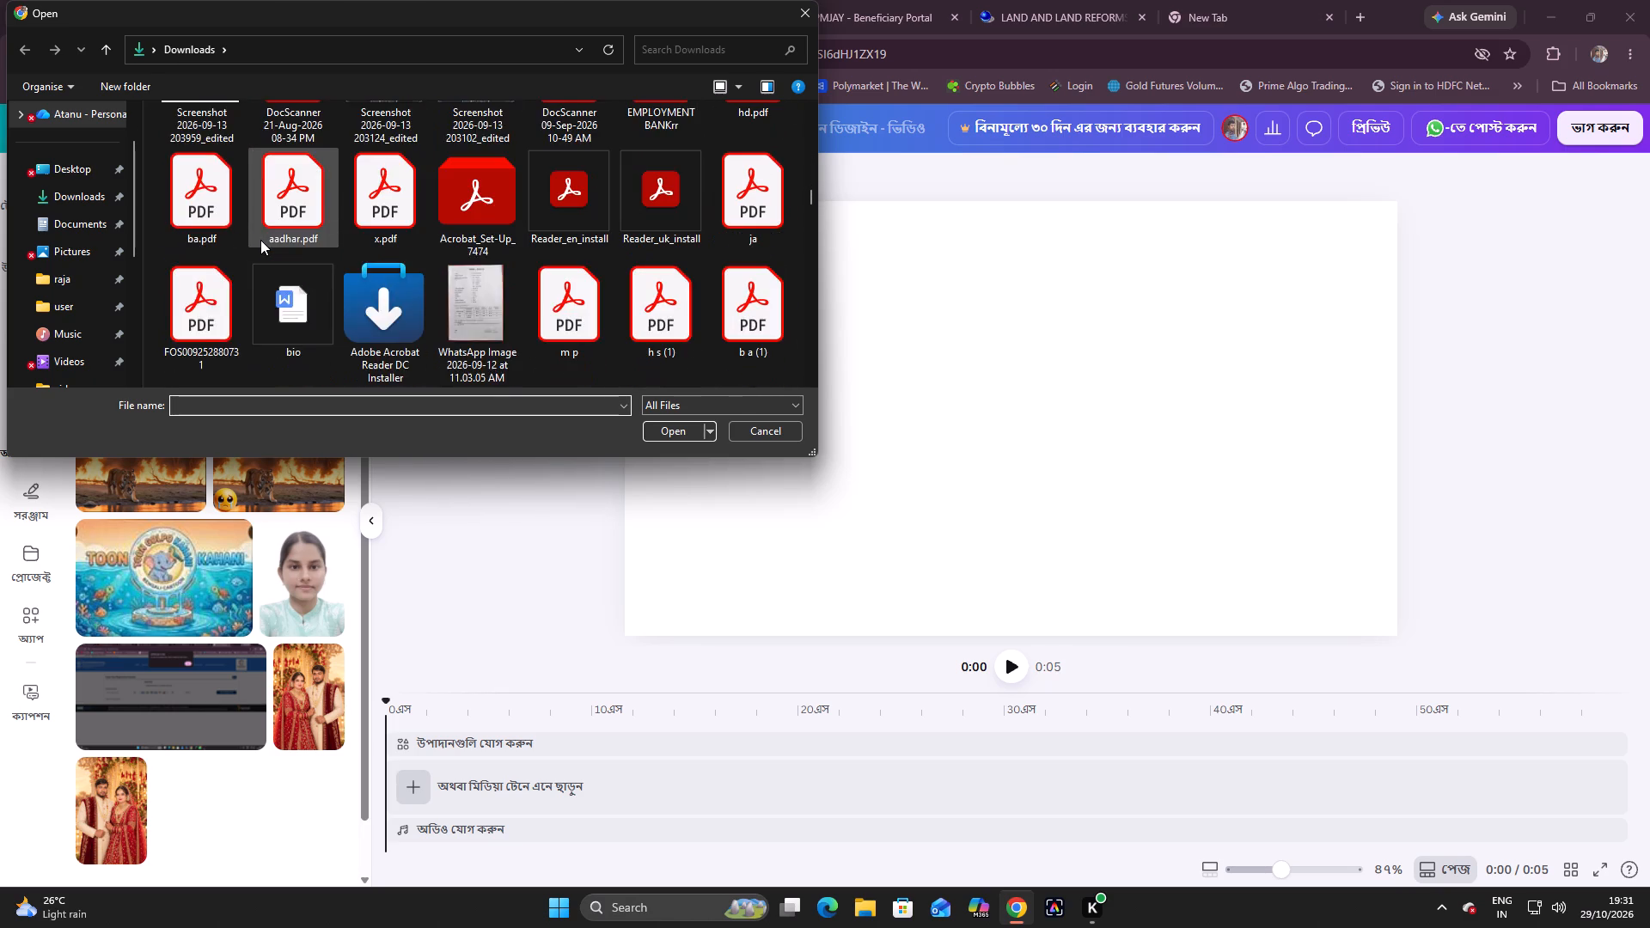
scroll(260, 240, down, 12)
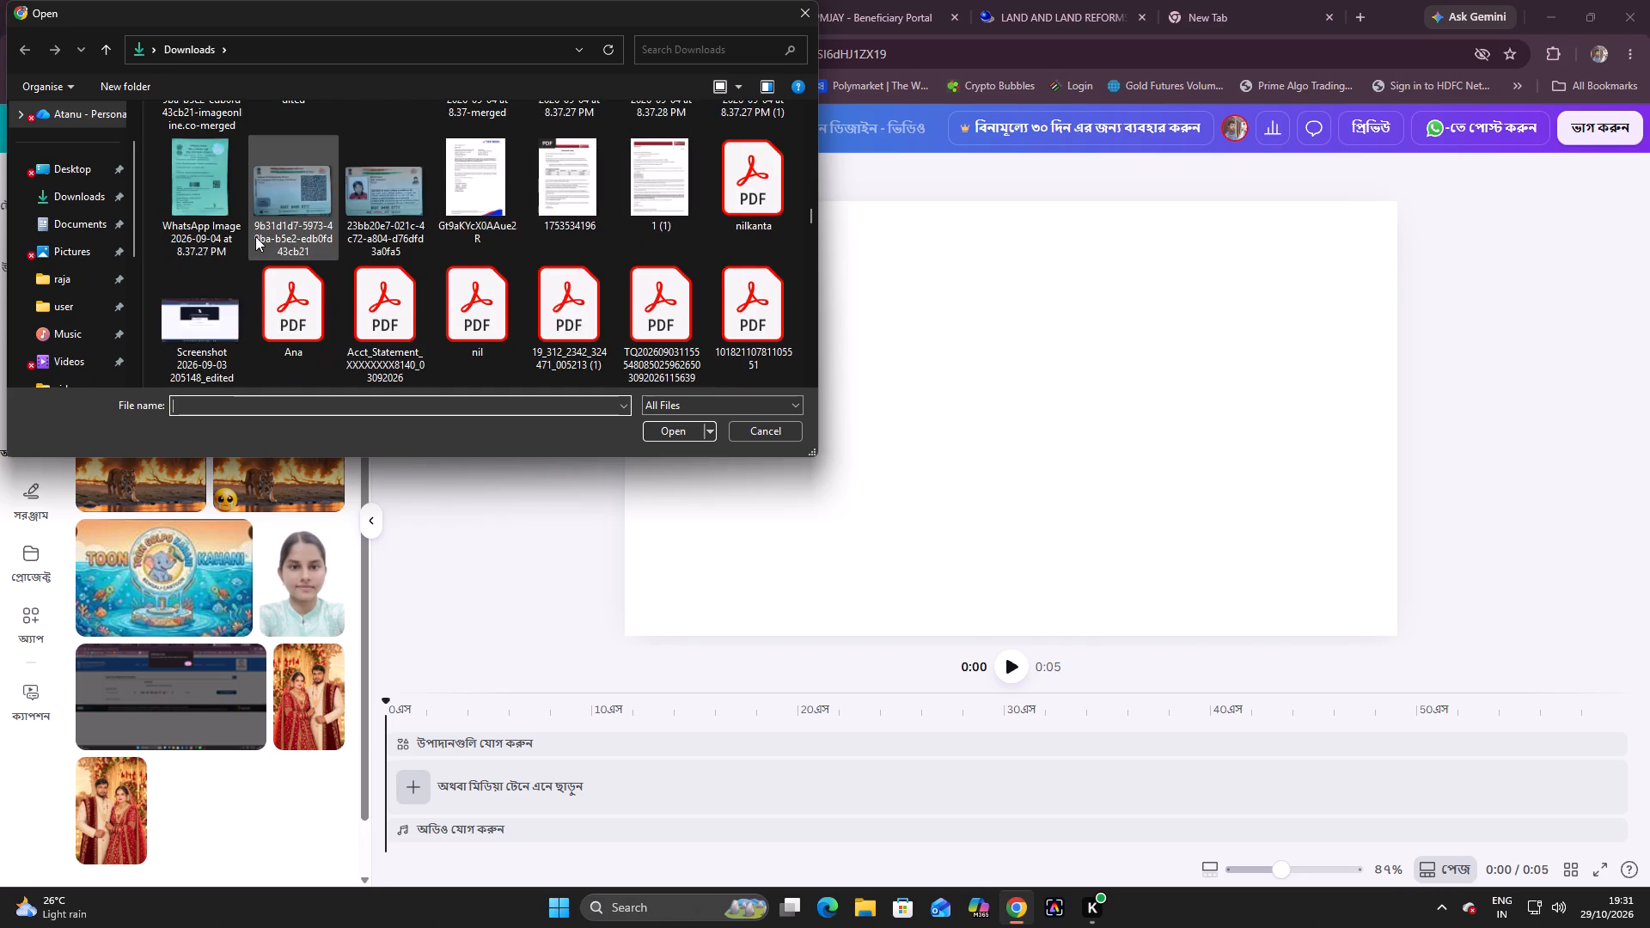
scroll(255, 236, down, 7)
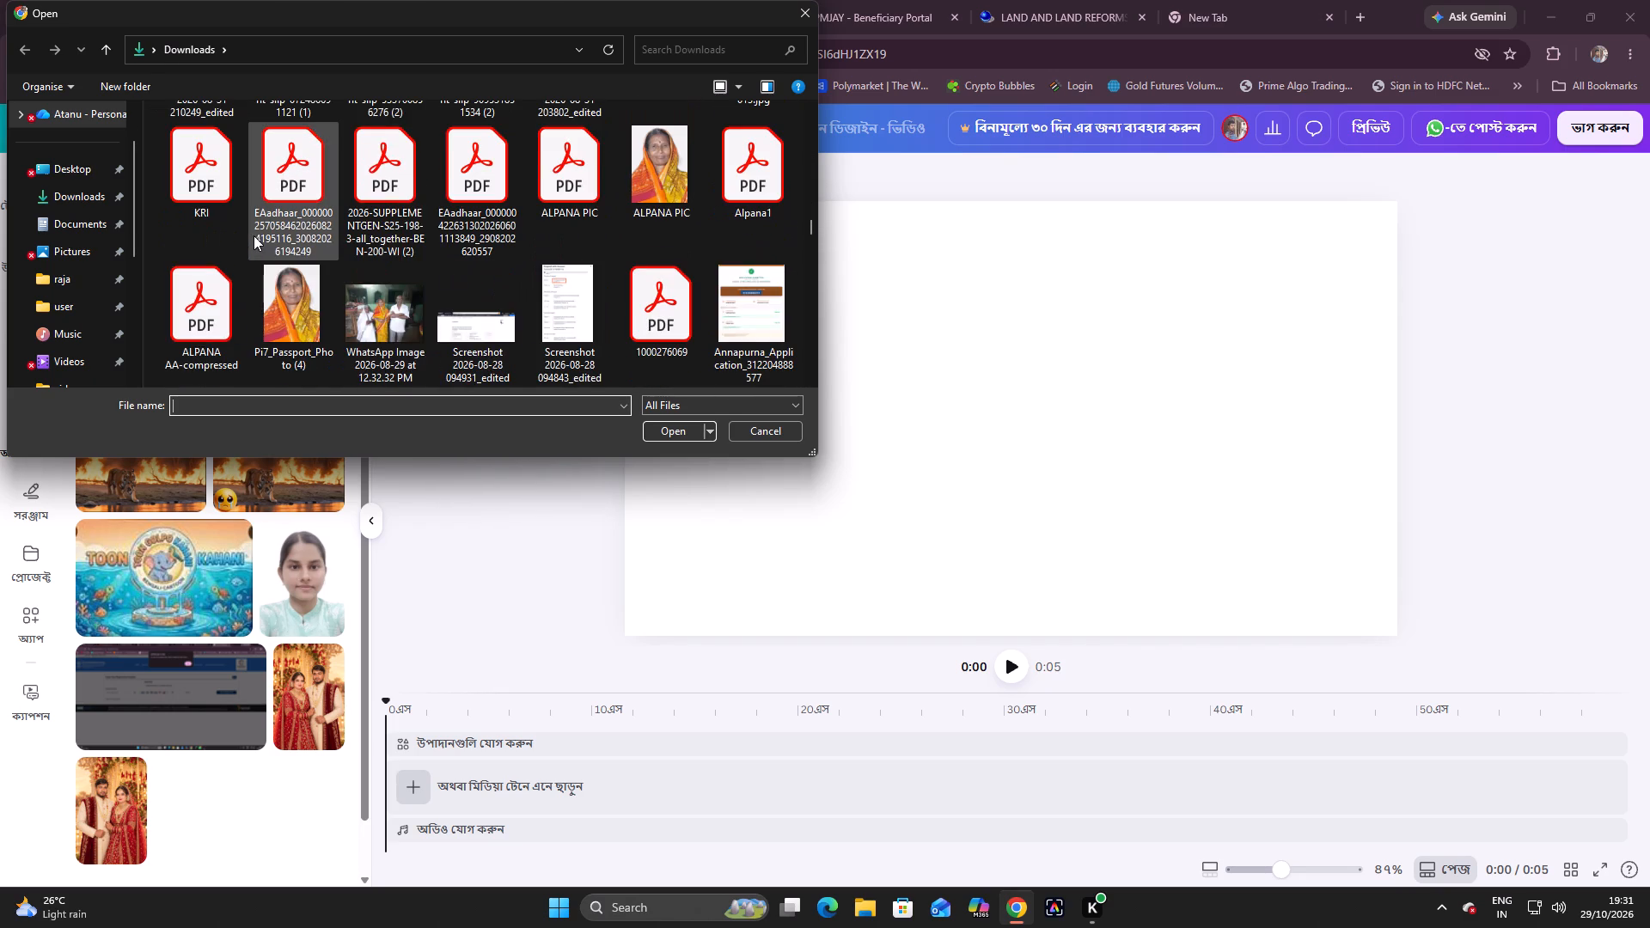
scroll(252, 235, down, 10)
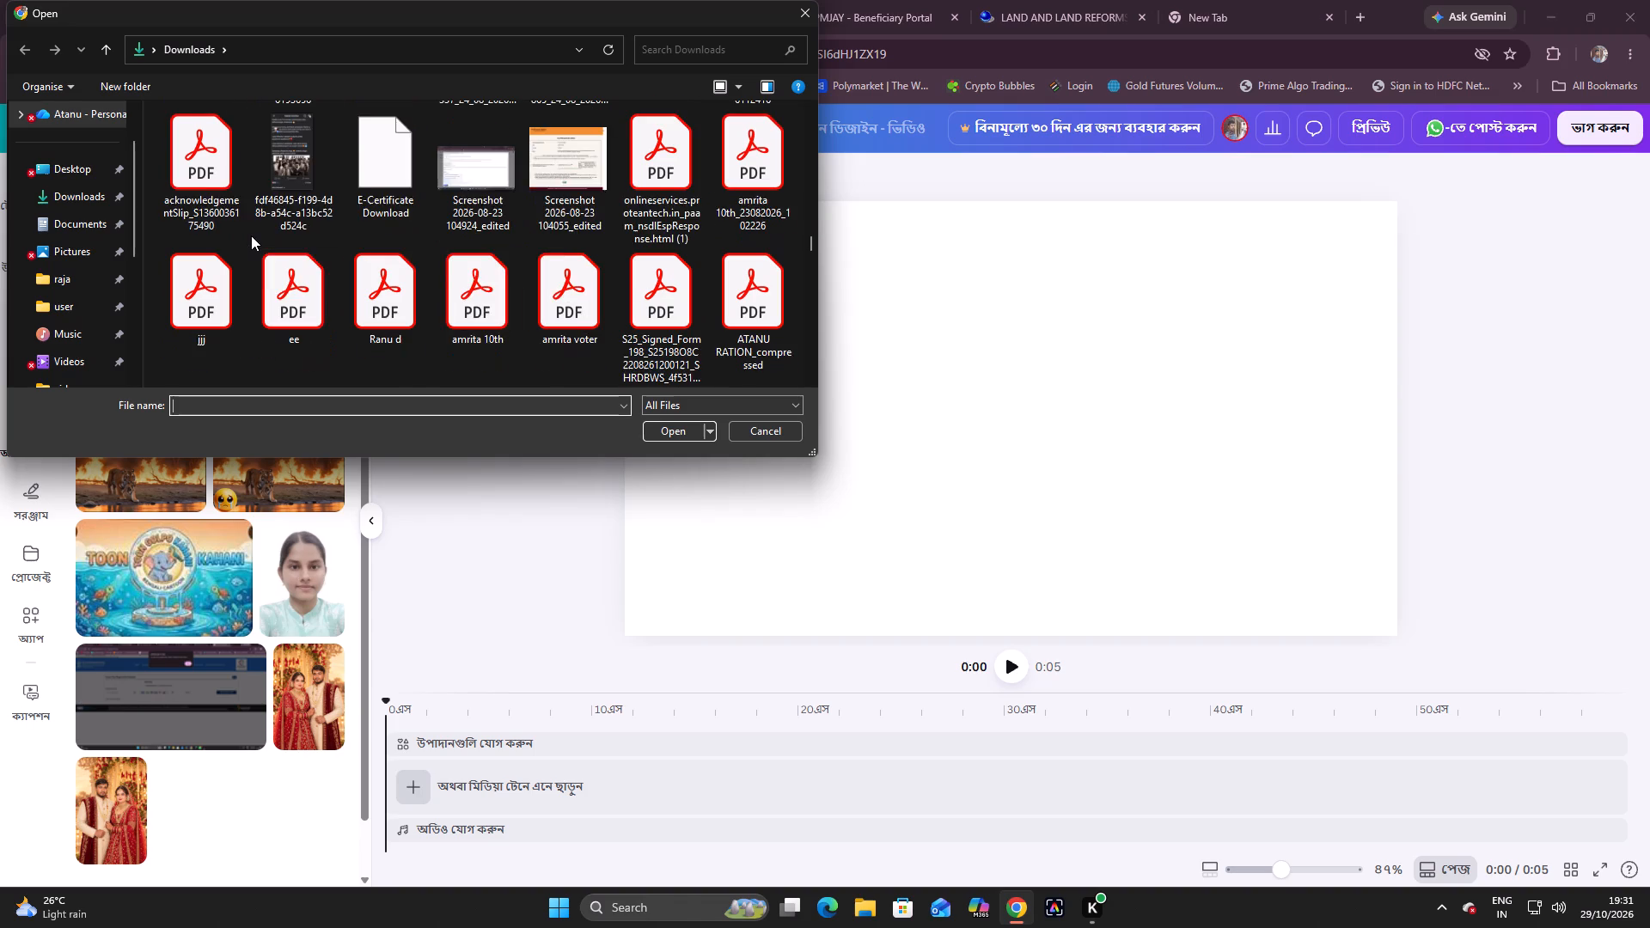
scroll(250, 235, down, 10)
scroll(250, 235, up, 1)
scroll(250, 235, down, 1)
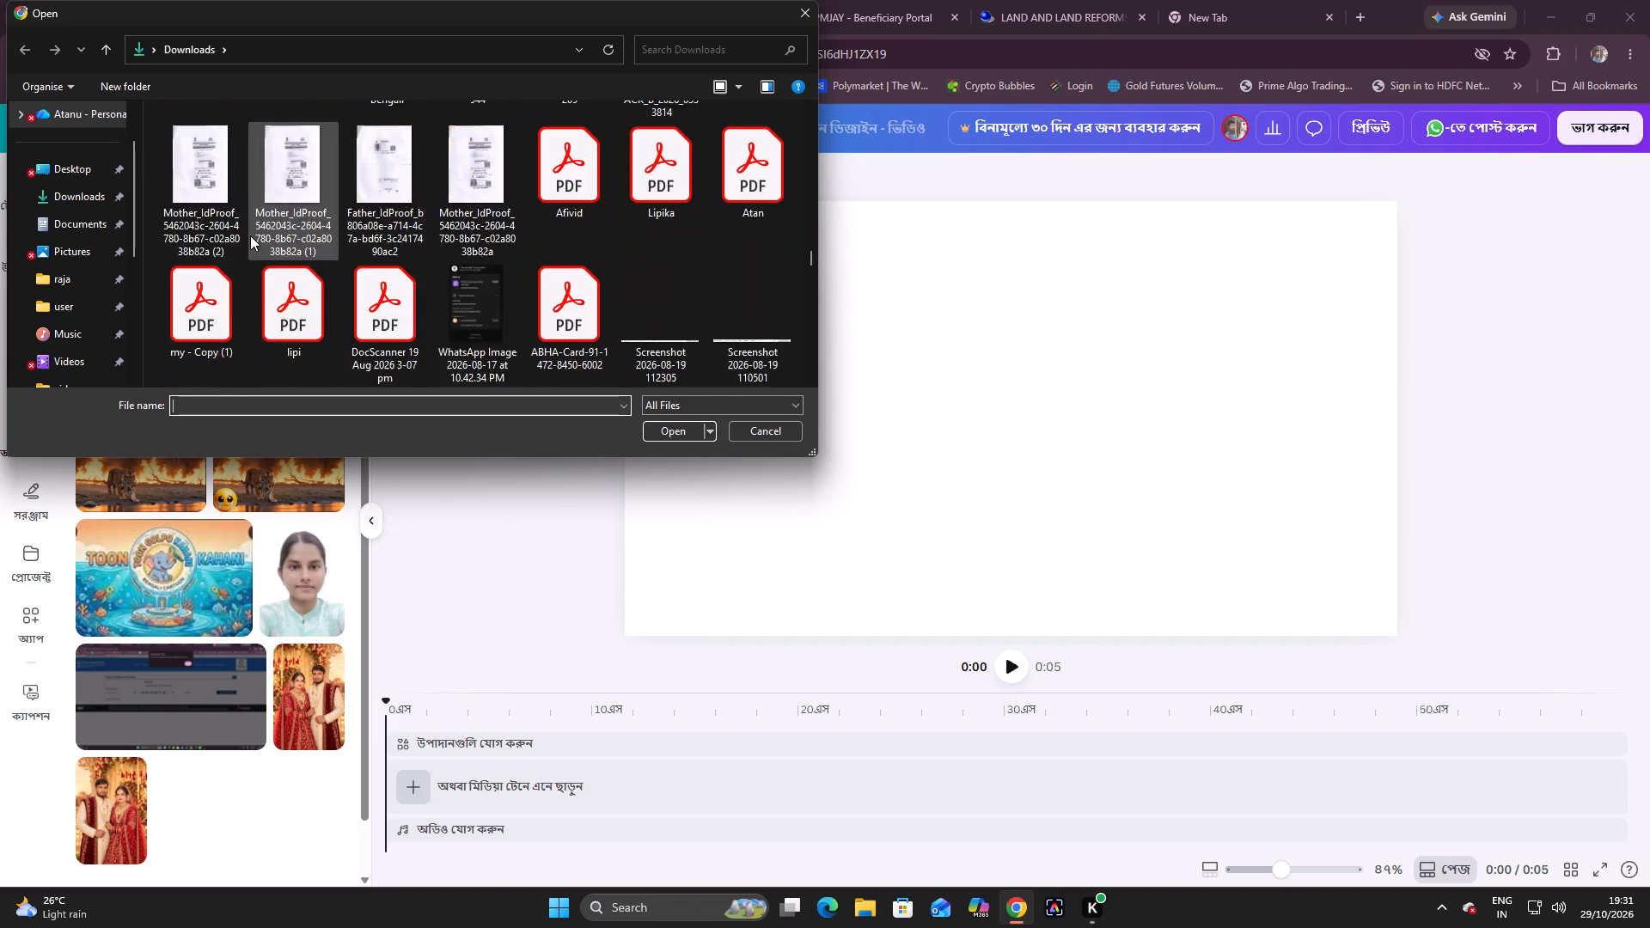
scroll(250, 235, down, 6)
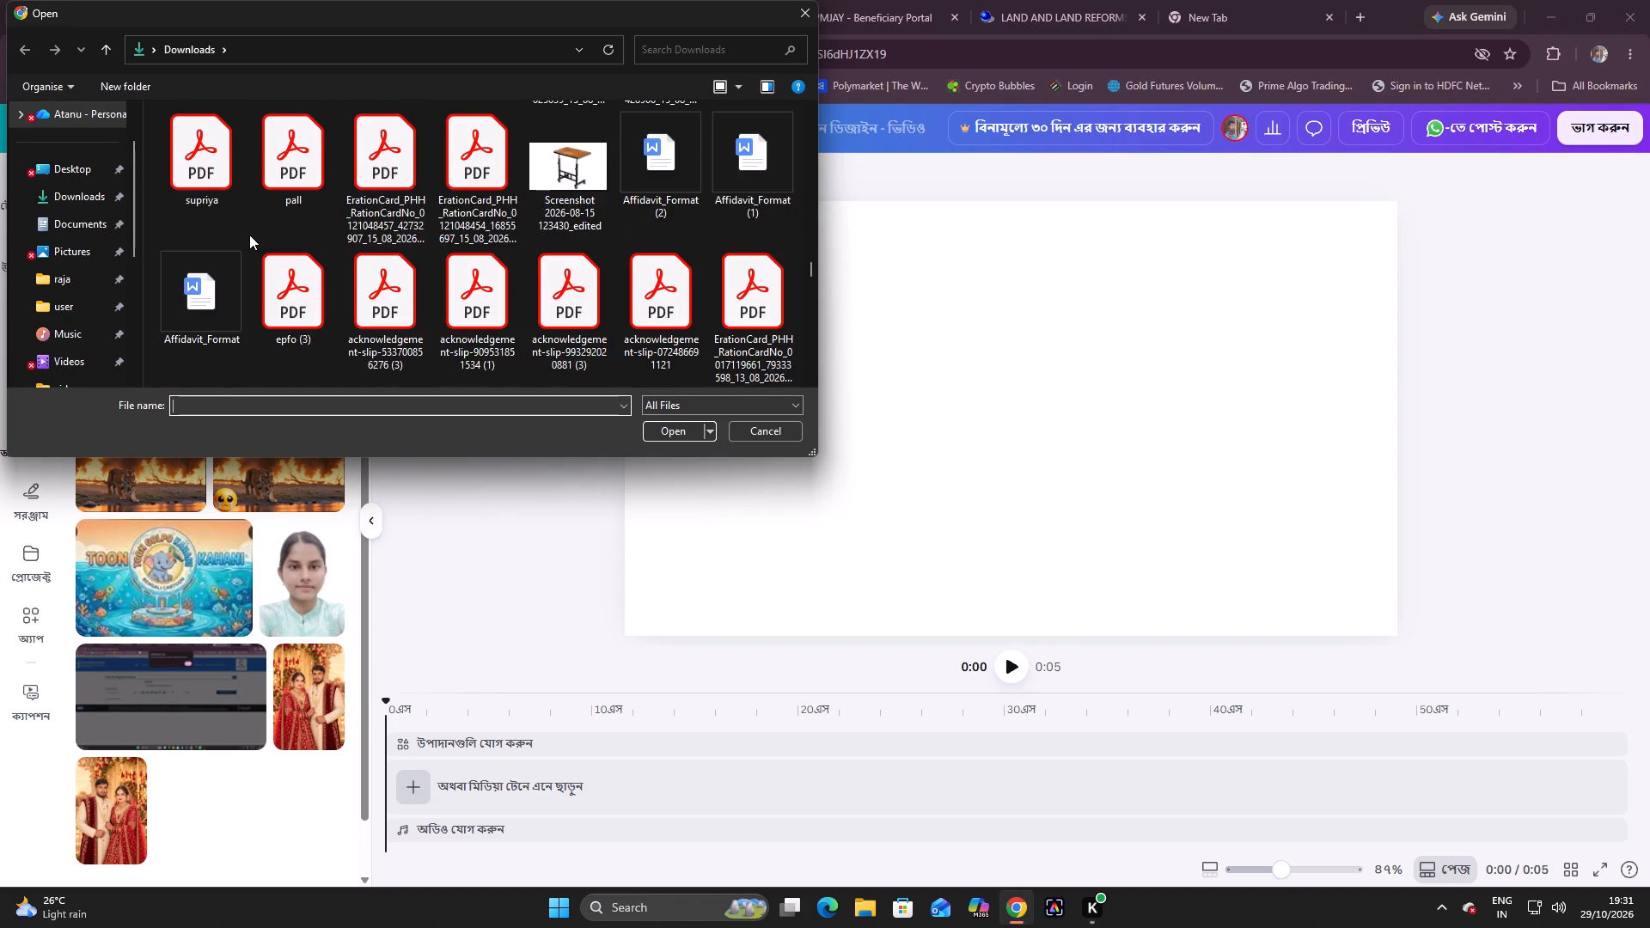
scroll(249, 235, down, 6)
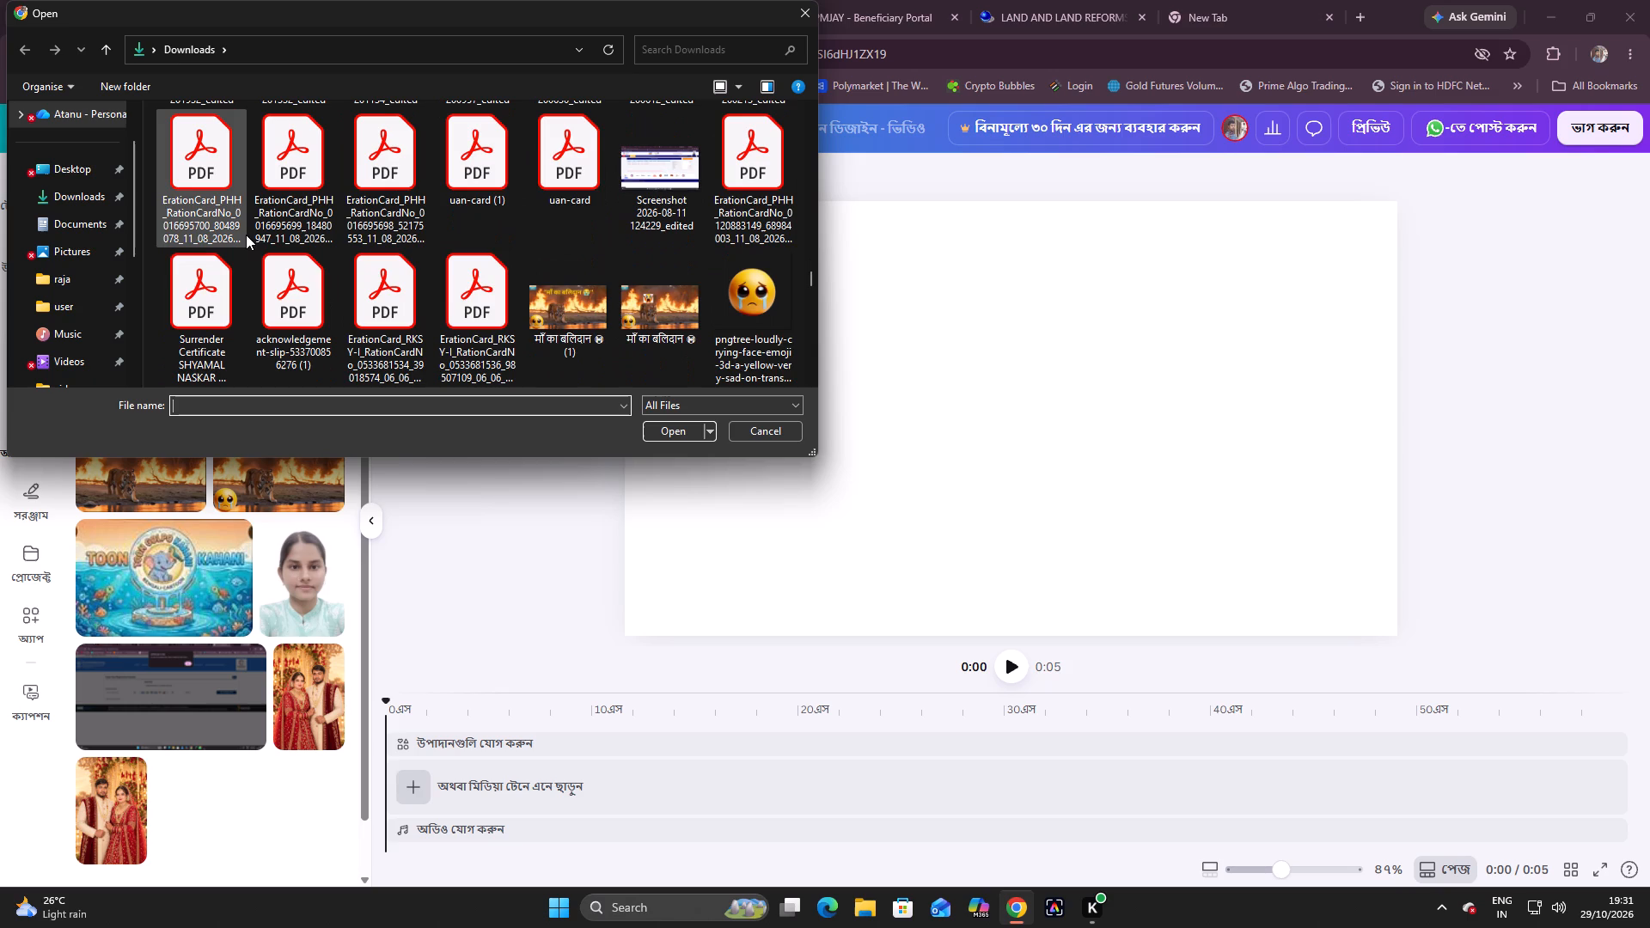
scroll(246, 235, down, 1)
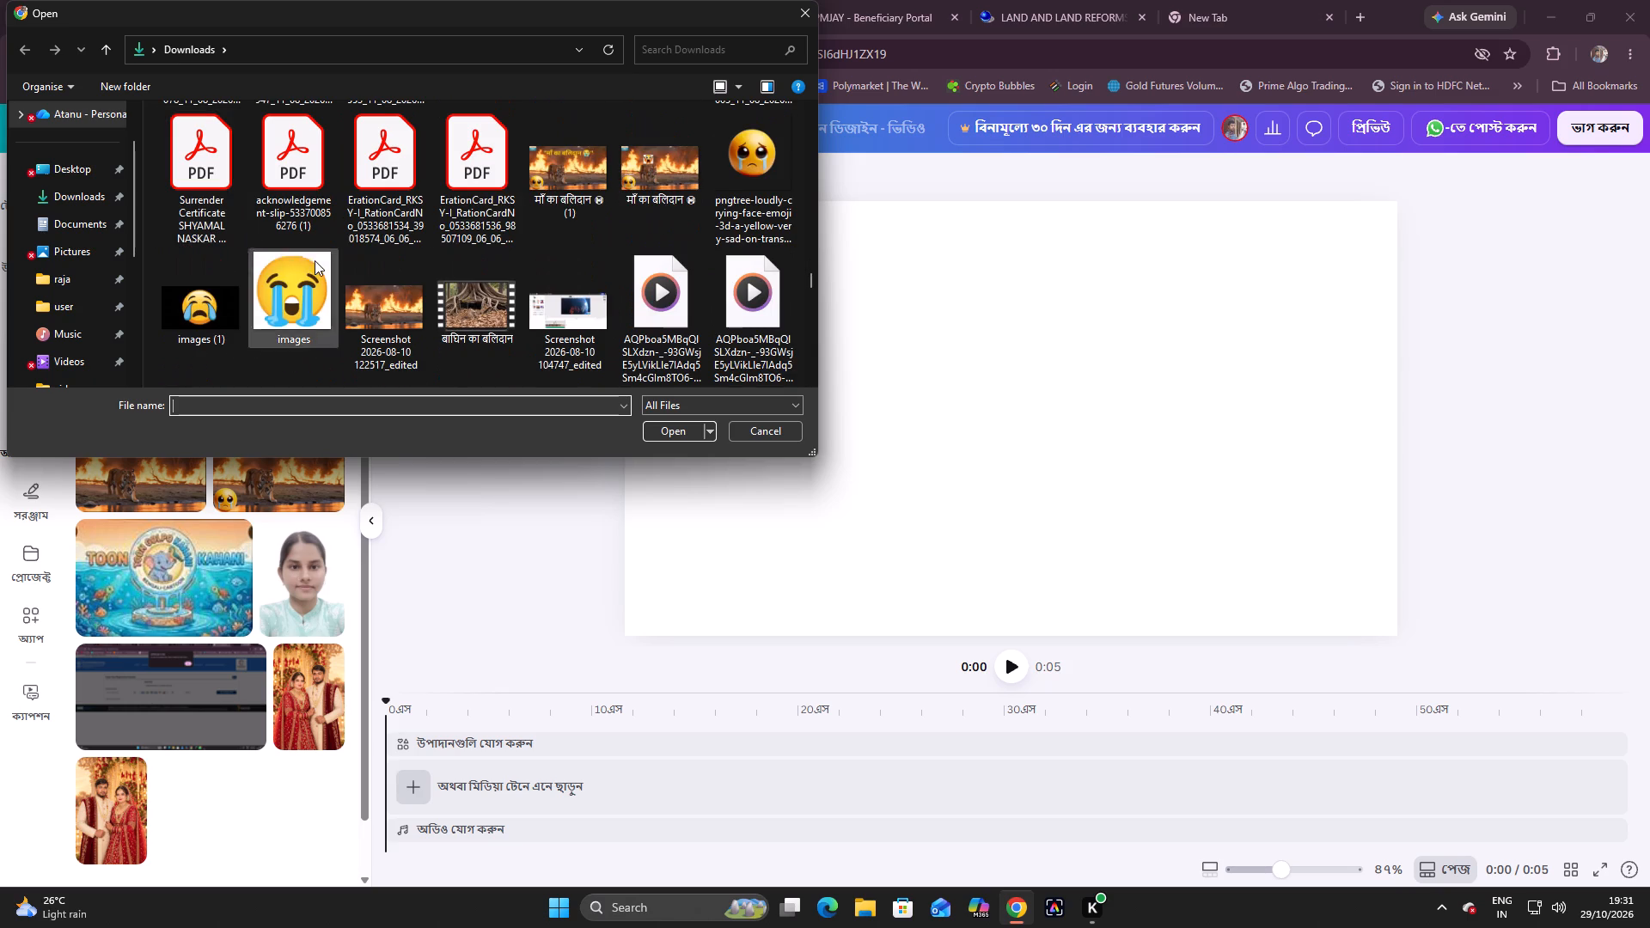
click(480, 335)
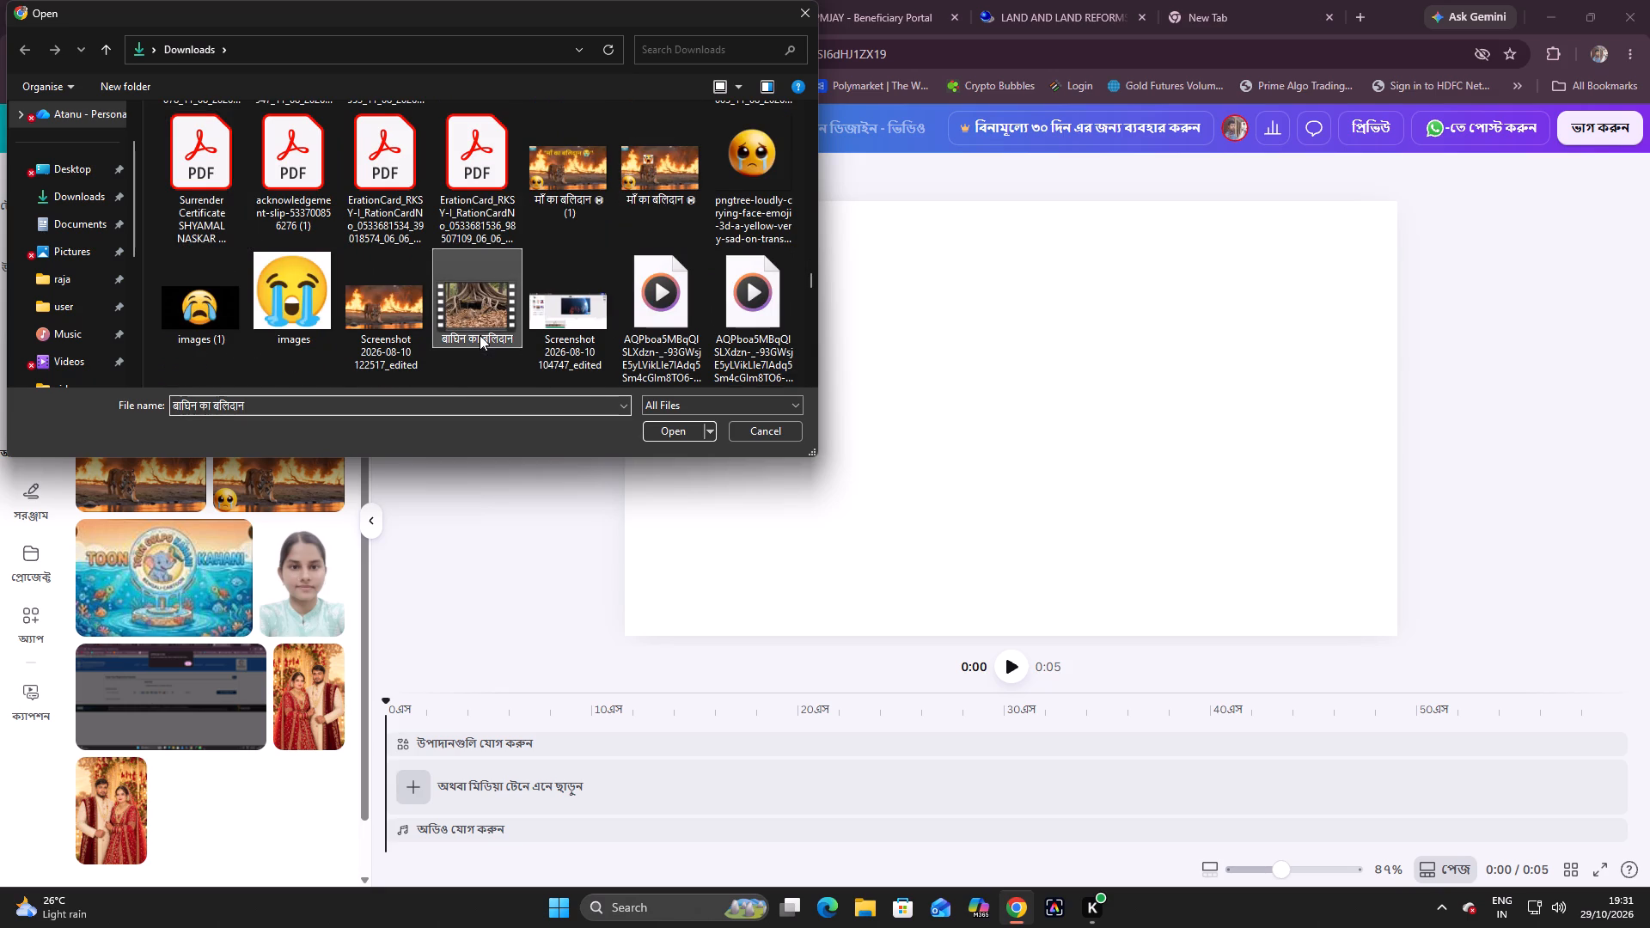
click(669, 432)
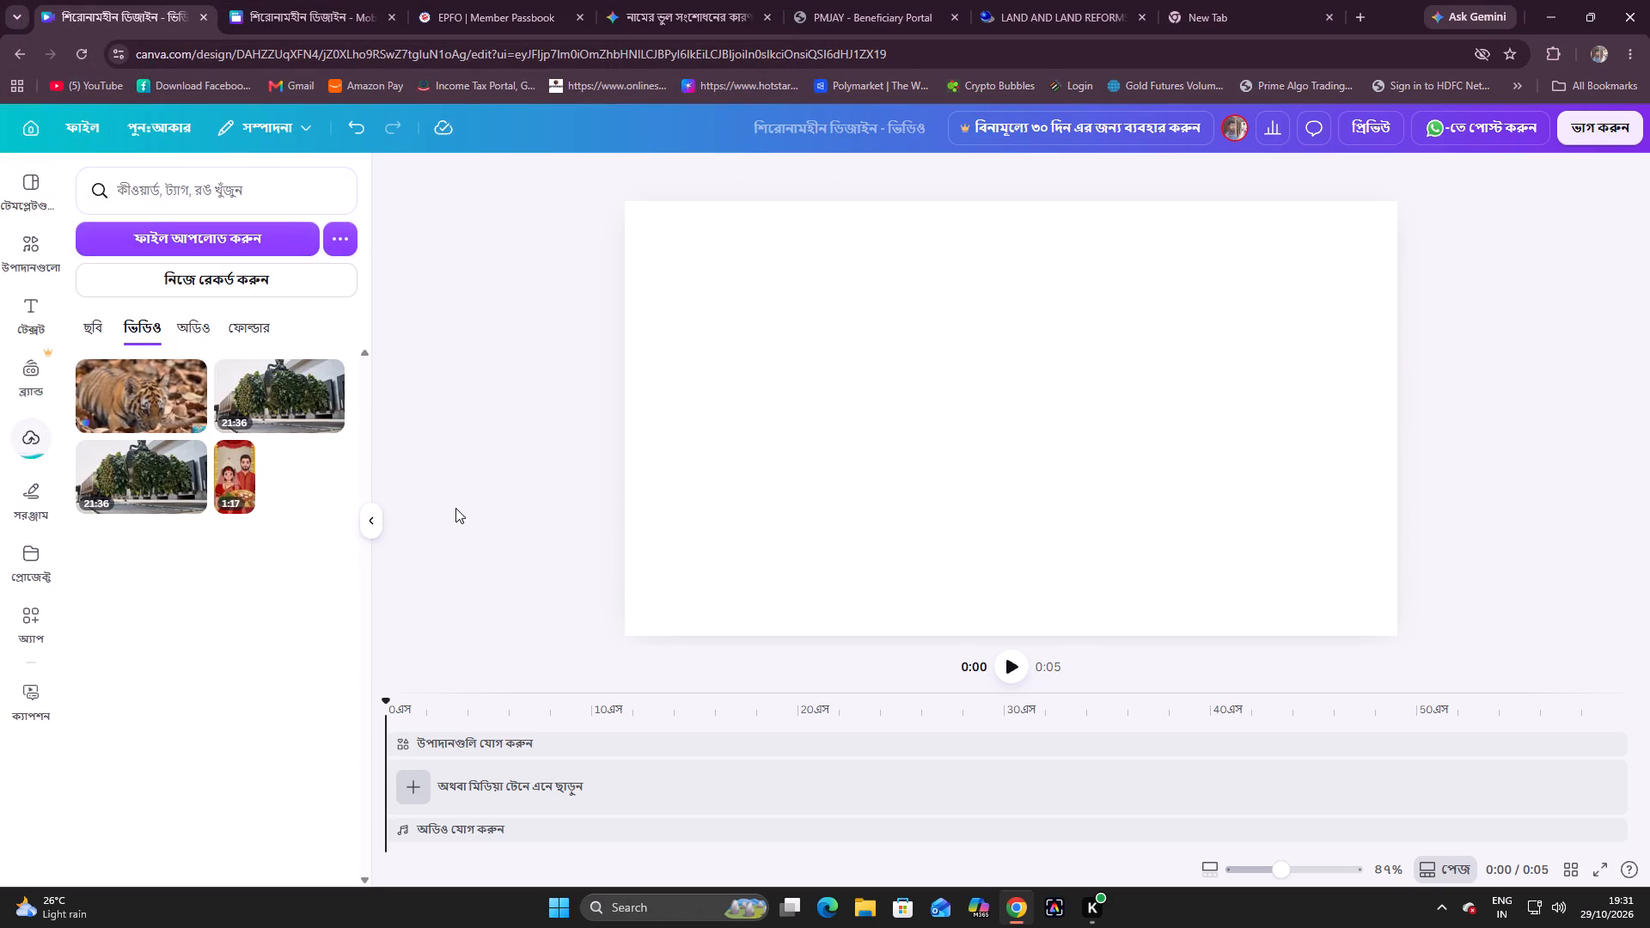
Add the uploaded tiger video to the empty video timeline.
click(122, 389)
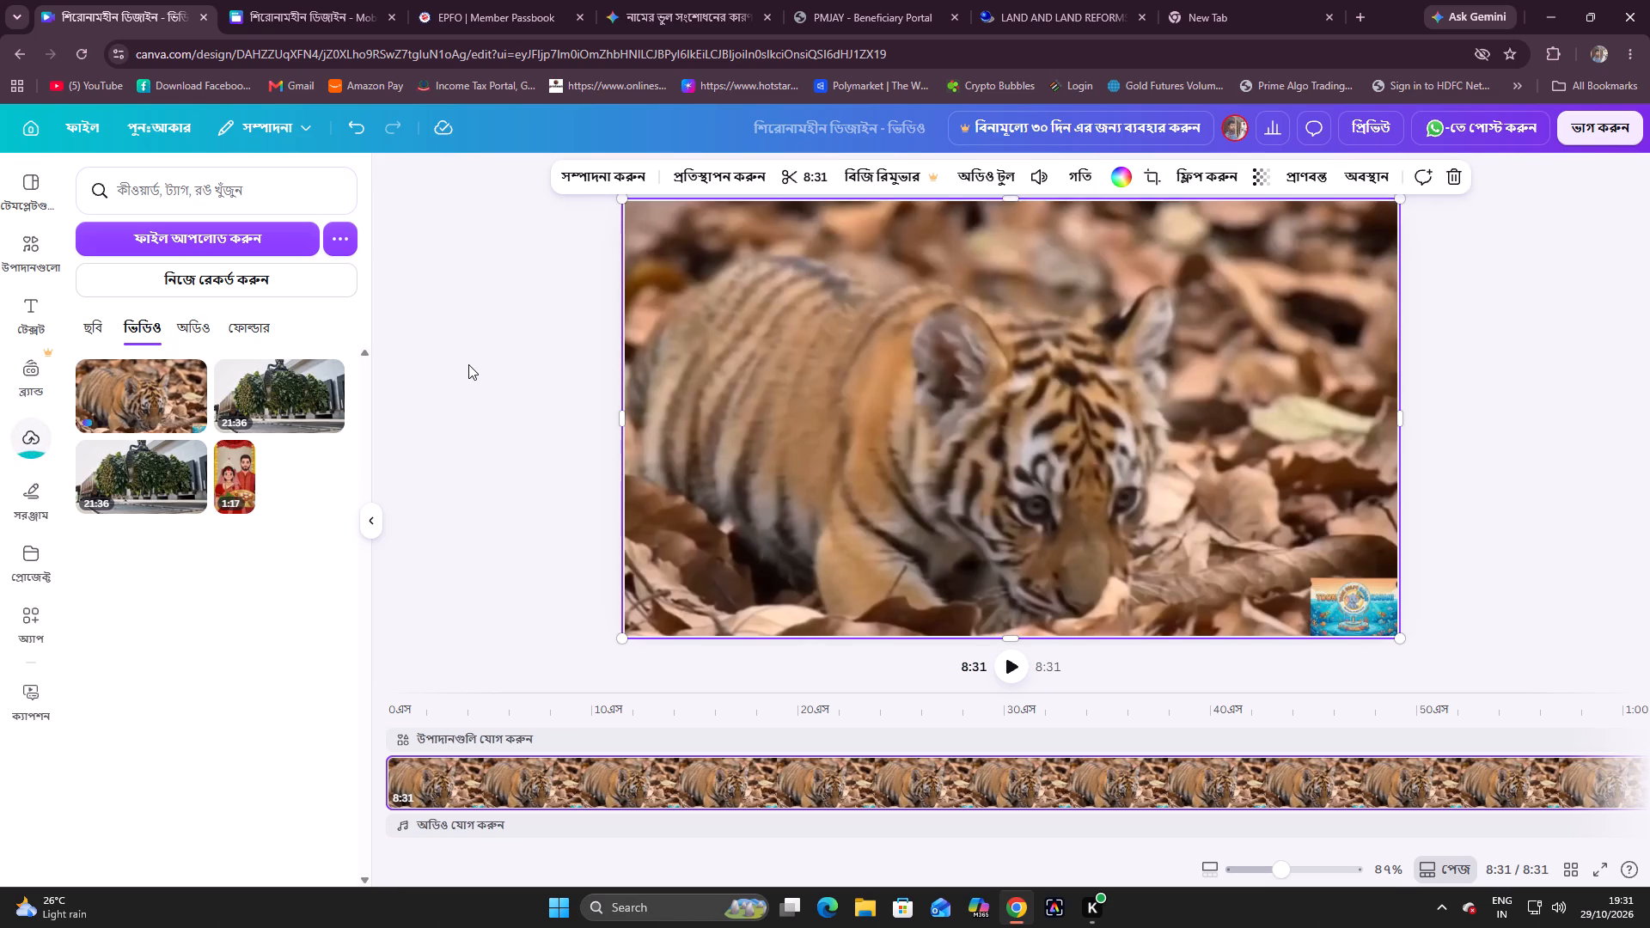
Upload the audio file vo1 from the Downloads folder to the audio uploads.
click(403, 827)
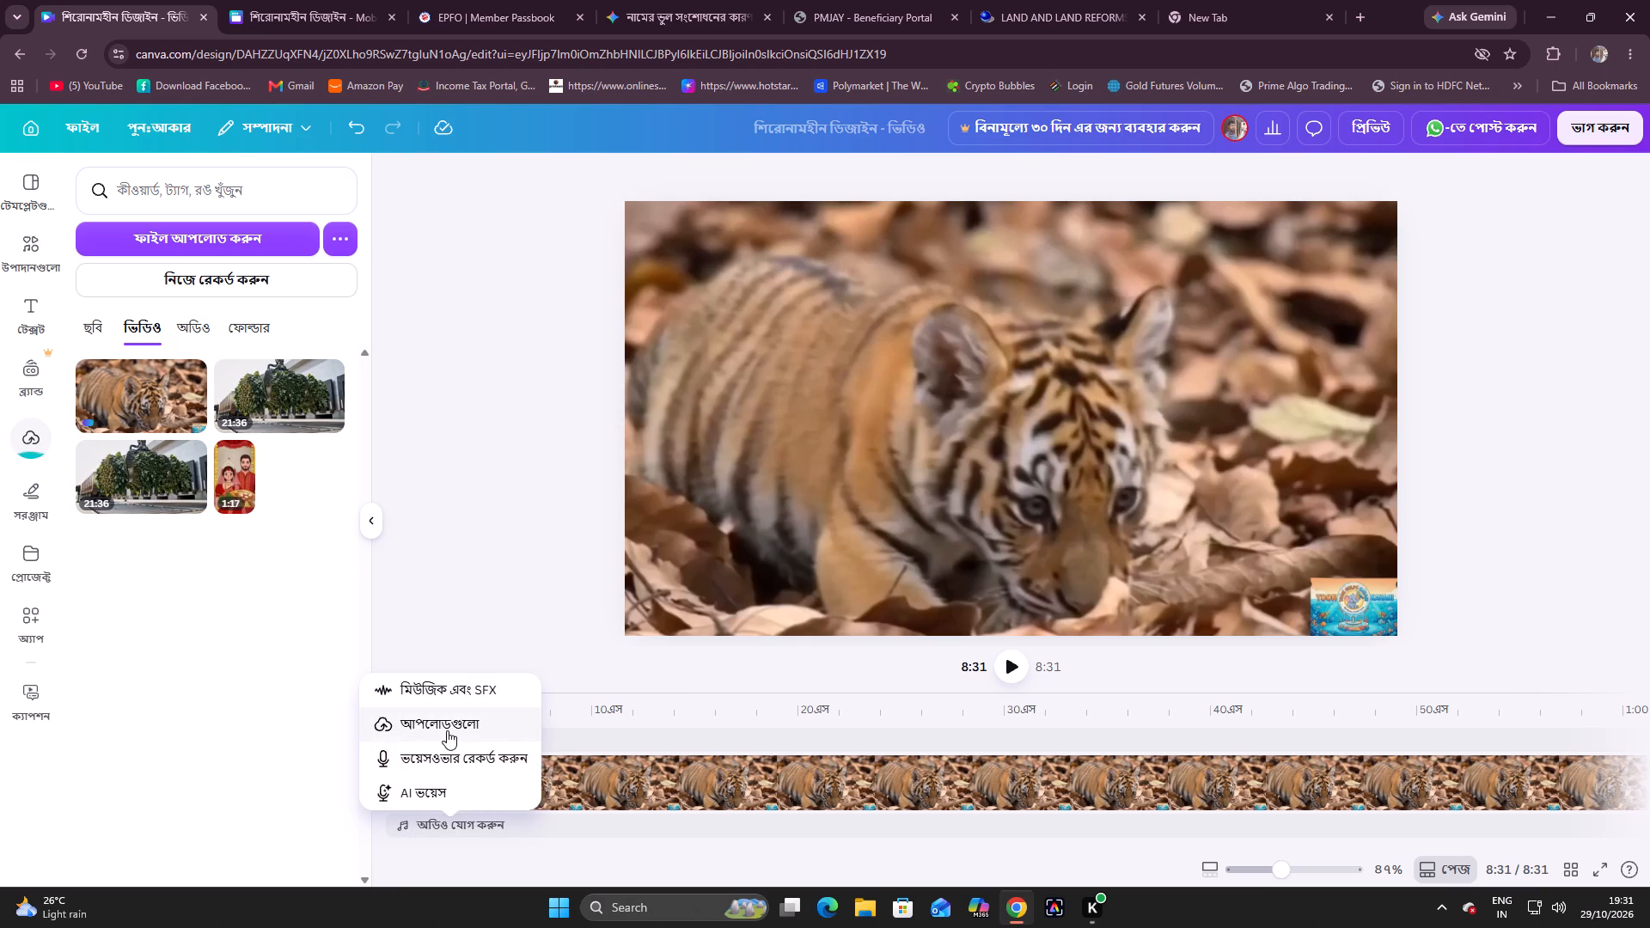
click(447, 730)
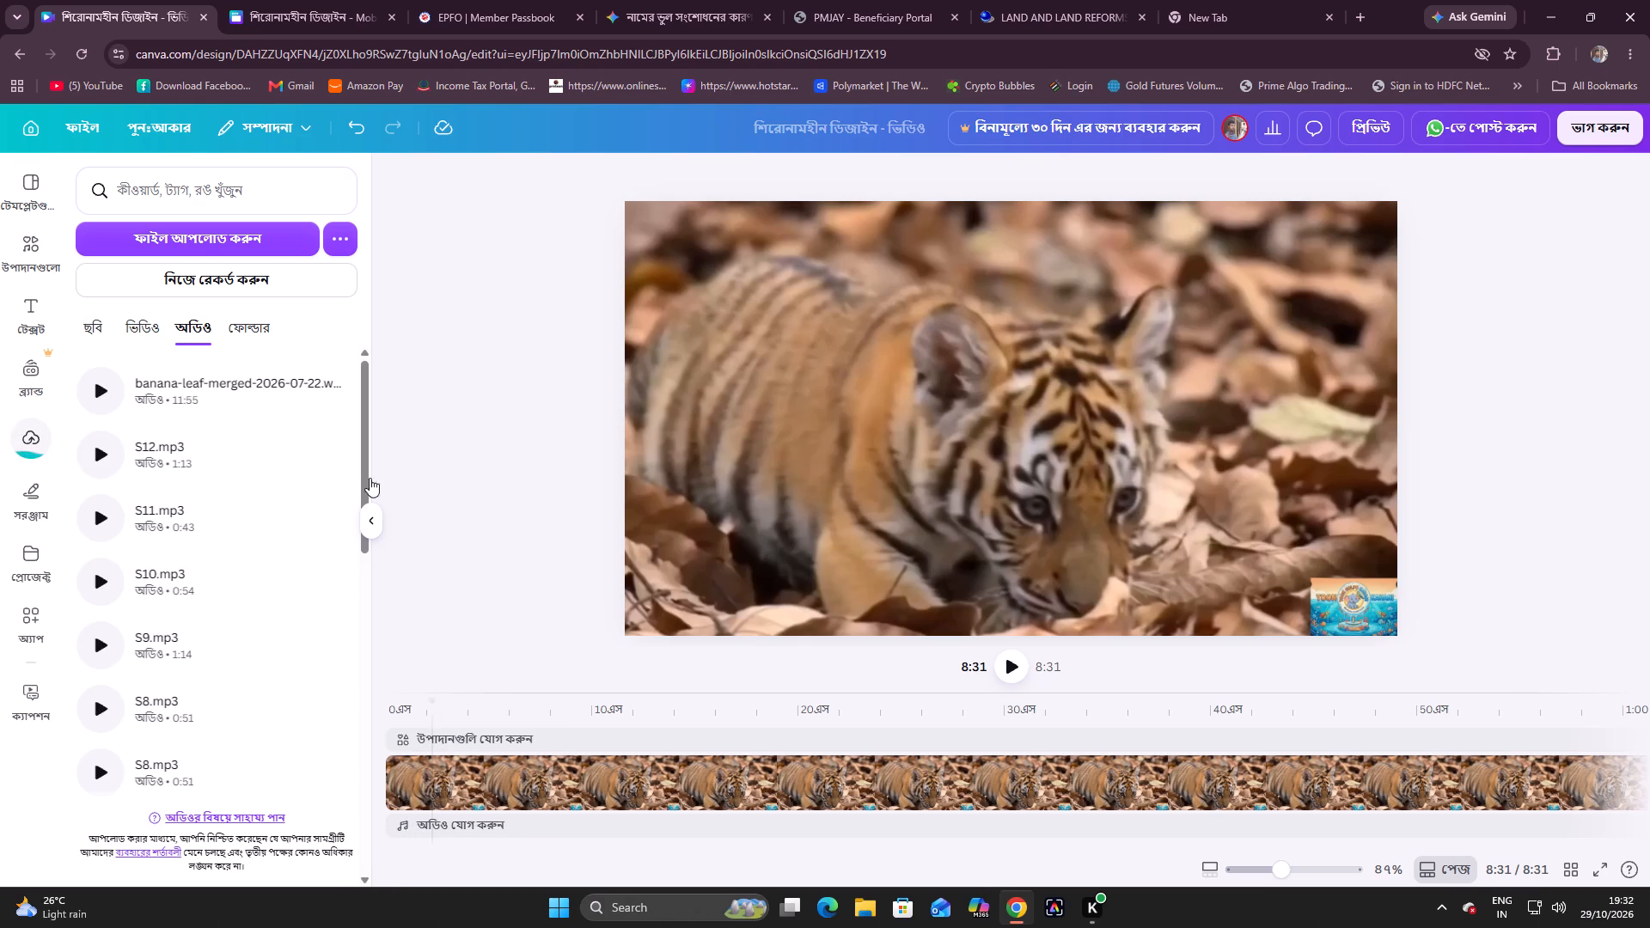
click(199, 244)
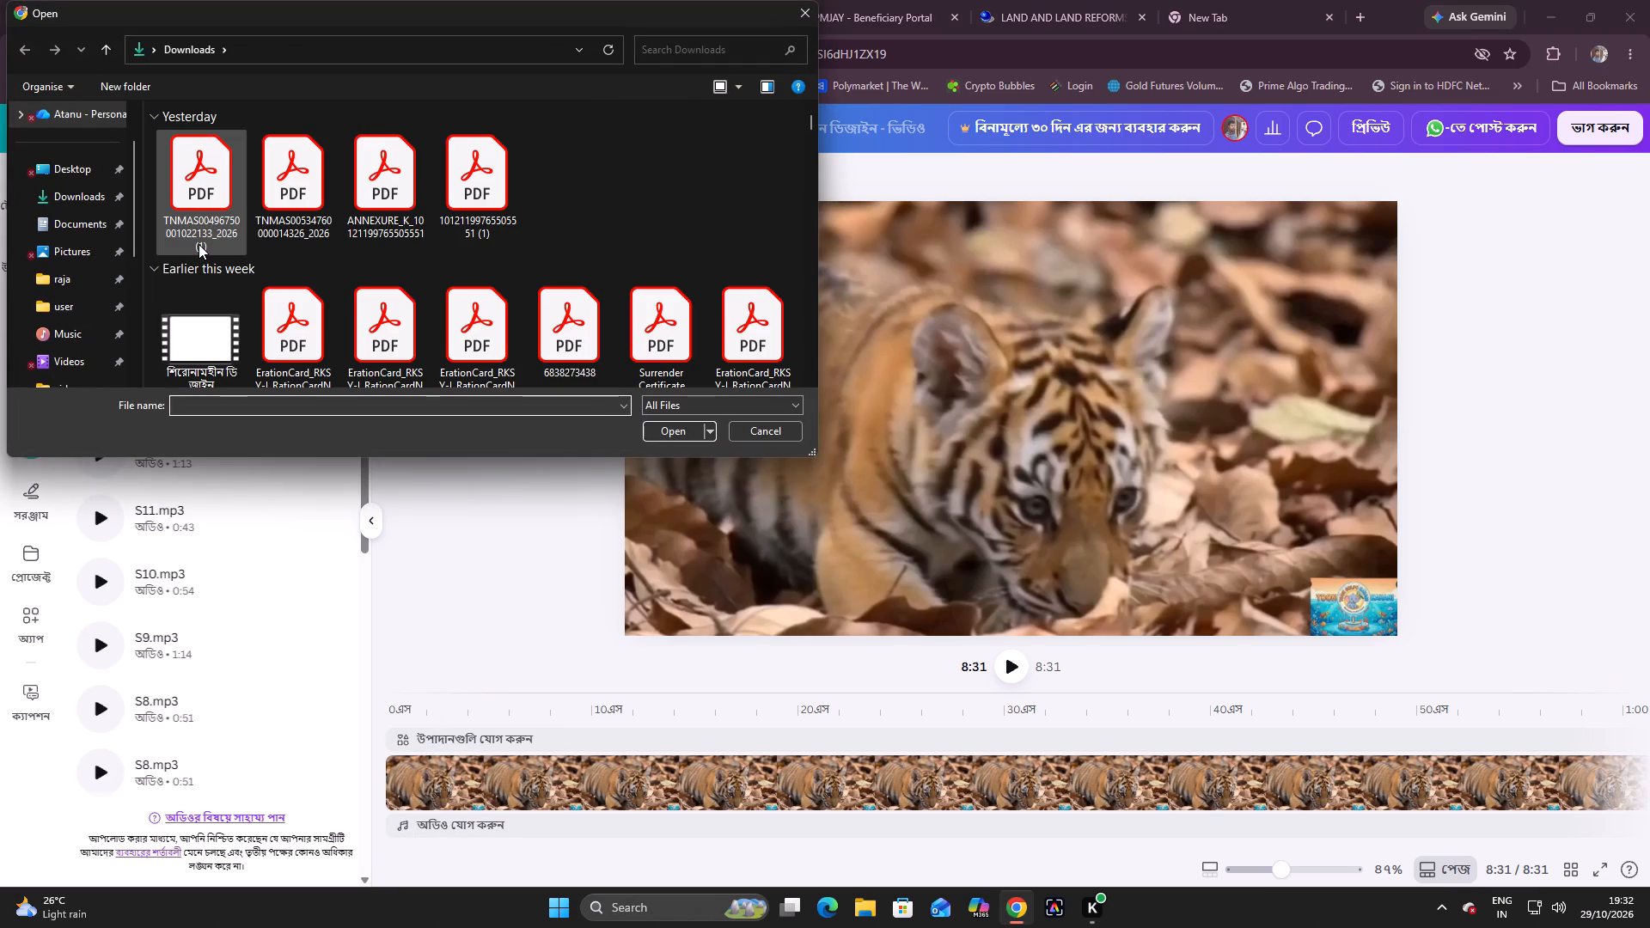
scroll(348, 258, down, 4)
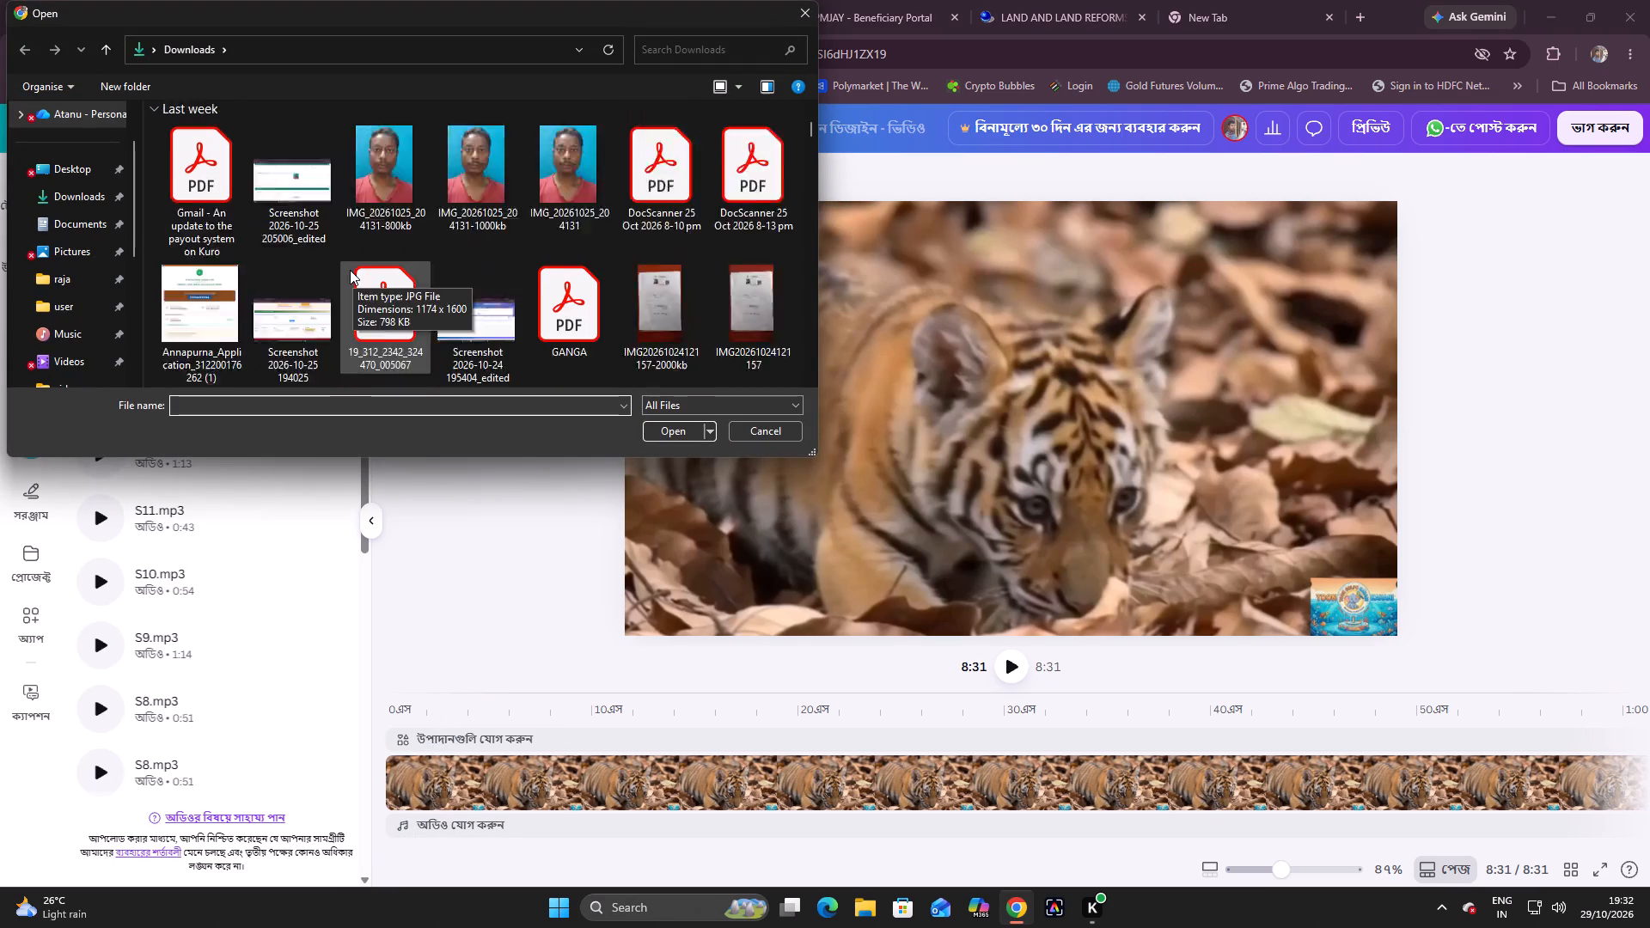
scroll(350, 270, down, 6)
scroll(344, 256, down, 20)
scroll(344, 256, down, 4)
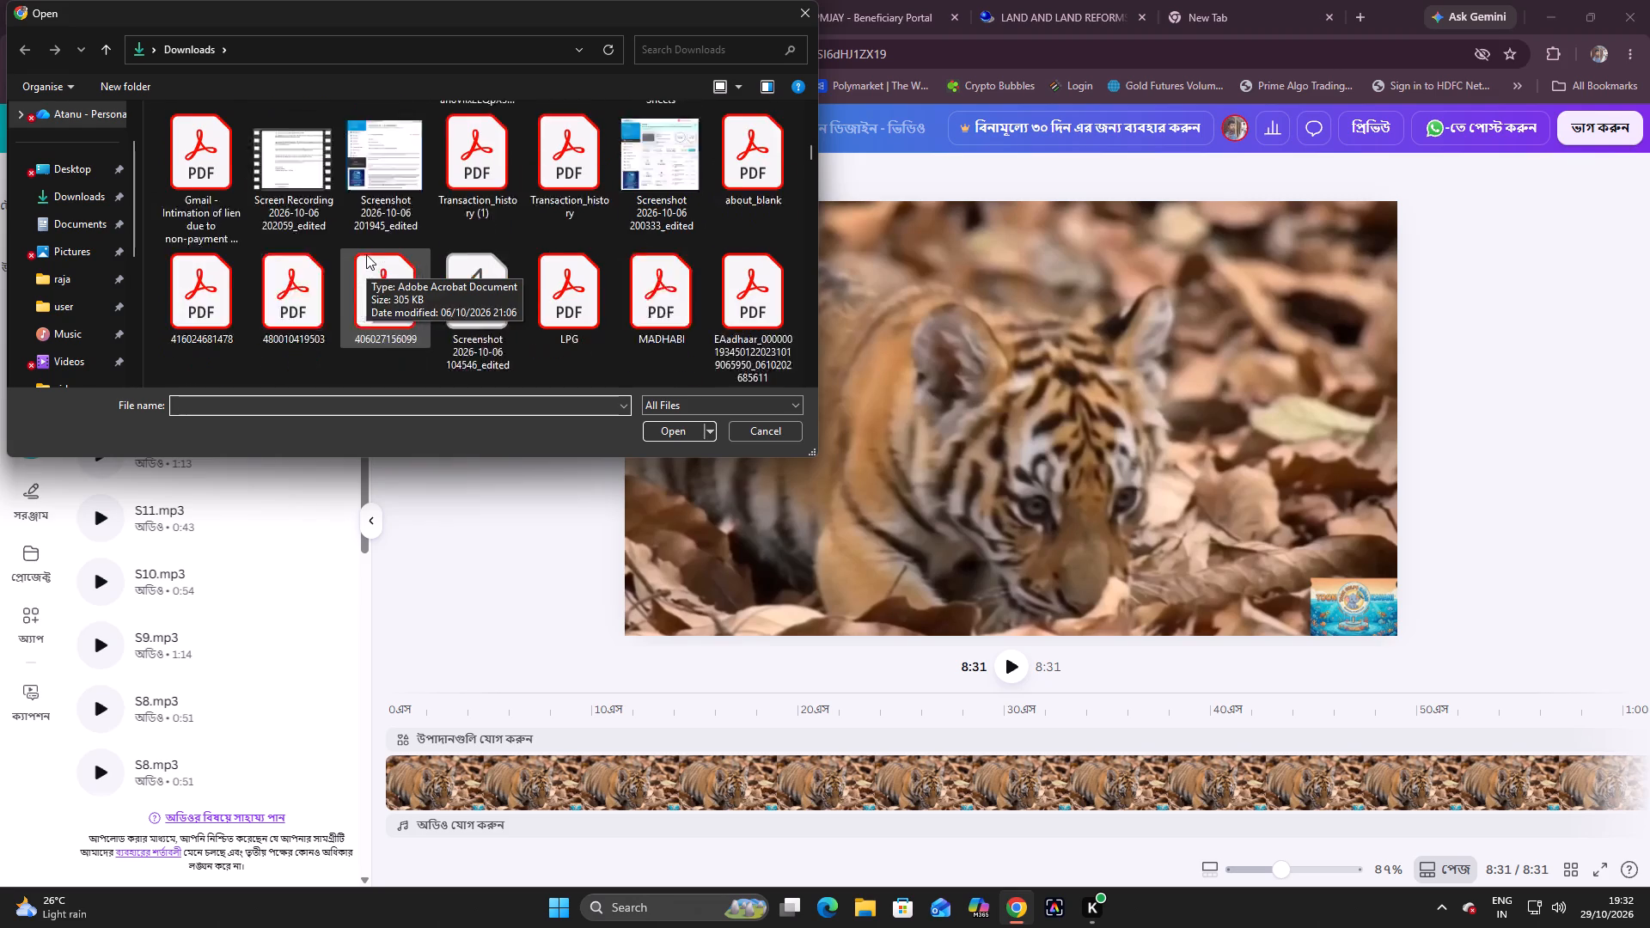
scroll(366, 254, down, 18)
scroll(363, 249, down, 12)
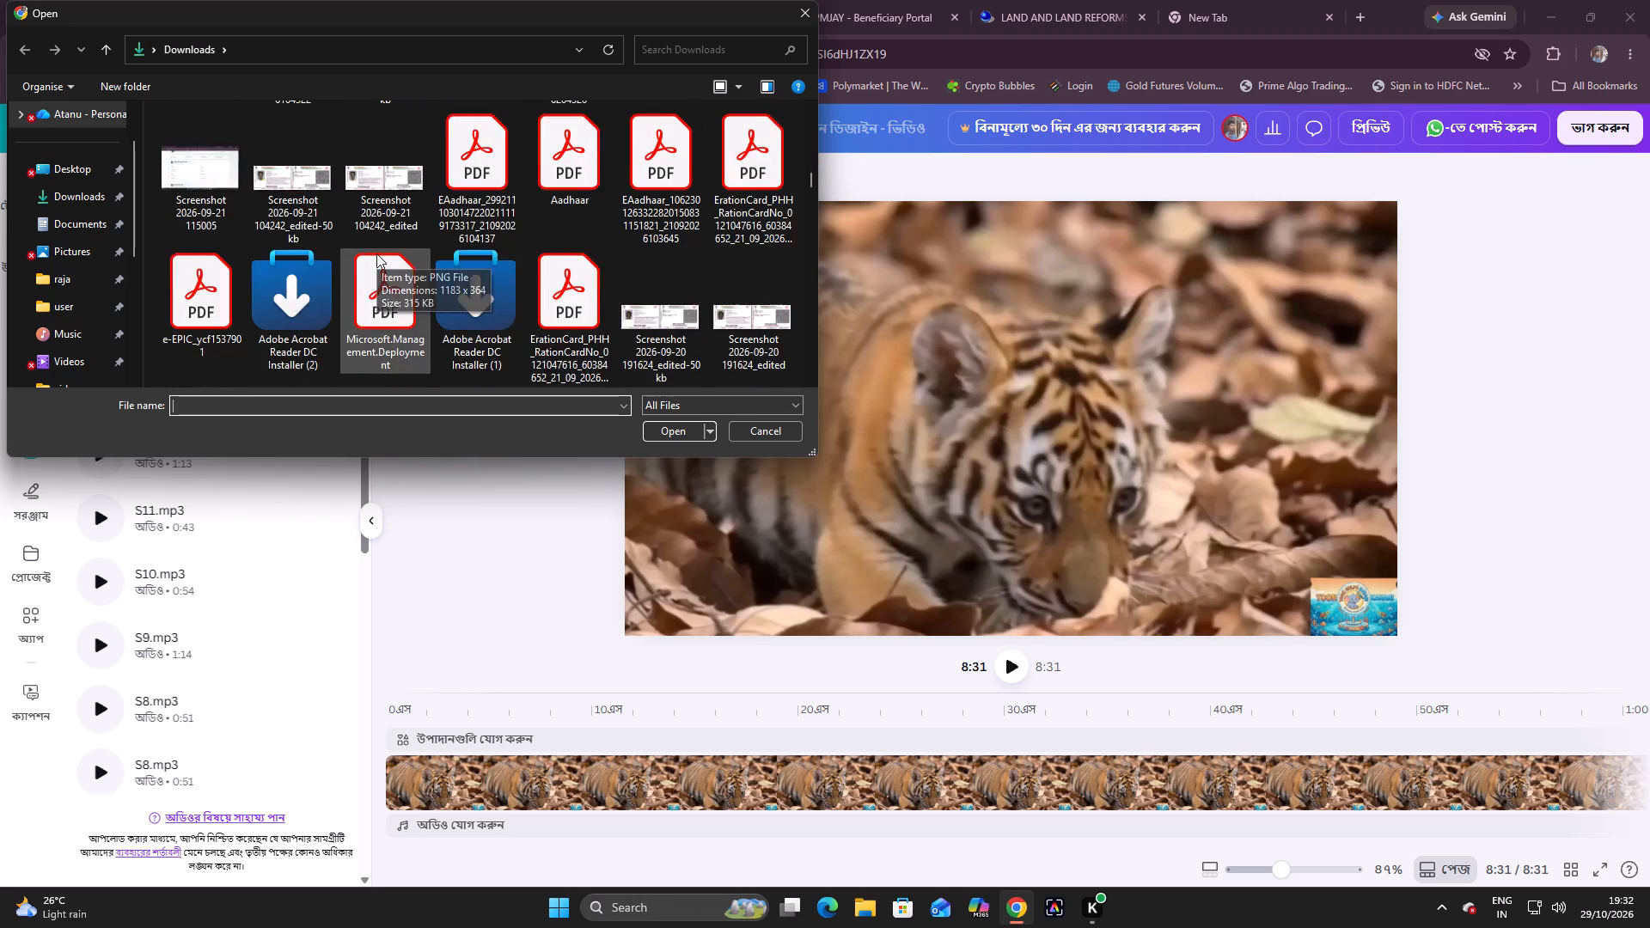
scroll(376, 253, down, 19)
scroll(382, 261, down, 20)
scroll(382, 262, down, 15)
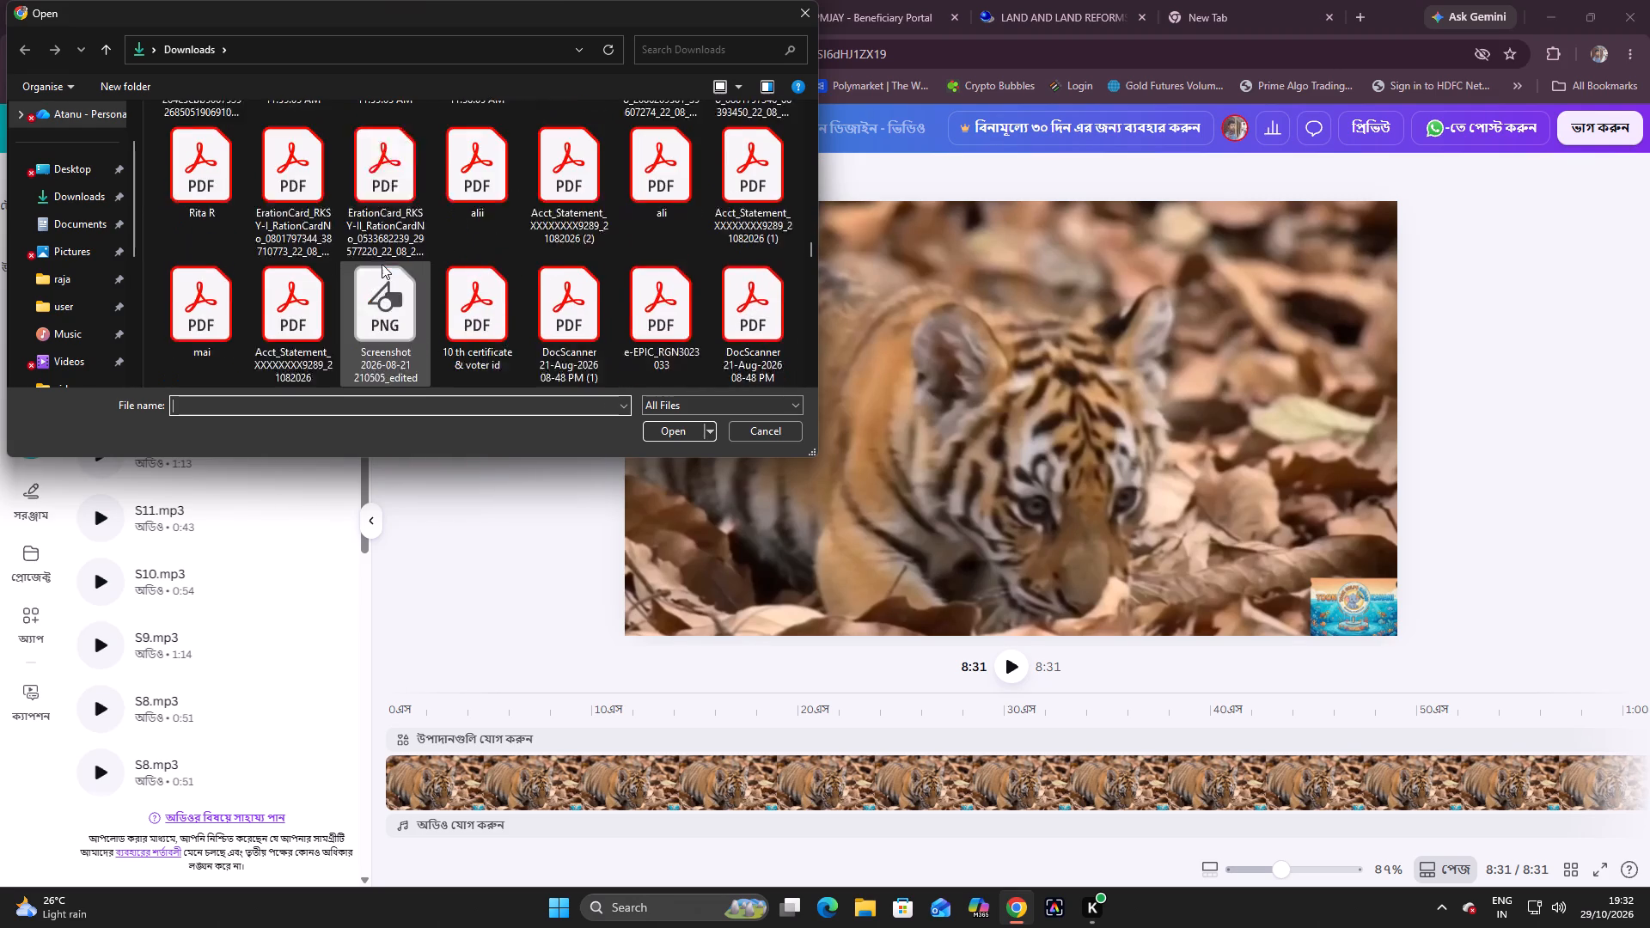
scroll(382, 264, down, 15)
scroll(381, 266, down, 9)
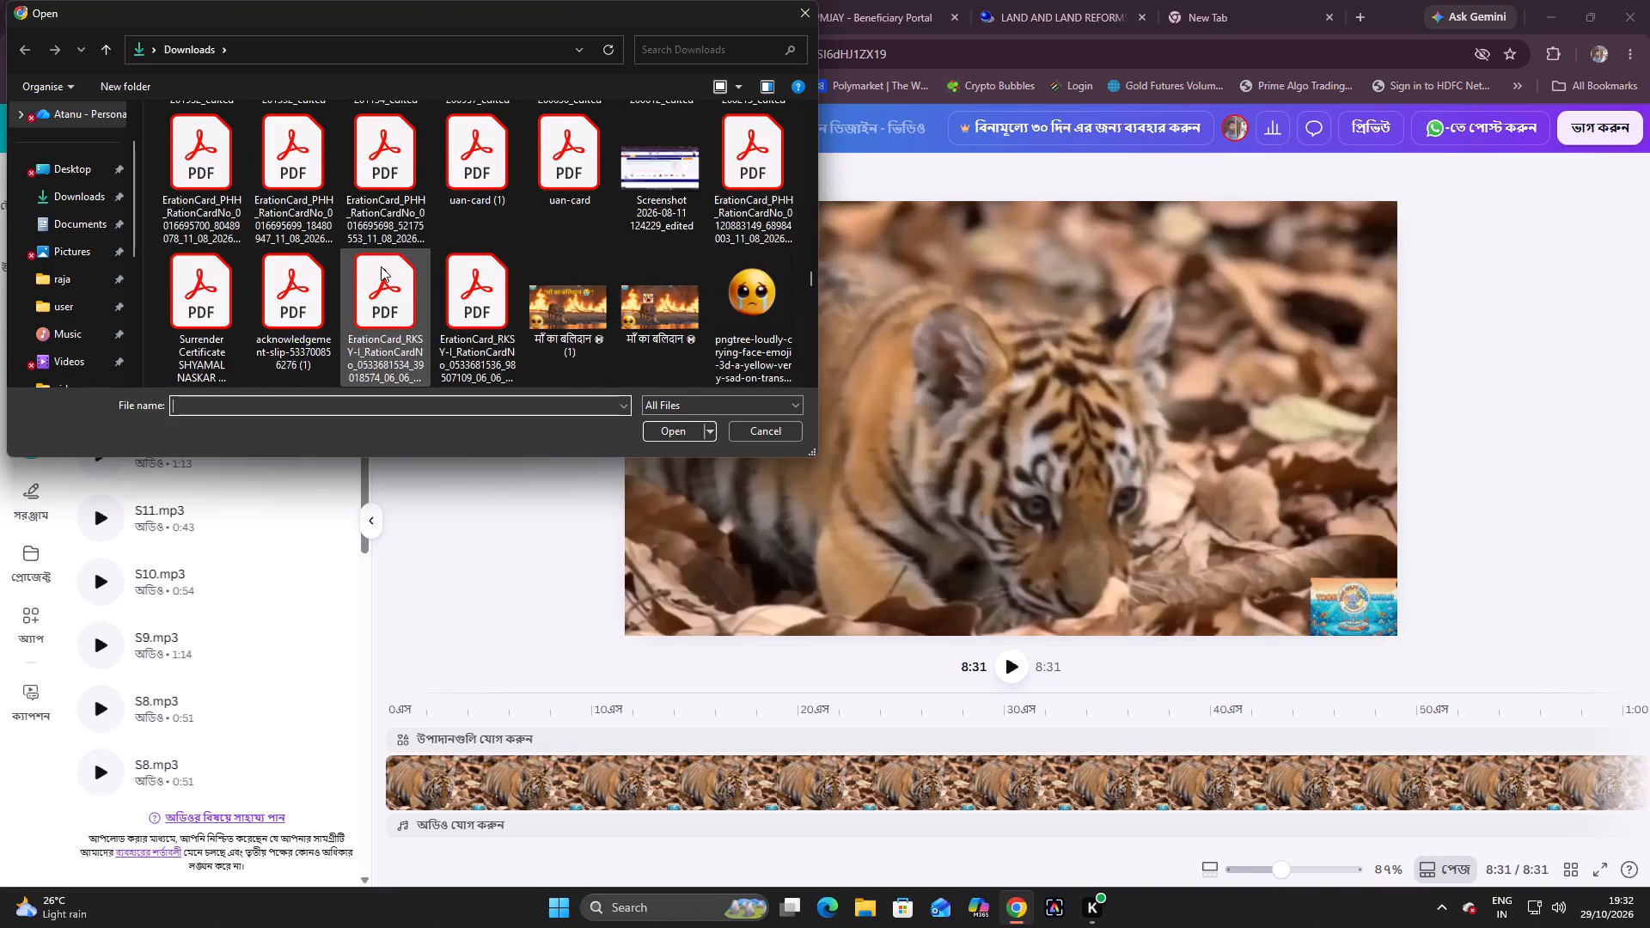
scroll(381, 266, down, 4)
scroll(381, 266, up, 3)
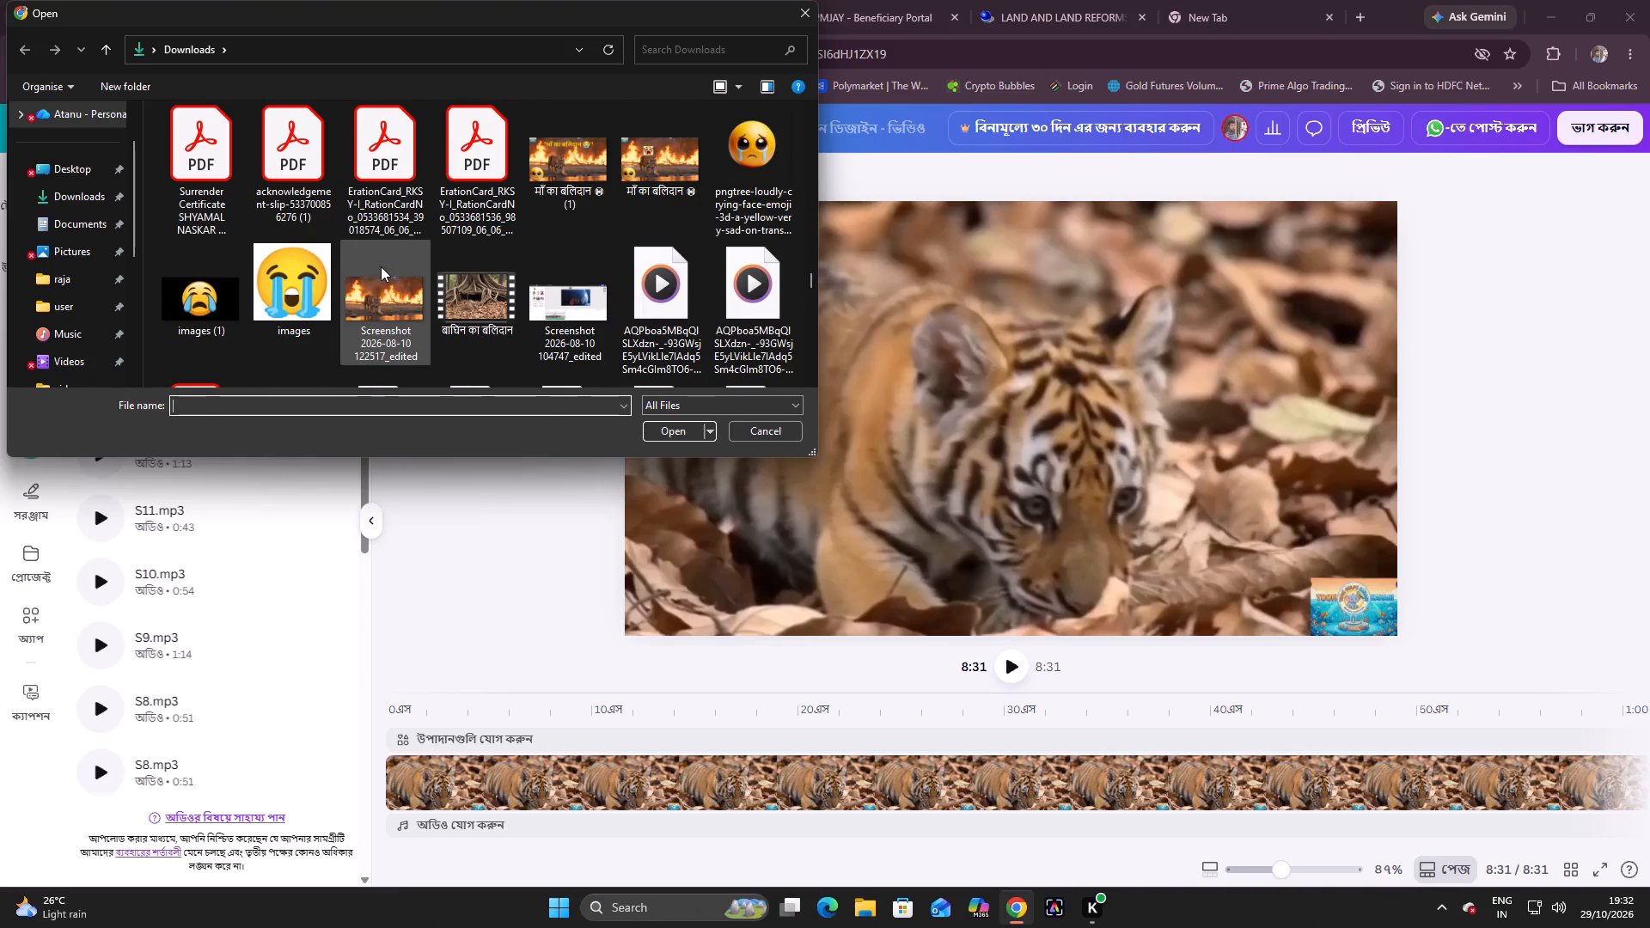
scroll(481, 247, down, 2)
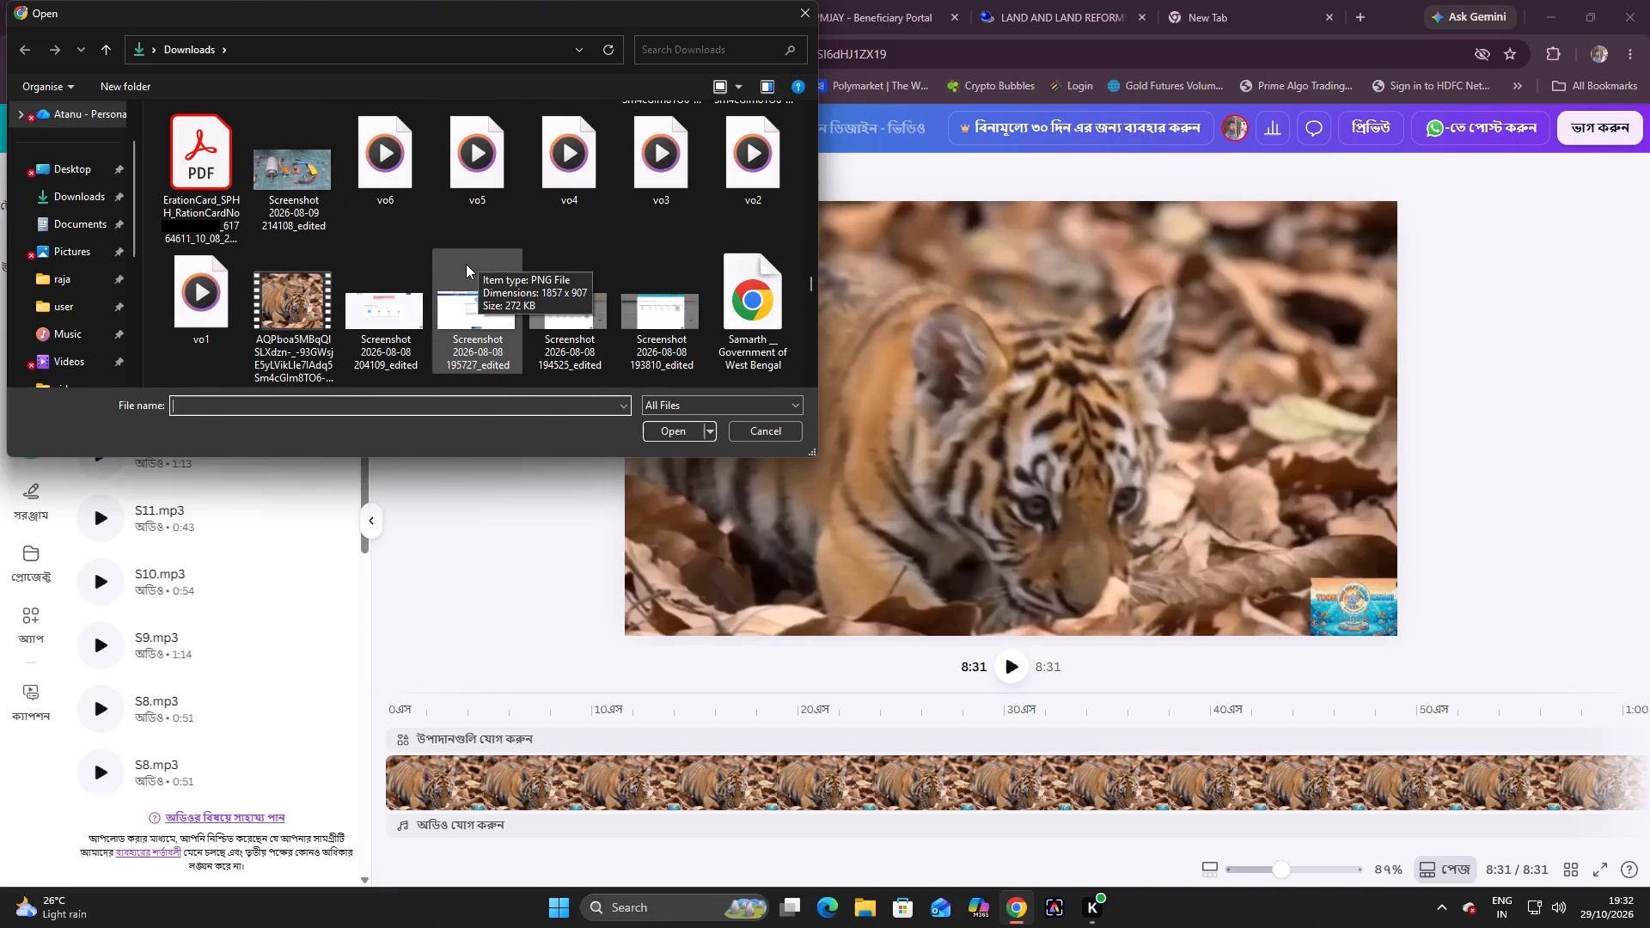
click(179, 314)
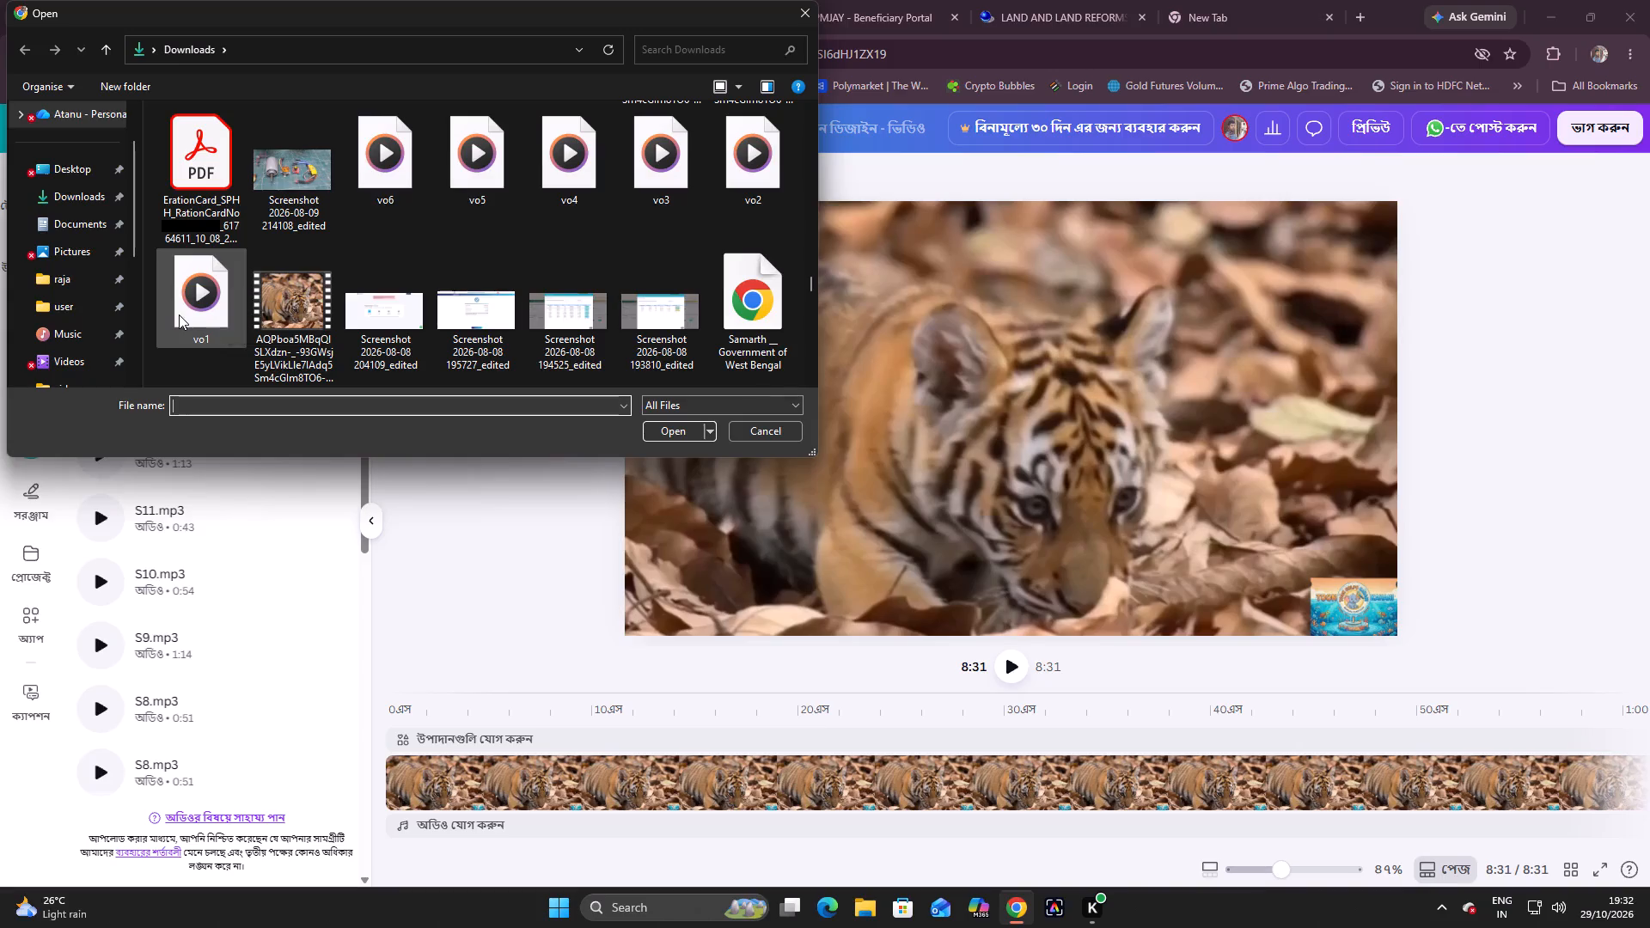
click(688, 430)
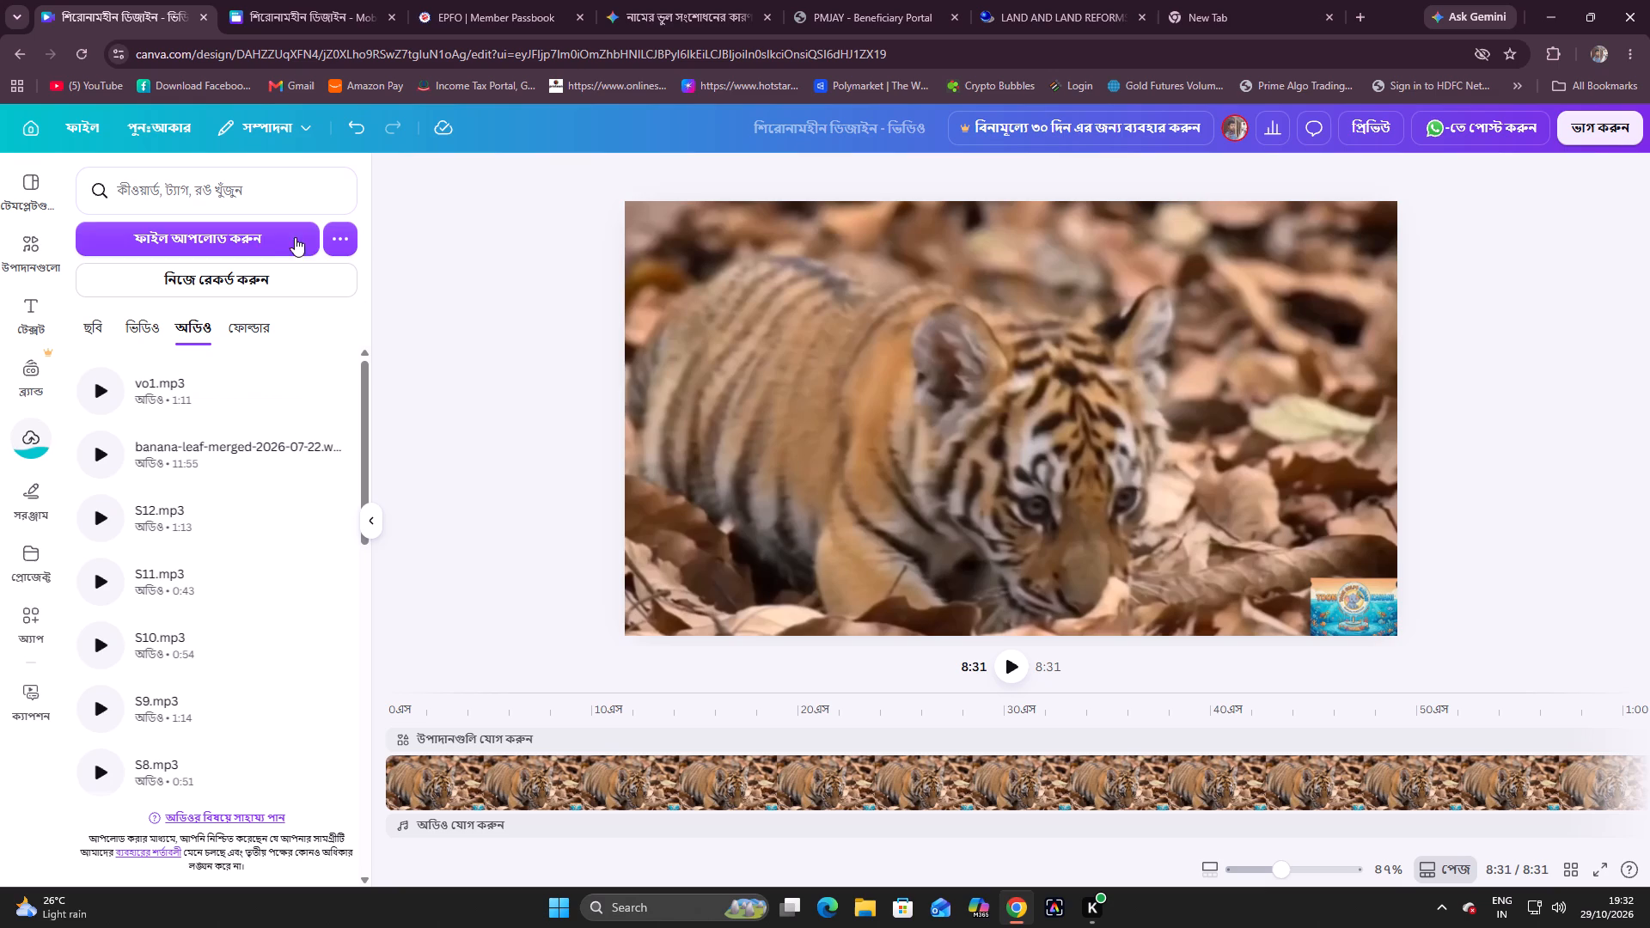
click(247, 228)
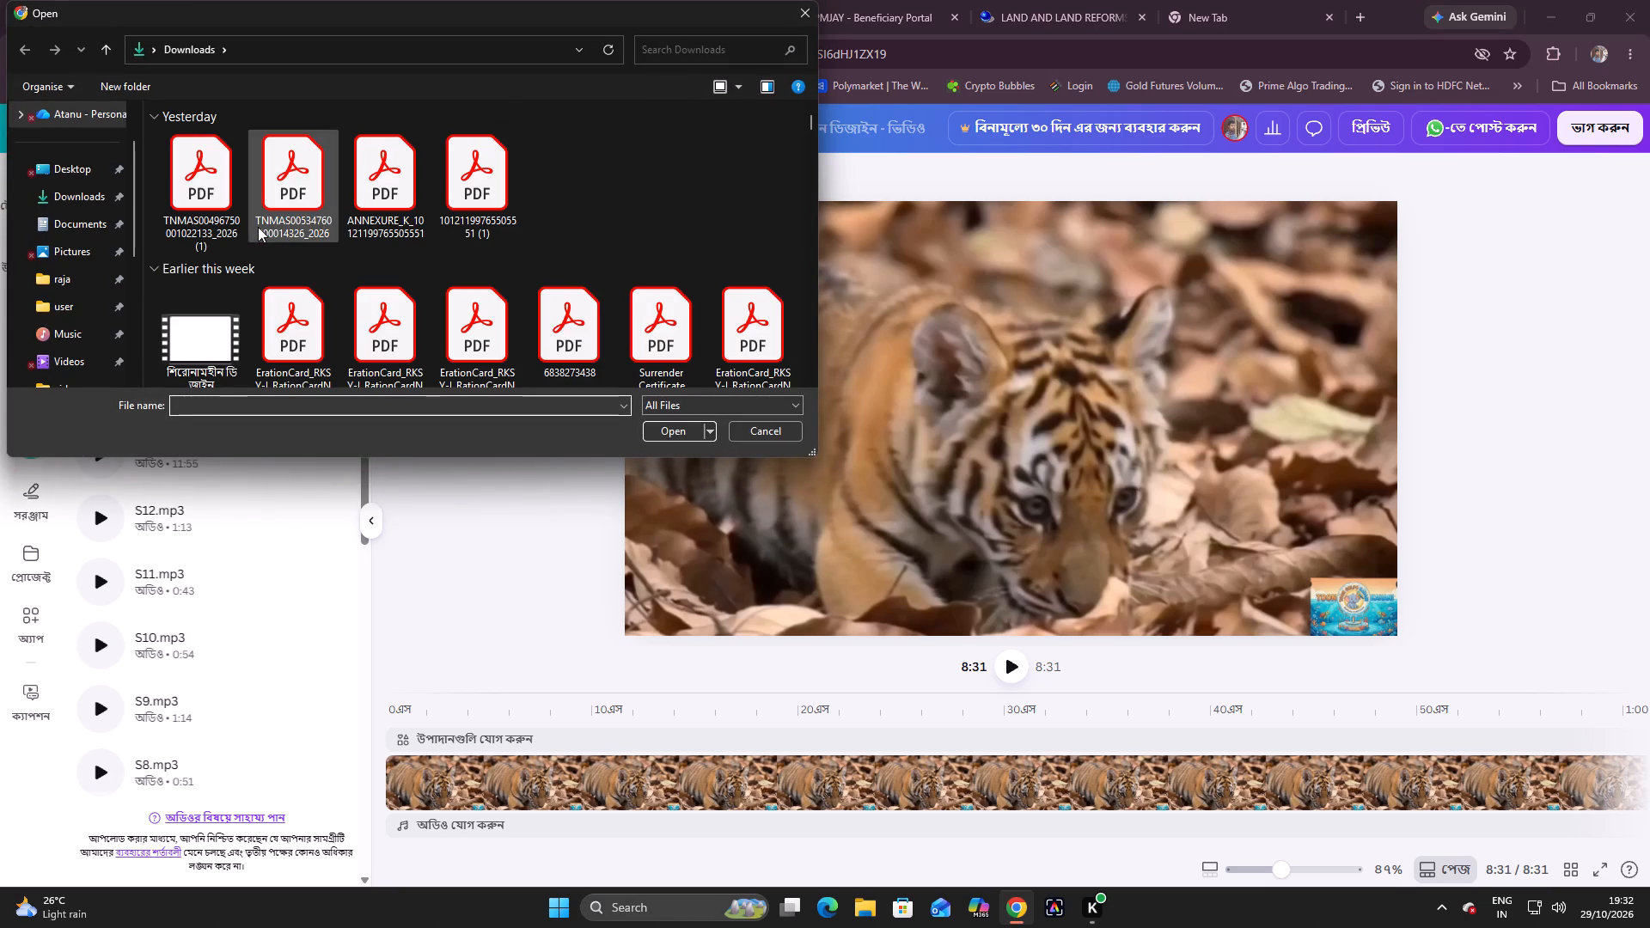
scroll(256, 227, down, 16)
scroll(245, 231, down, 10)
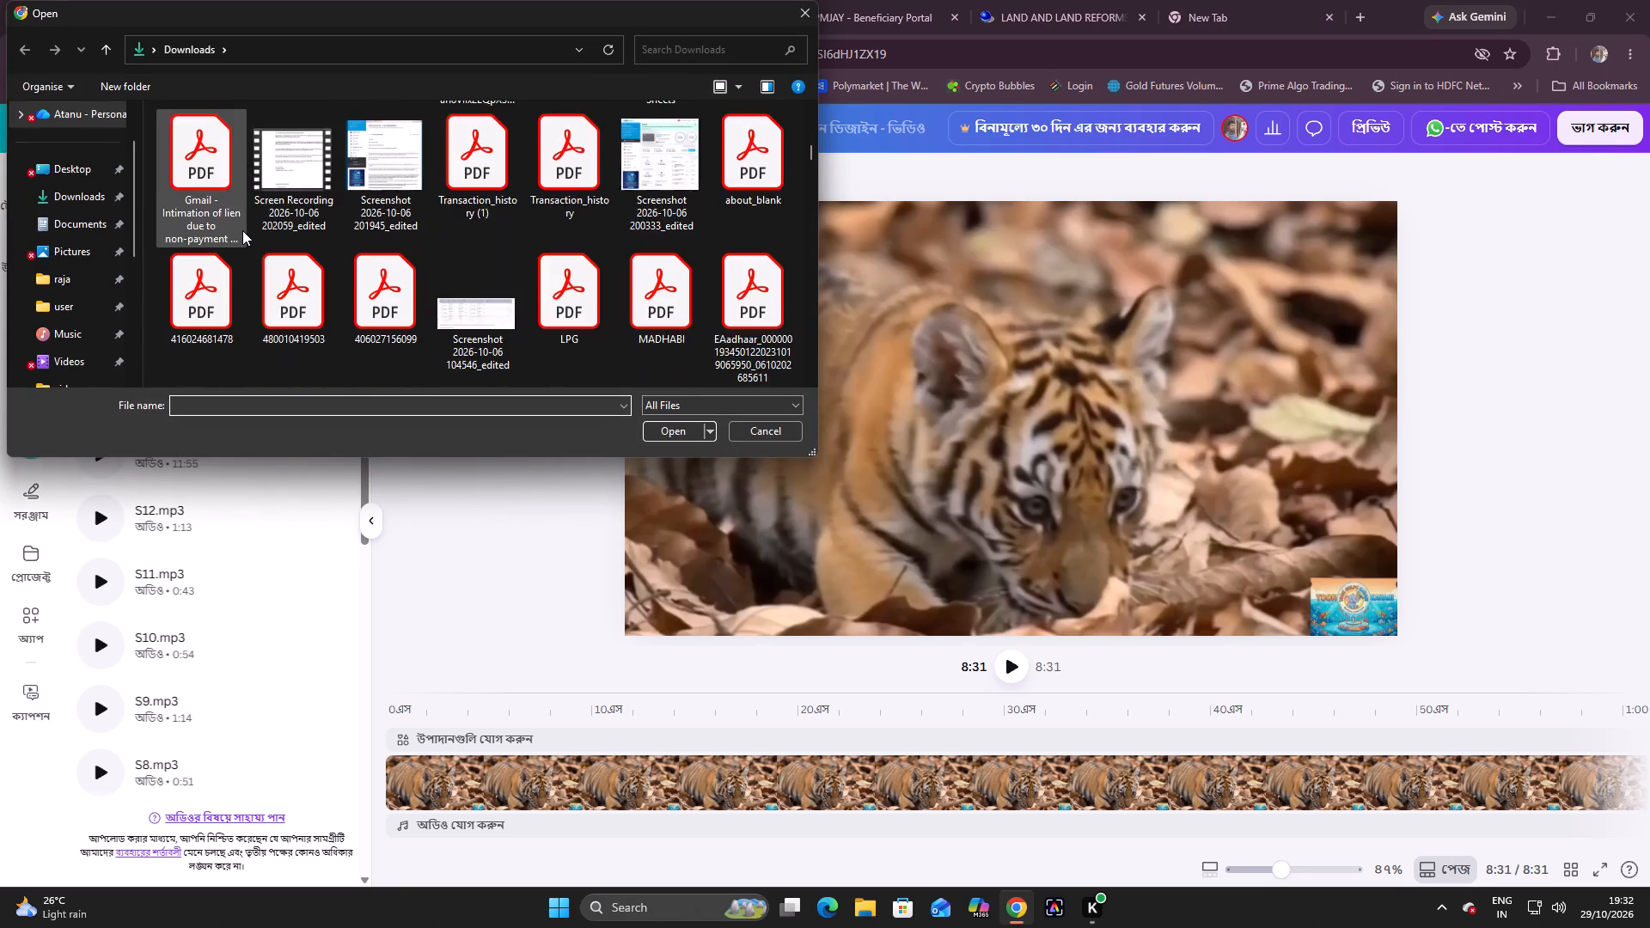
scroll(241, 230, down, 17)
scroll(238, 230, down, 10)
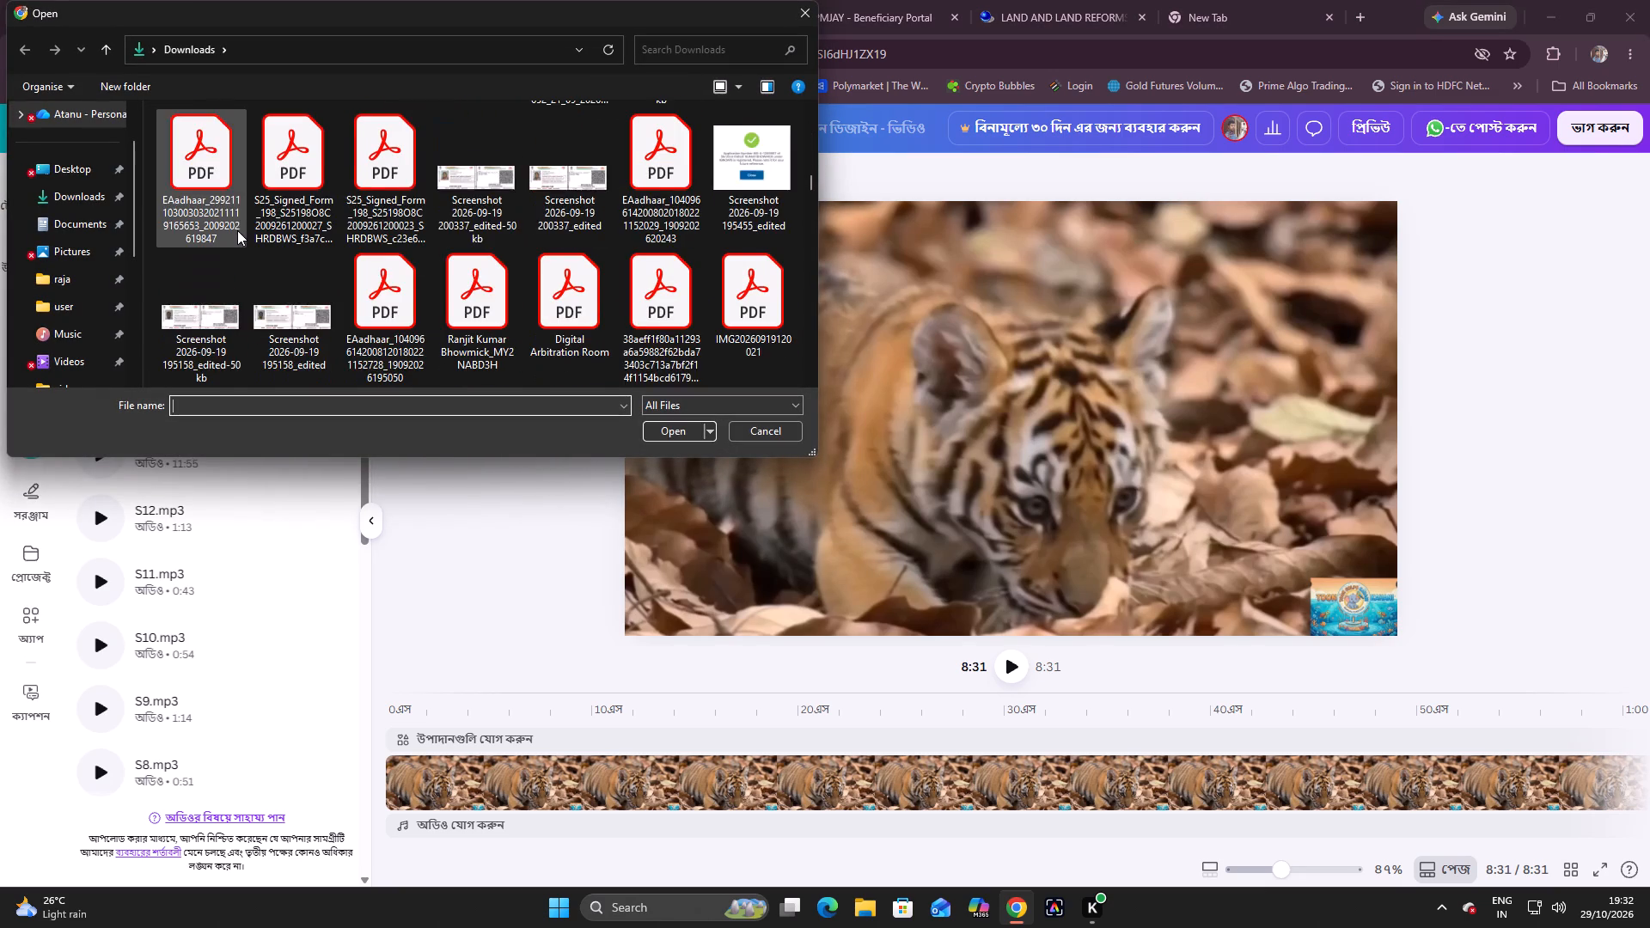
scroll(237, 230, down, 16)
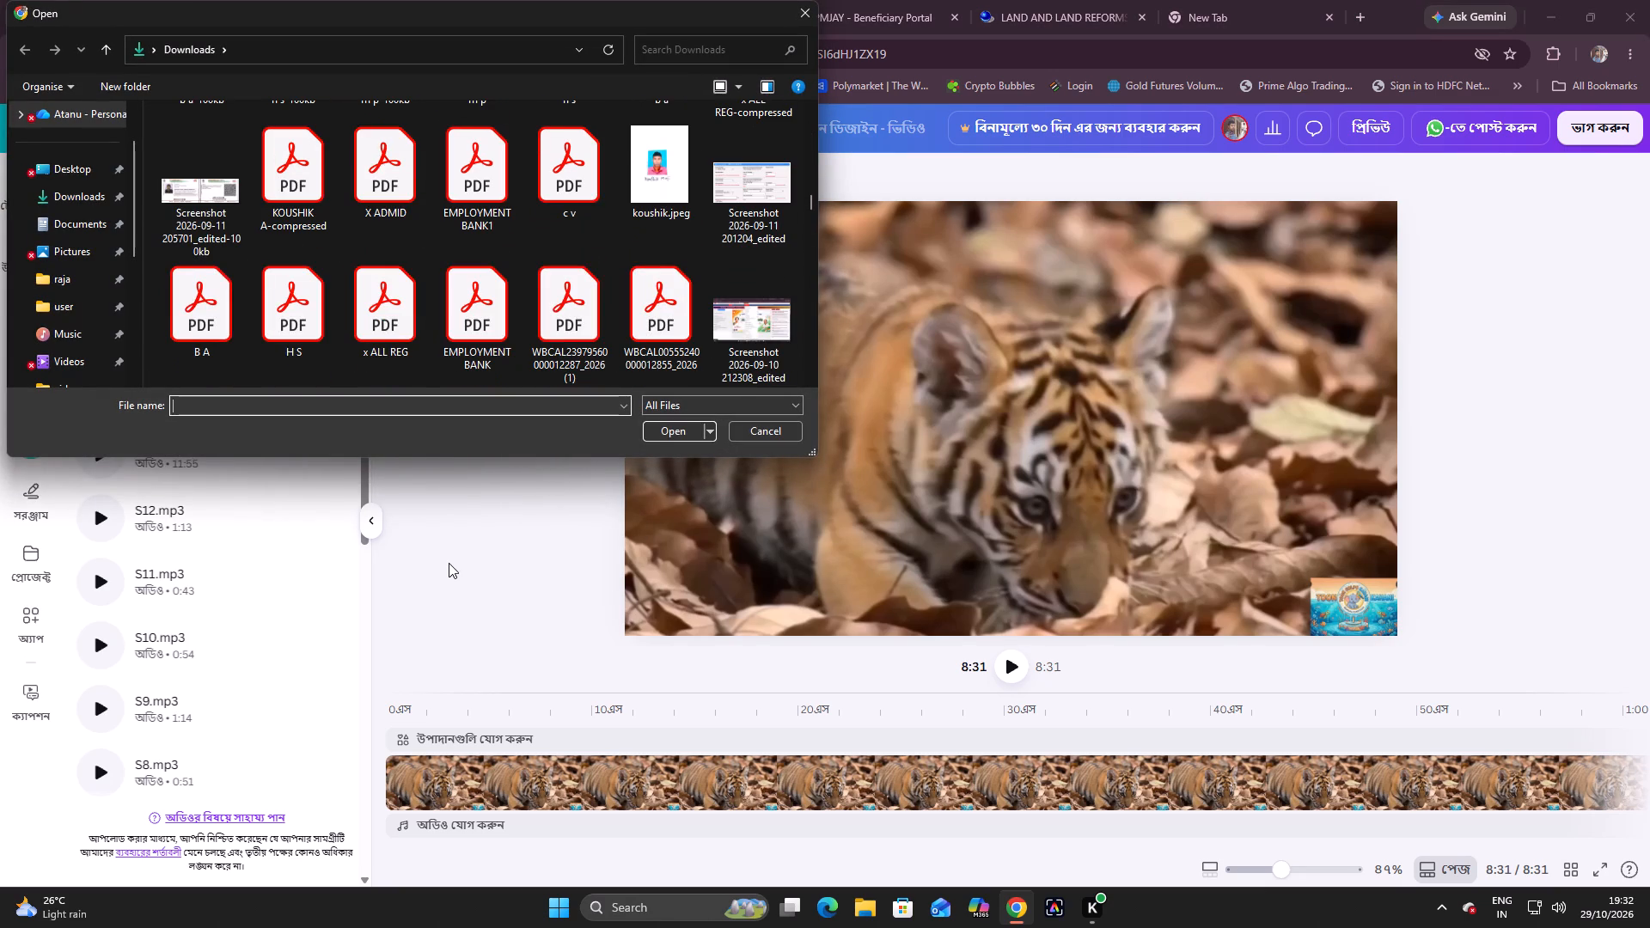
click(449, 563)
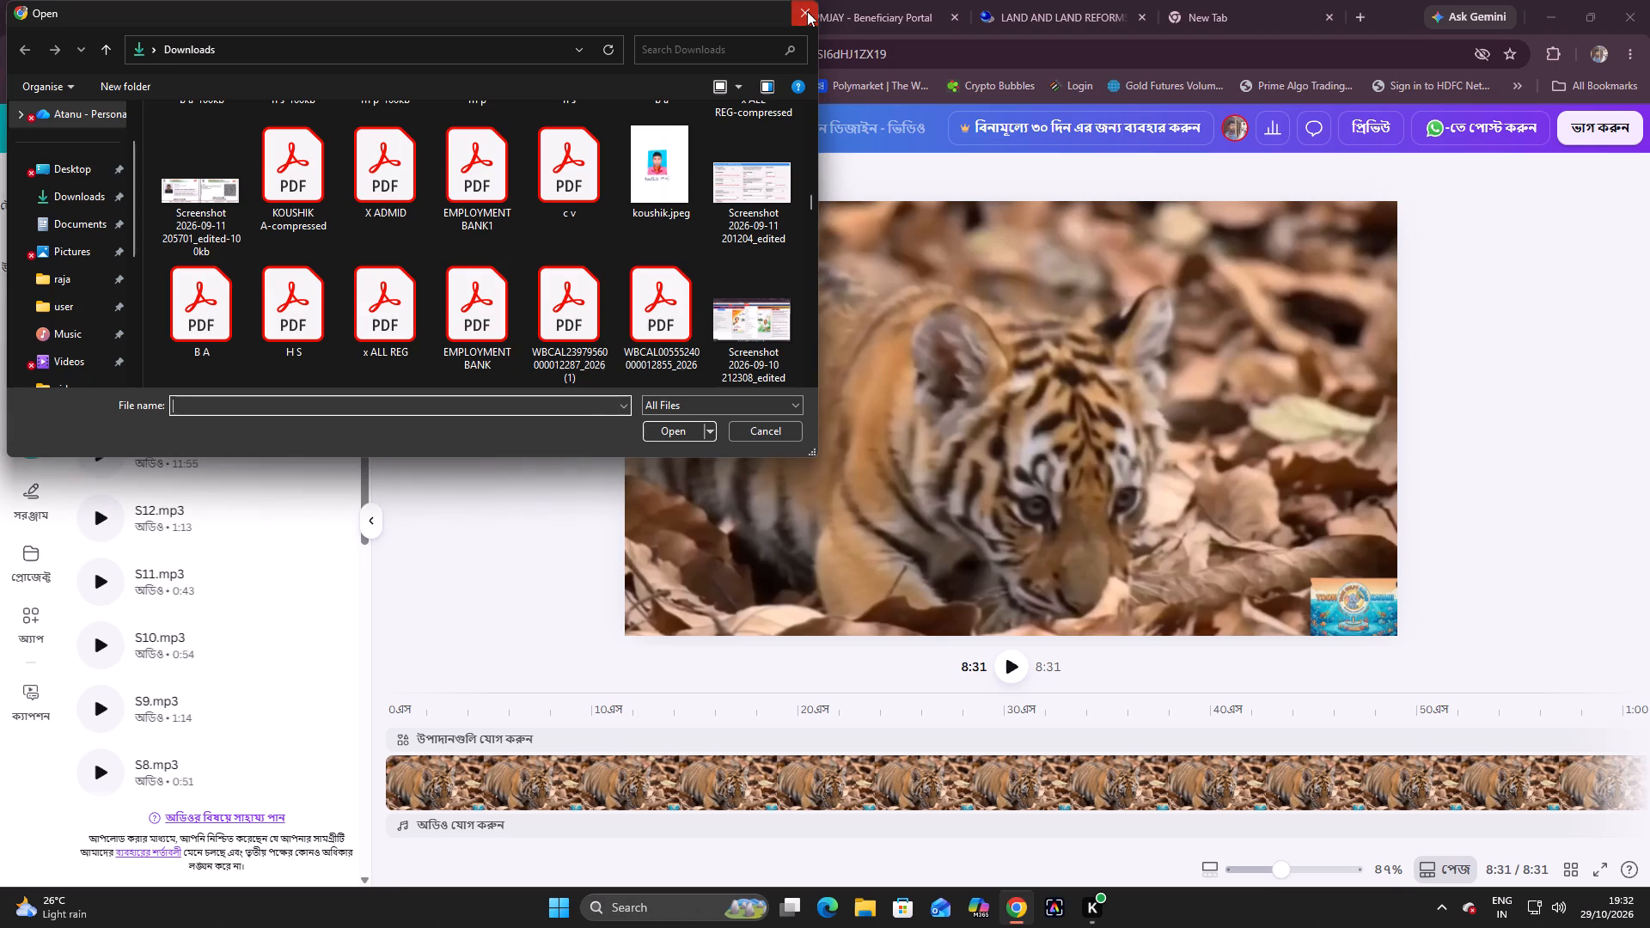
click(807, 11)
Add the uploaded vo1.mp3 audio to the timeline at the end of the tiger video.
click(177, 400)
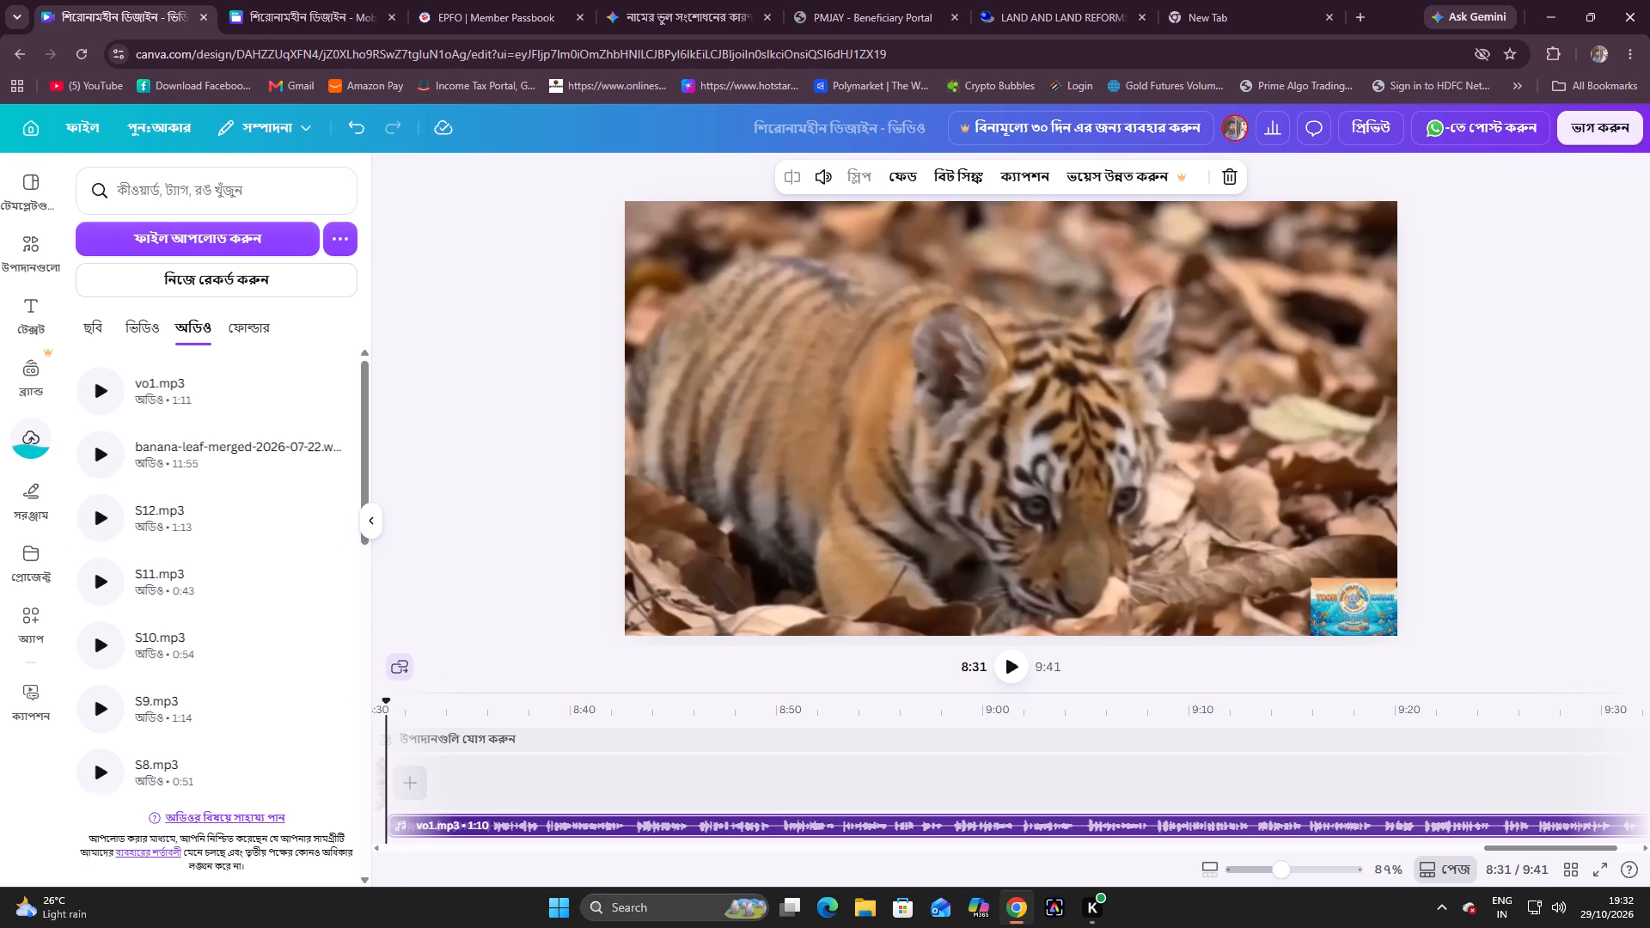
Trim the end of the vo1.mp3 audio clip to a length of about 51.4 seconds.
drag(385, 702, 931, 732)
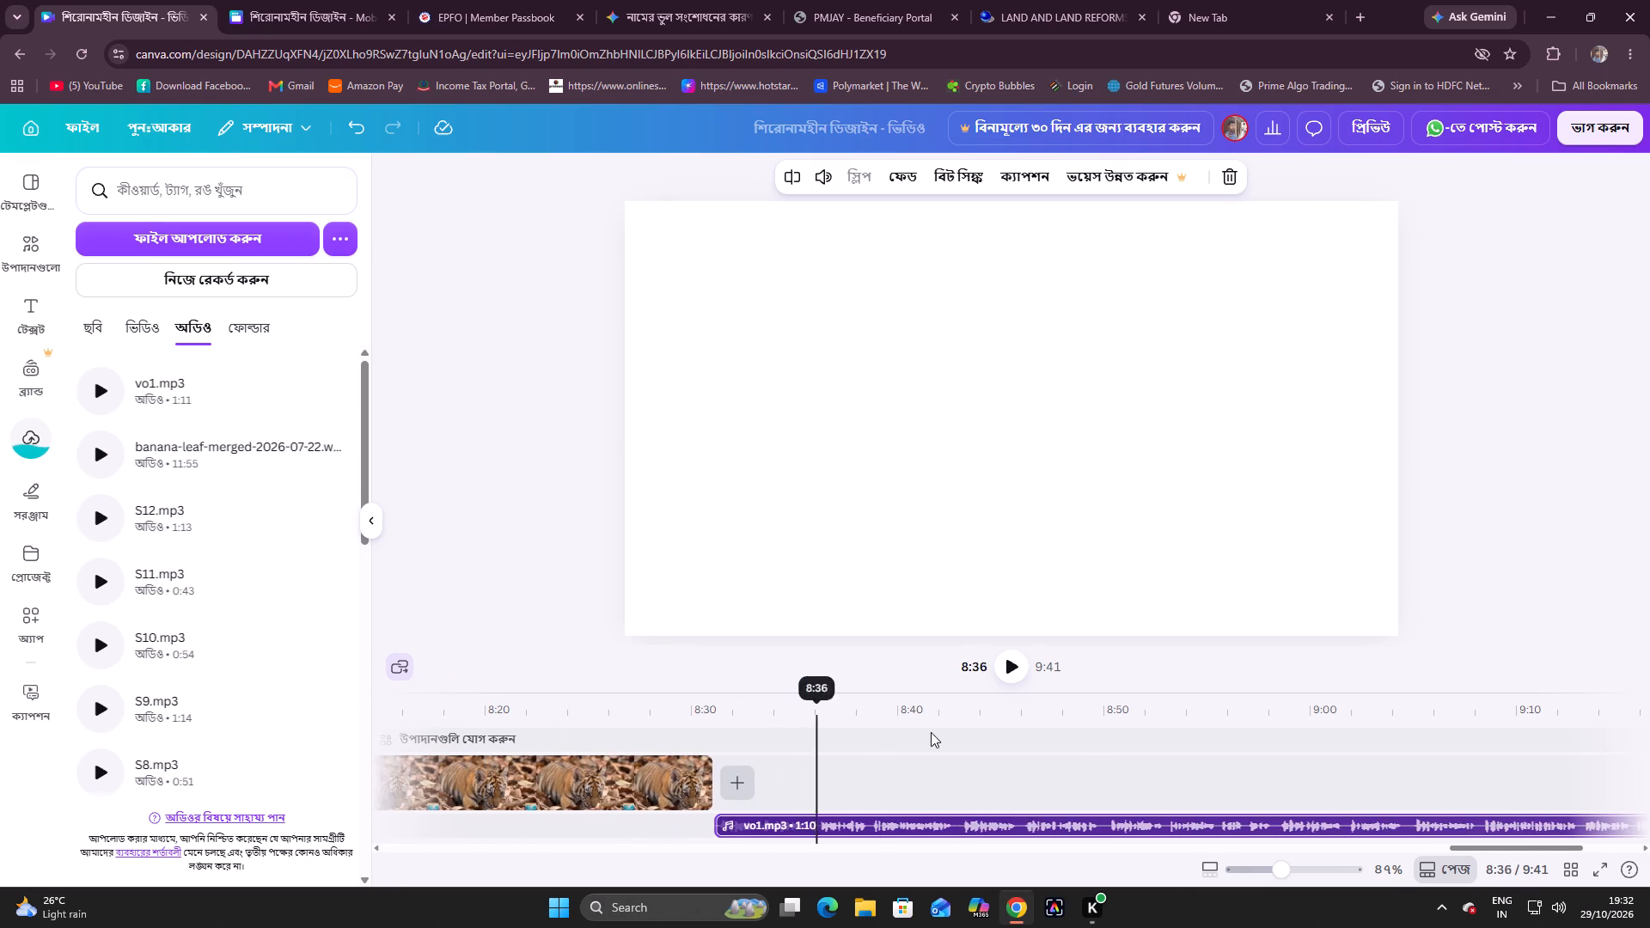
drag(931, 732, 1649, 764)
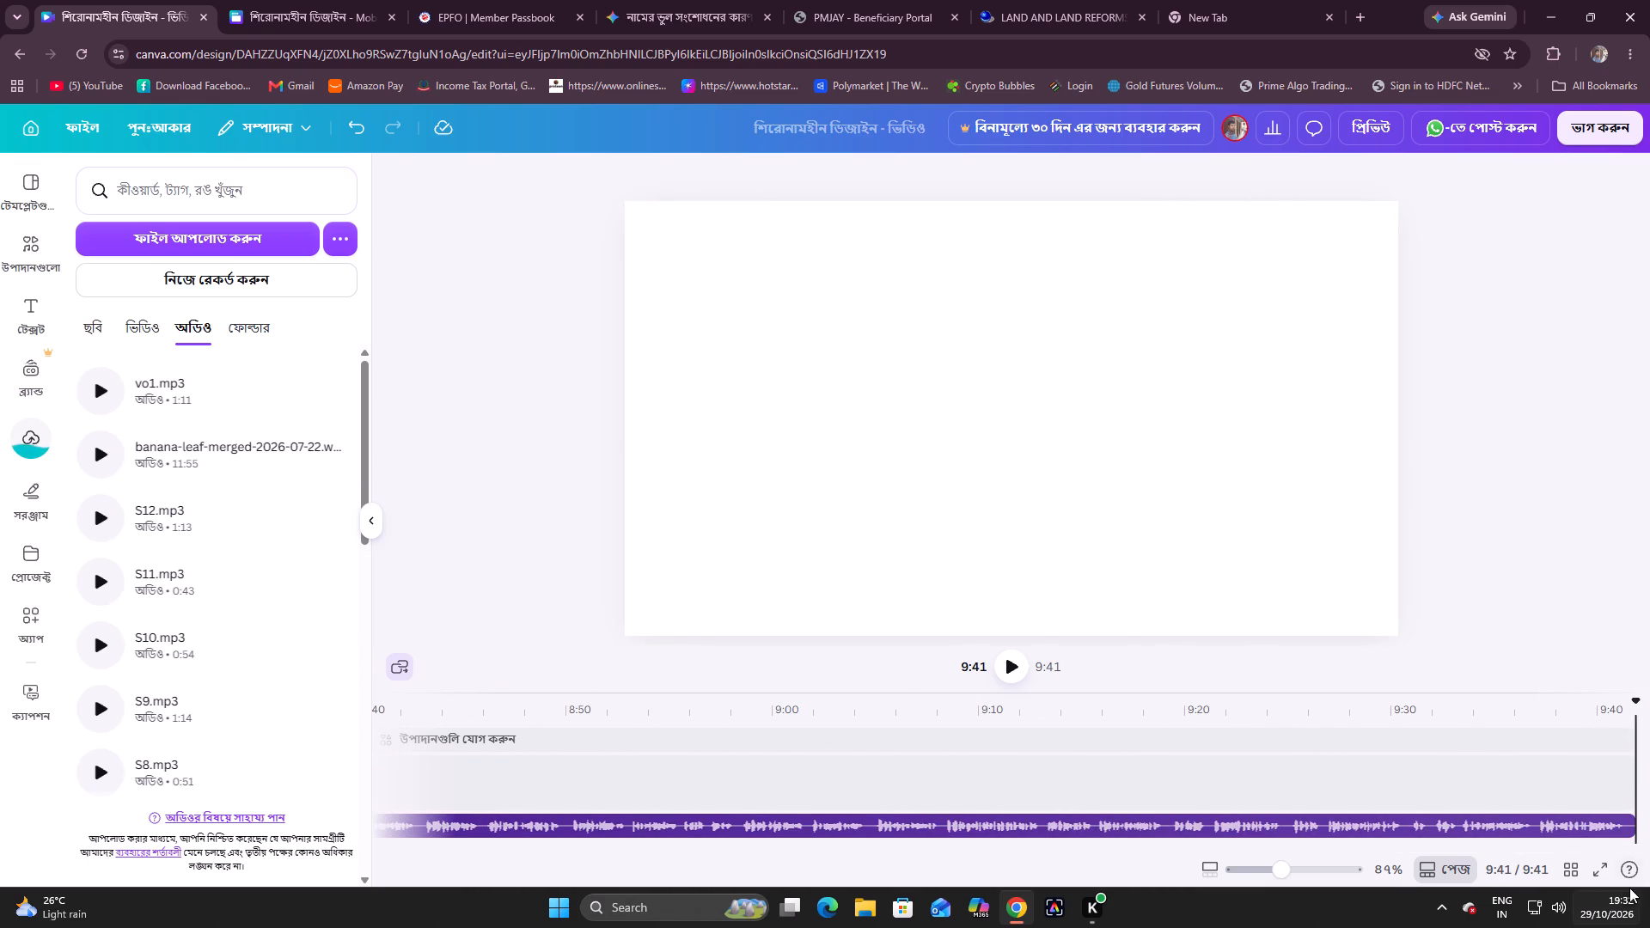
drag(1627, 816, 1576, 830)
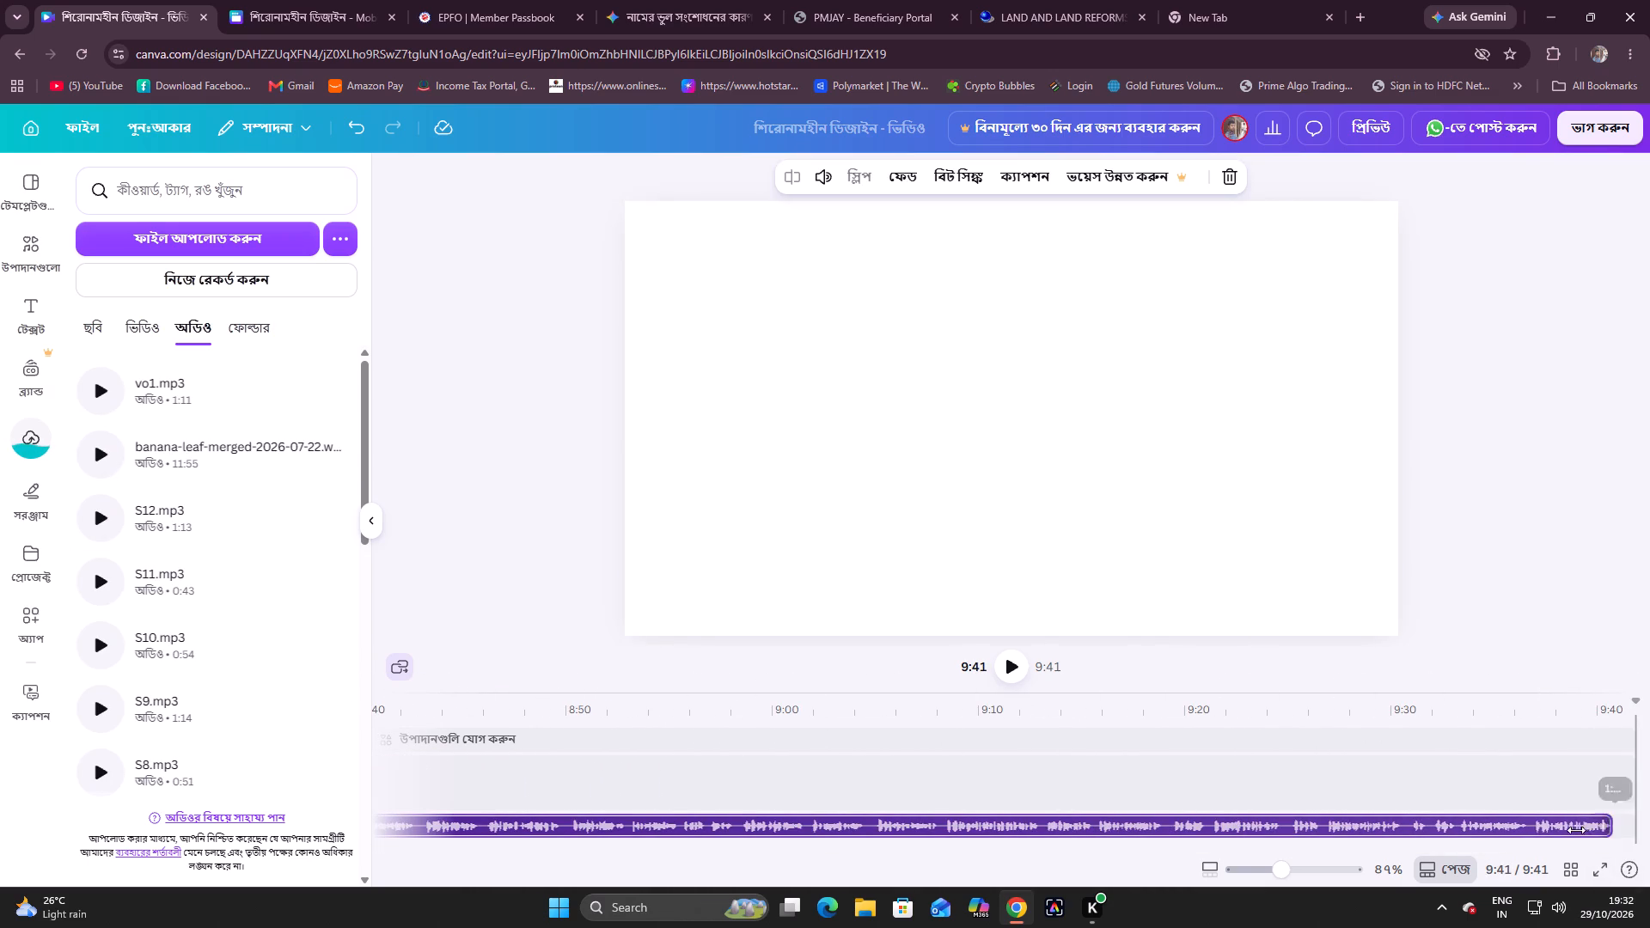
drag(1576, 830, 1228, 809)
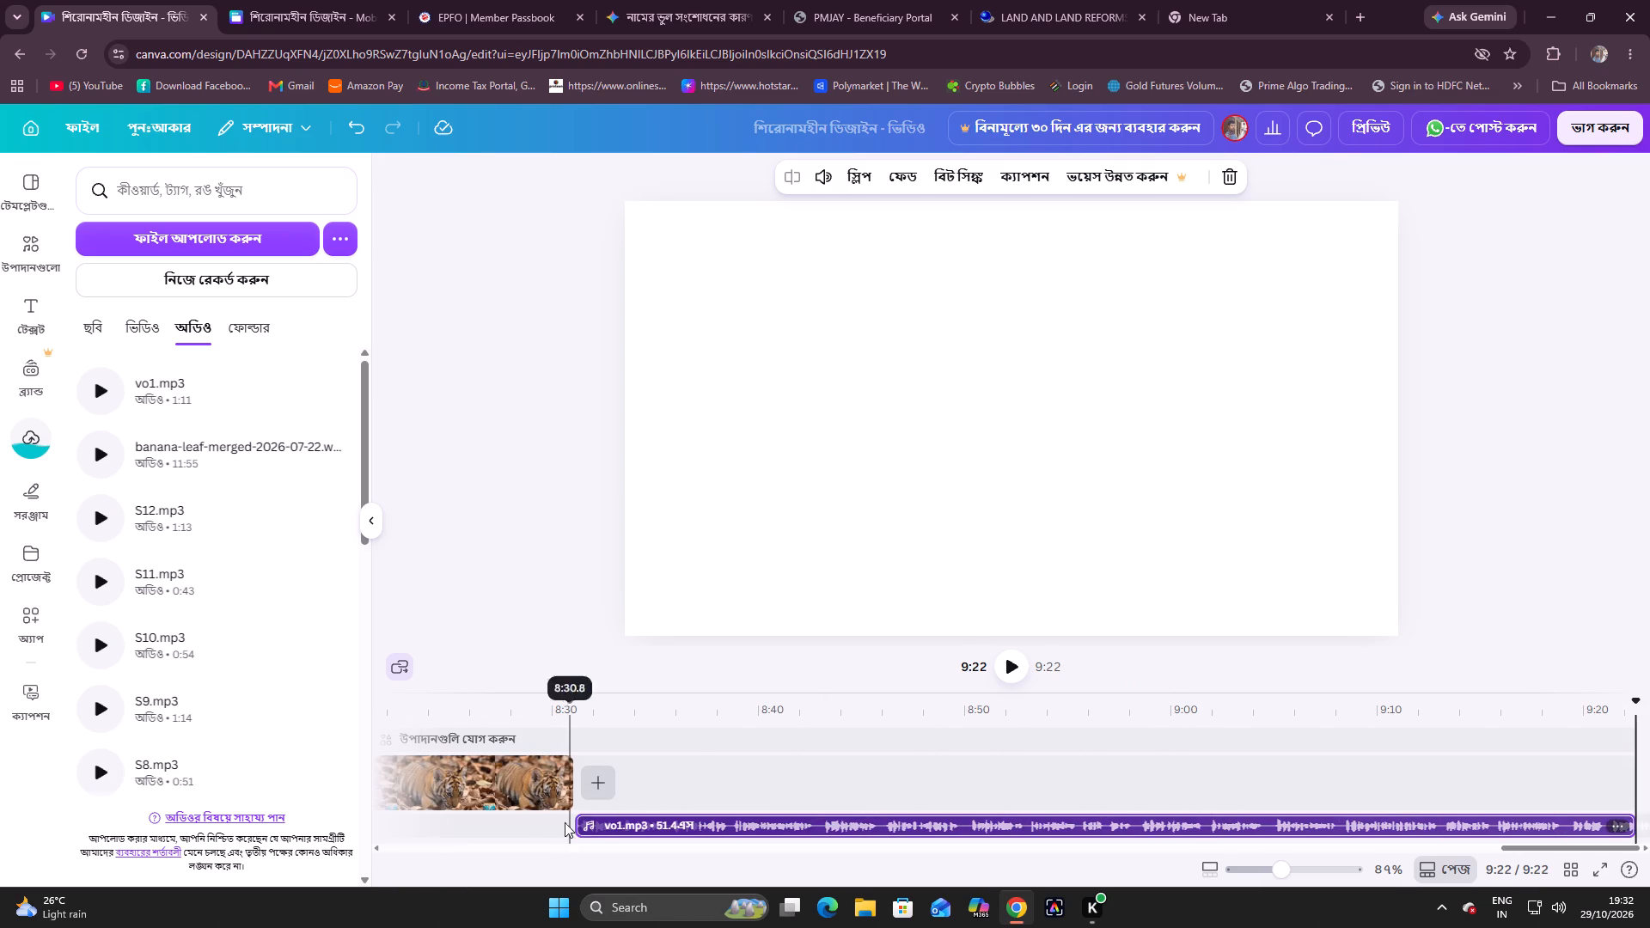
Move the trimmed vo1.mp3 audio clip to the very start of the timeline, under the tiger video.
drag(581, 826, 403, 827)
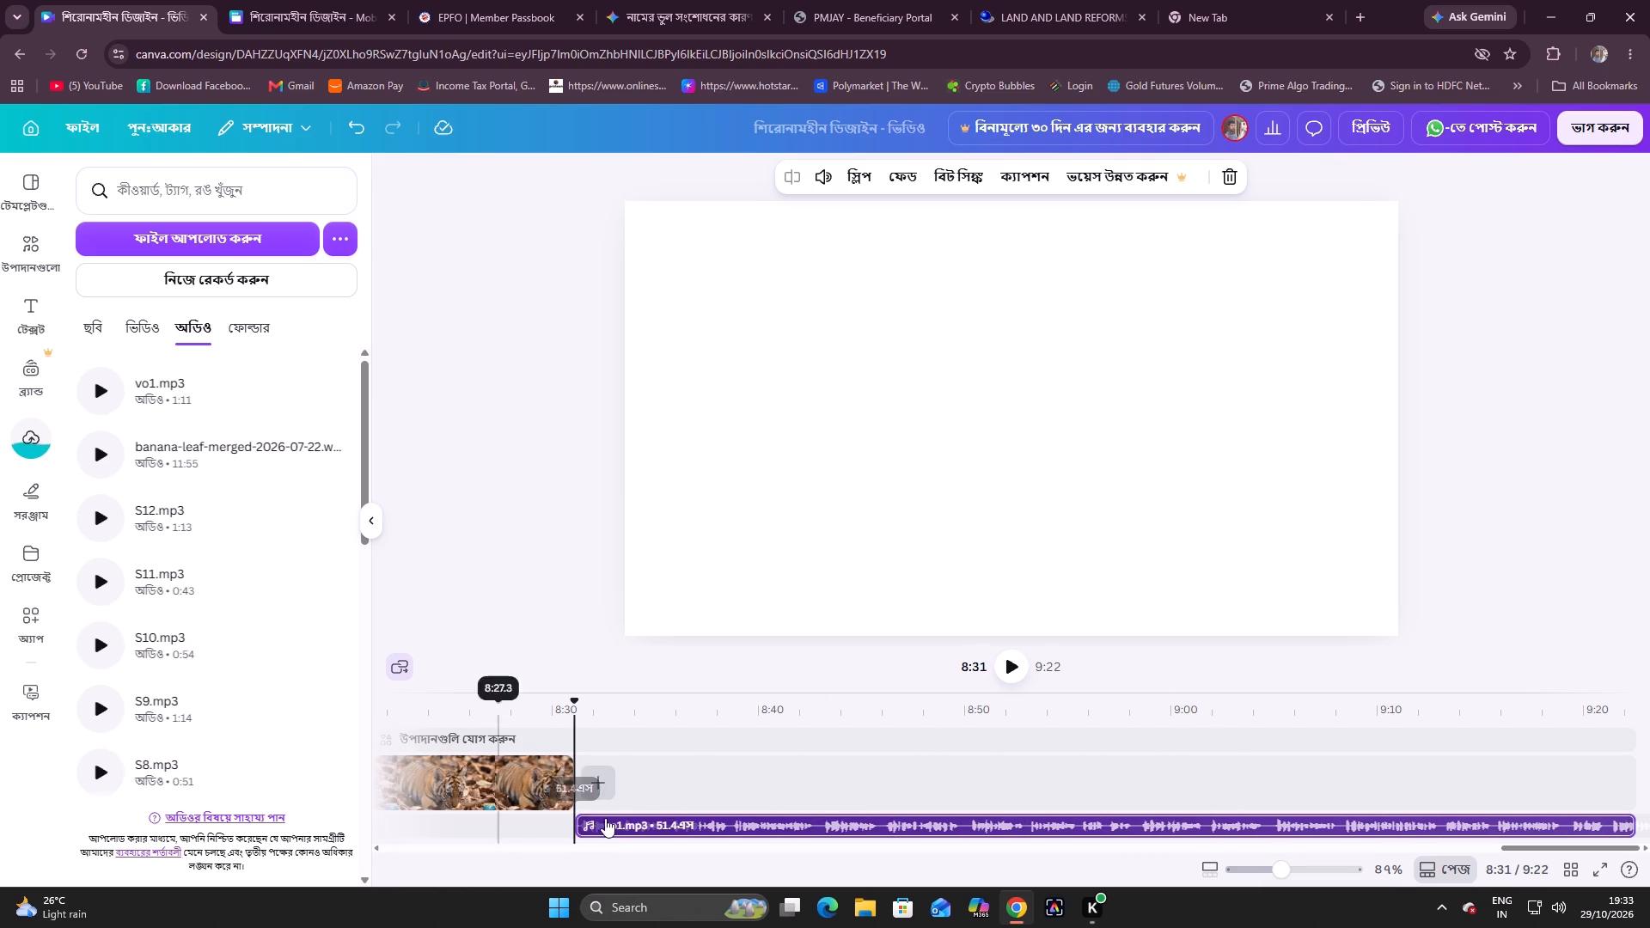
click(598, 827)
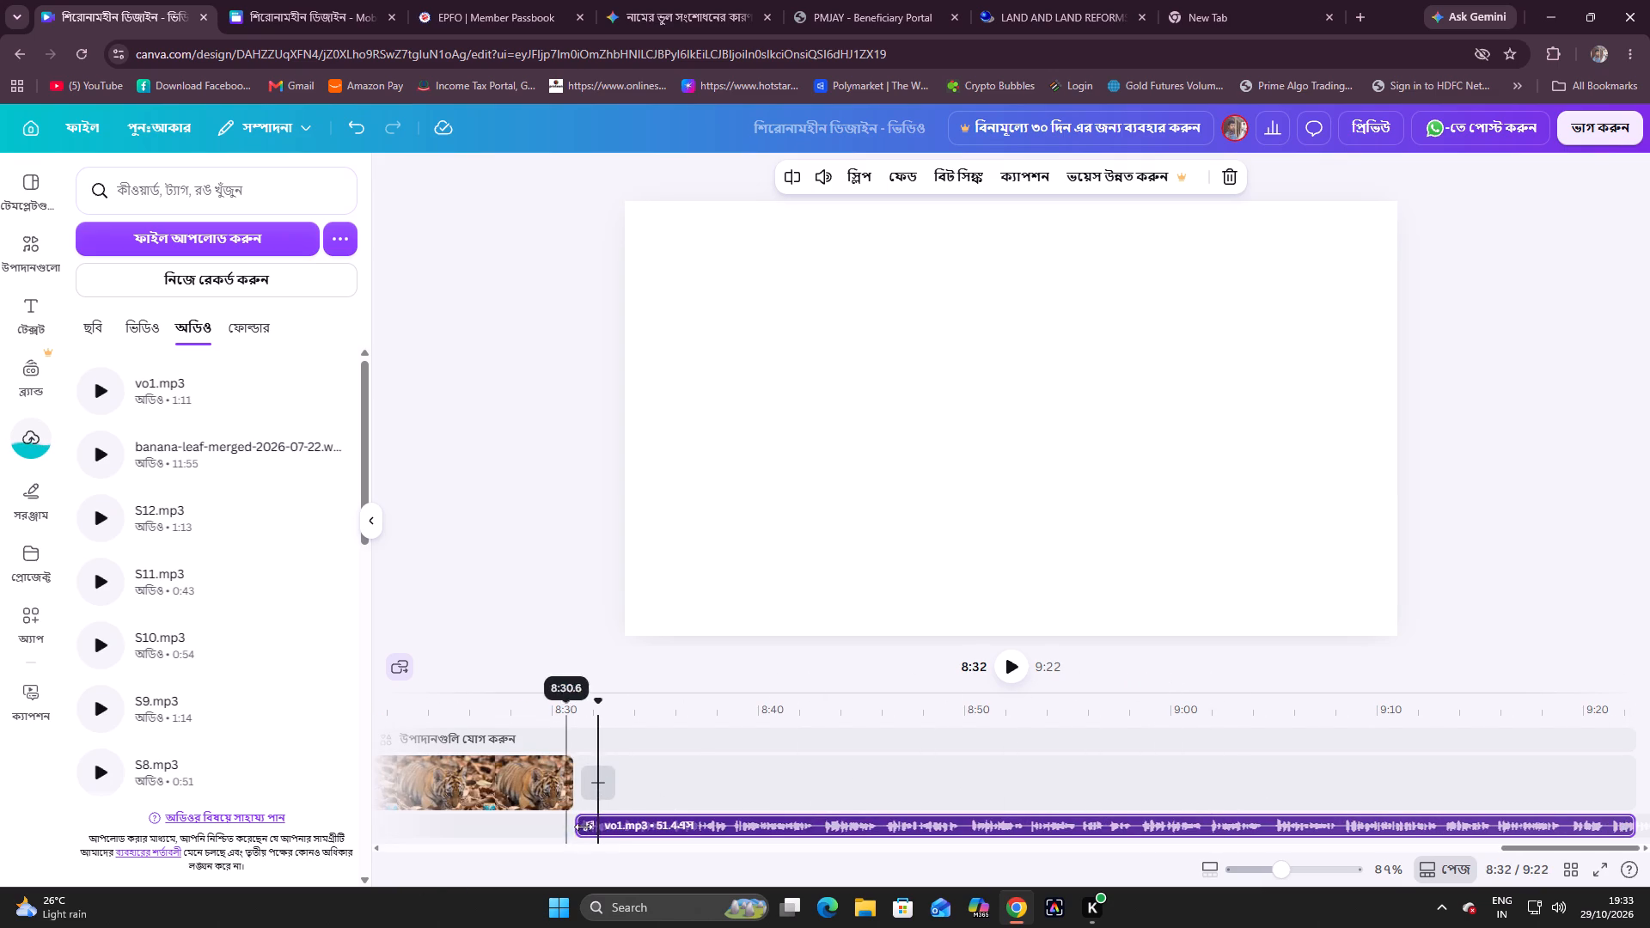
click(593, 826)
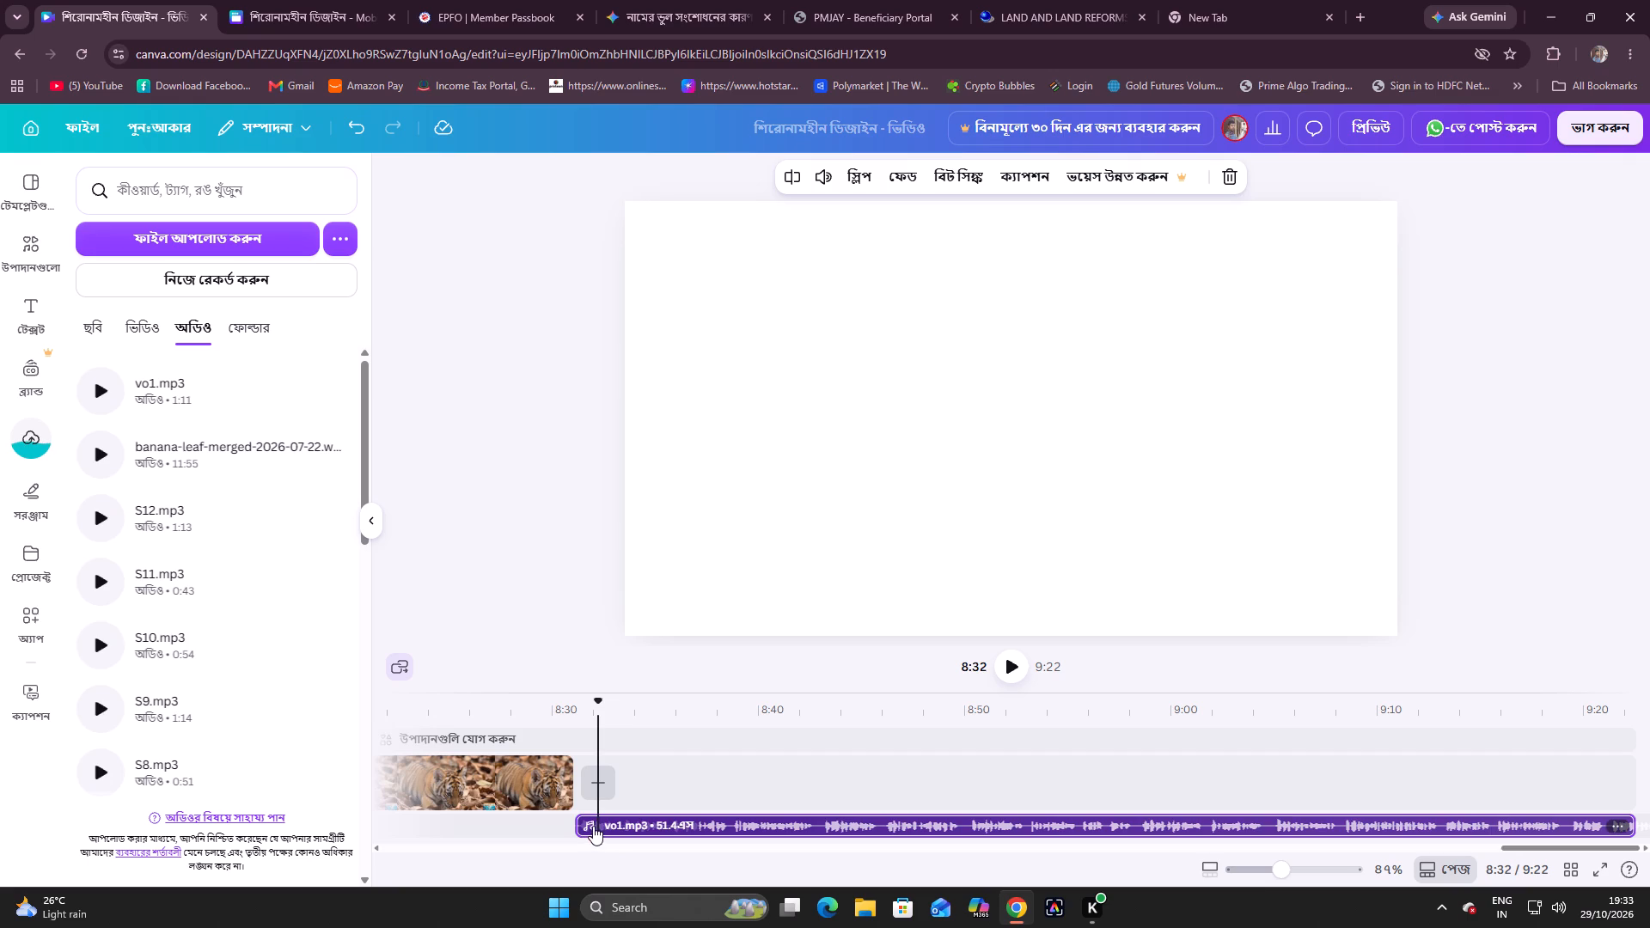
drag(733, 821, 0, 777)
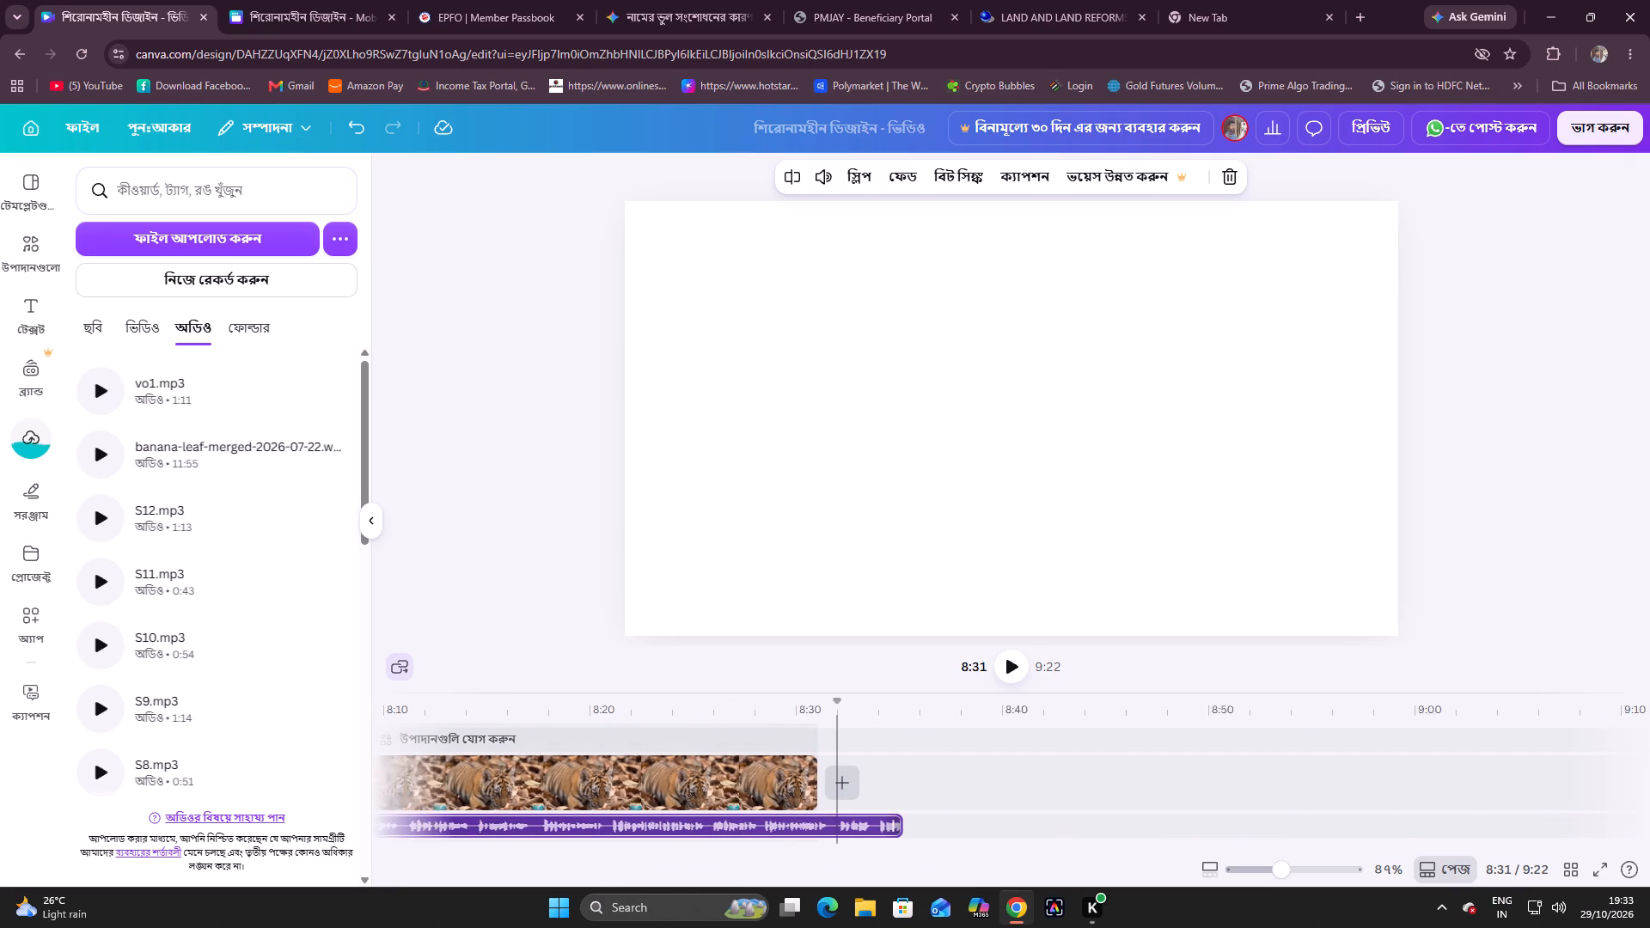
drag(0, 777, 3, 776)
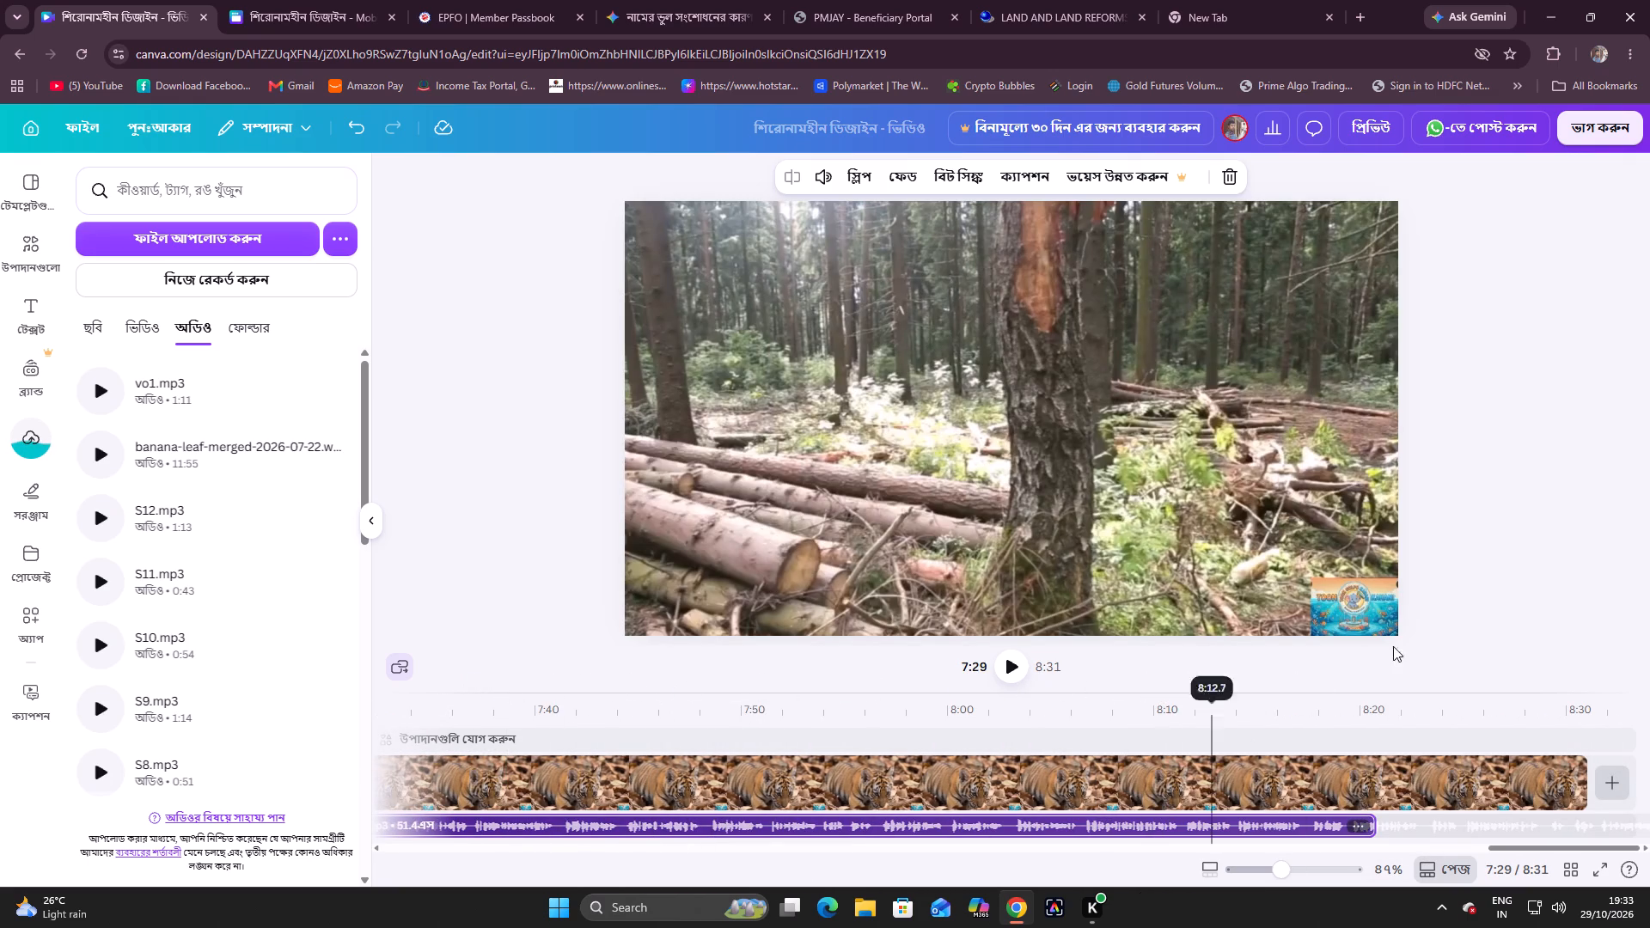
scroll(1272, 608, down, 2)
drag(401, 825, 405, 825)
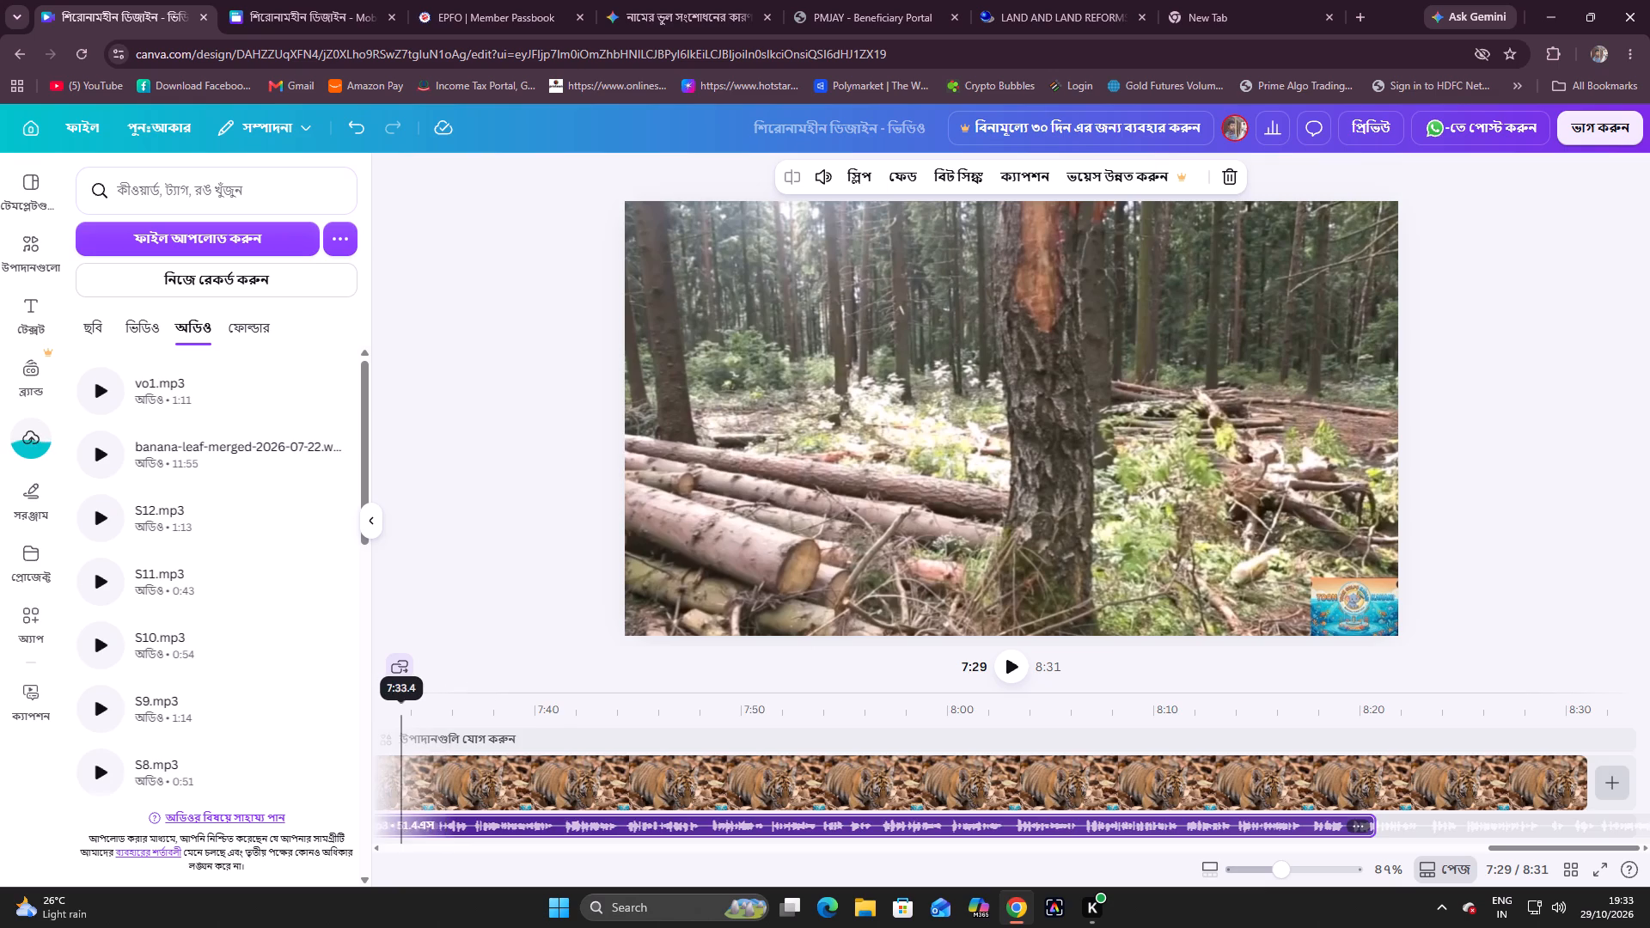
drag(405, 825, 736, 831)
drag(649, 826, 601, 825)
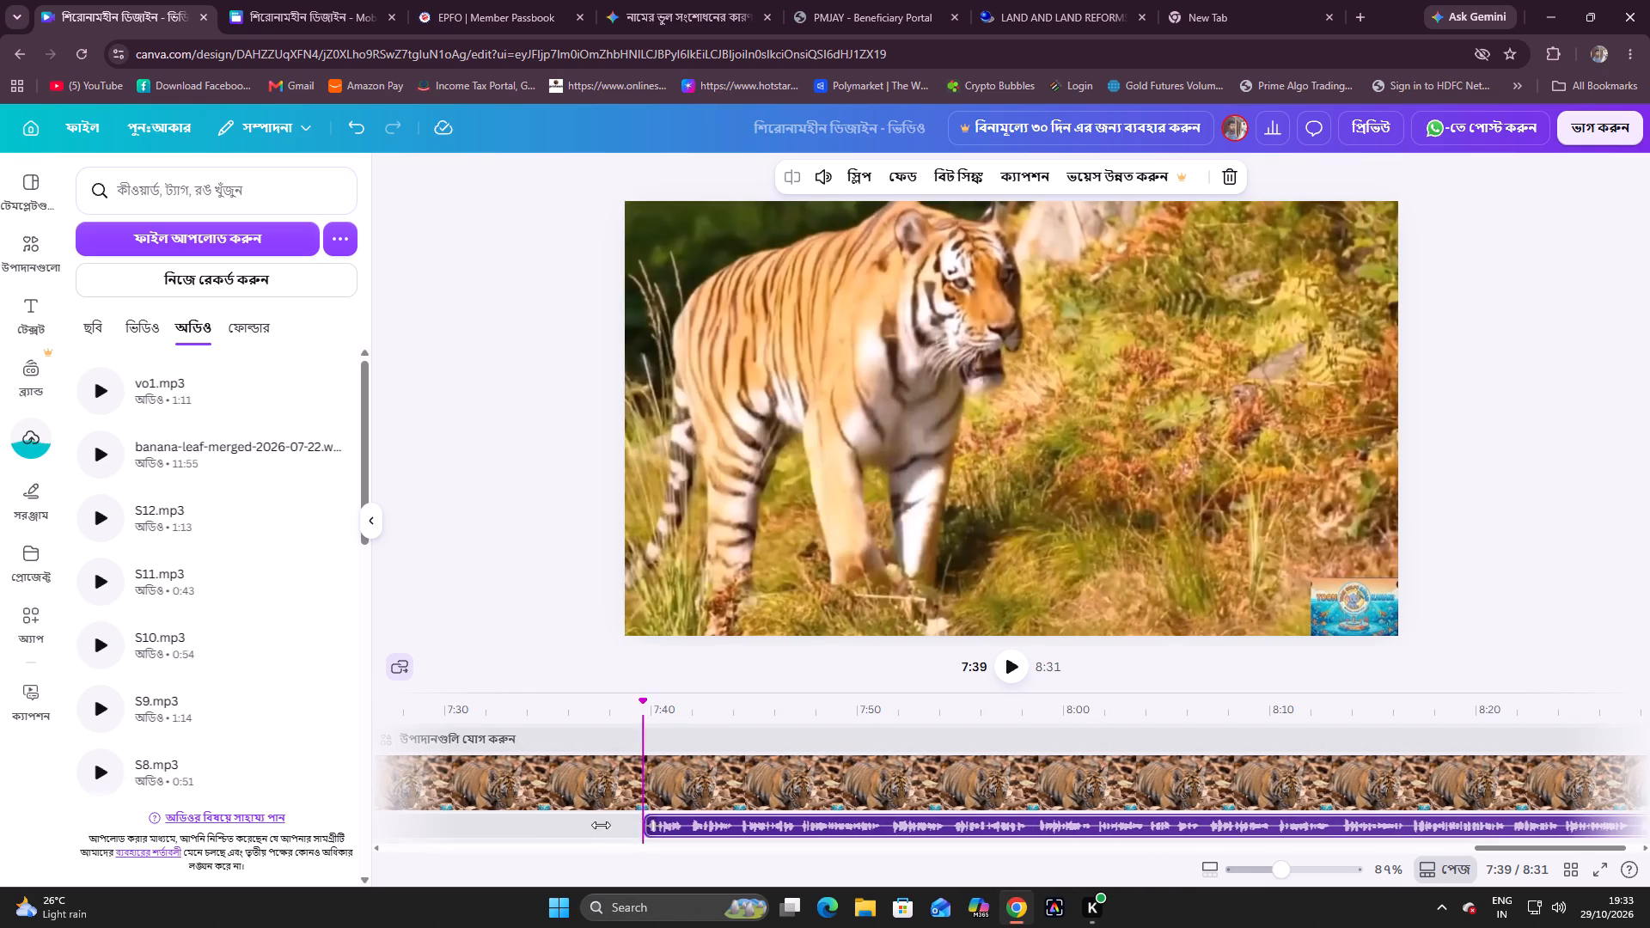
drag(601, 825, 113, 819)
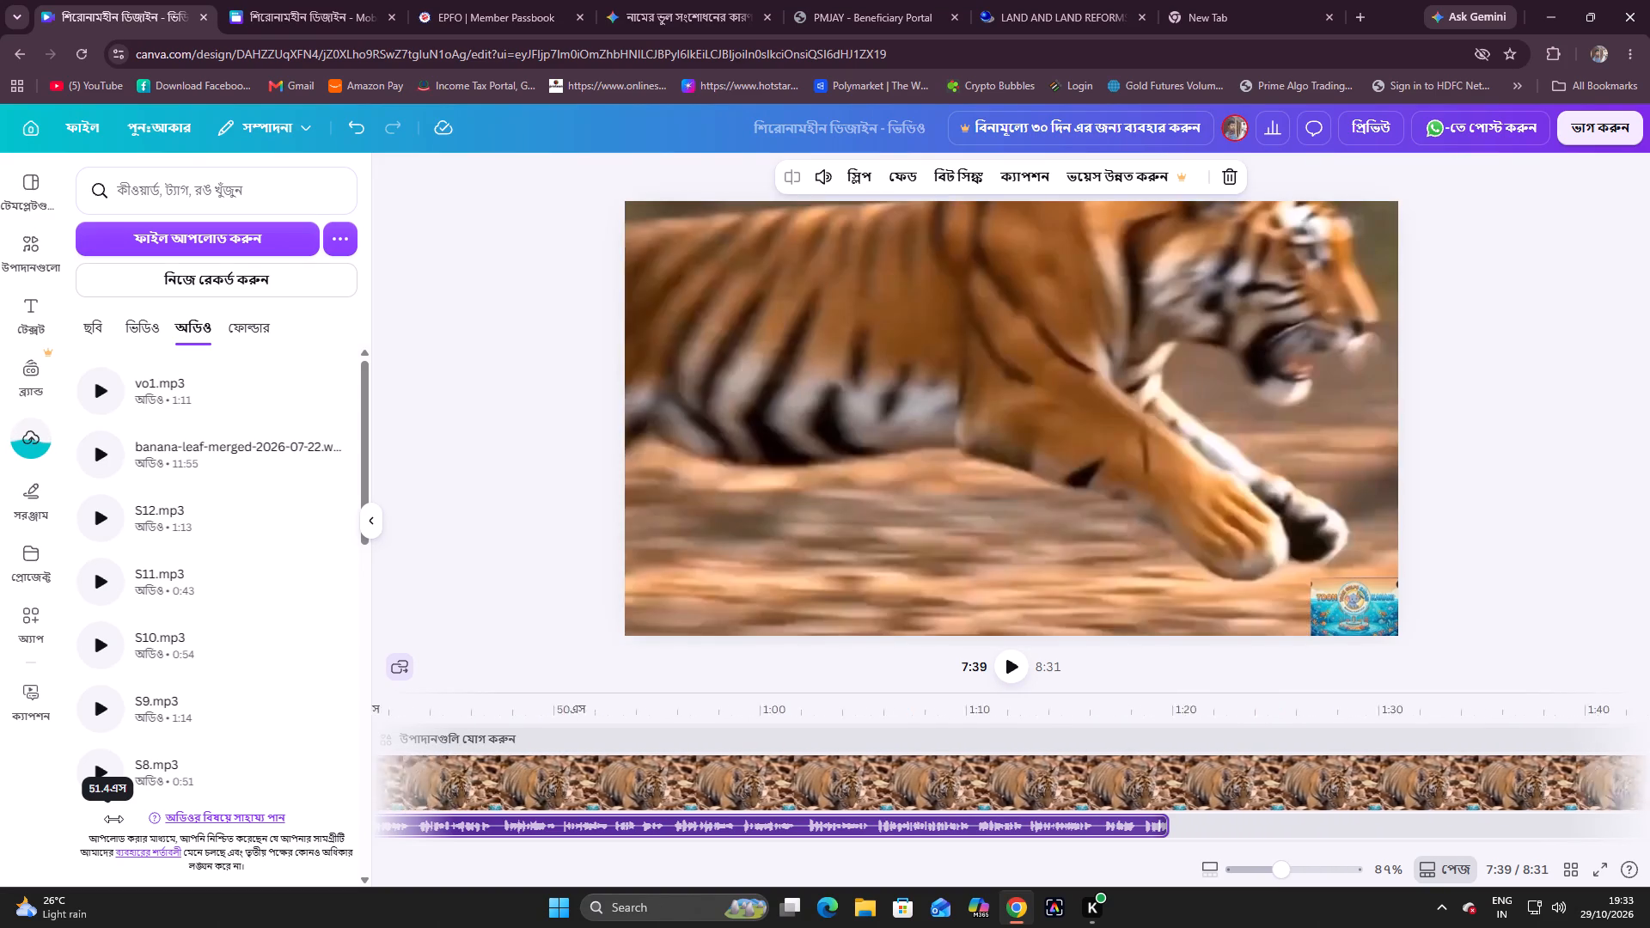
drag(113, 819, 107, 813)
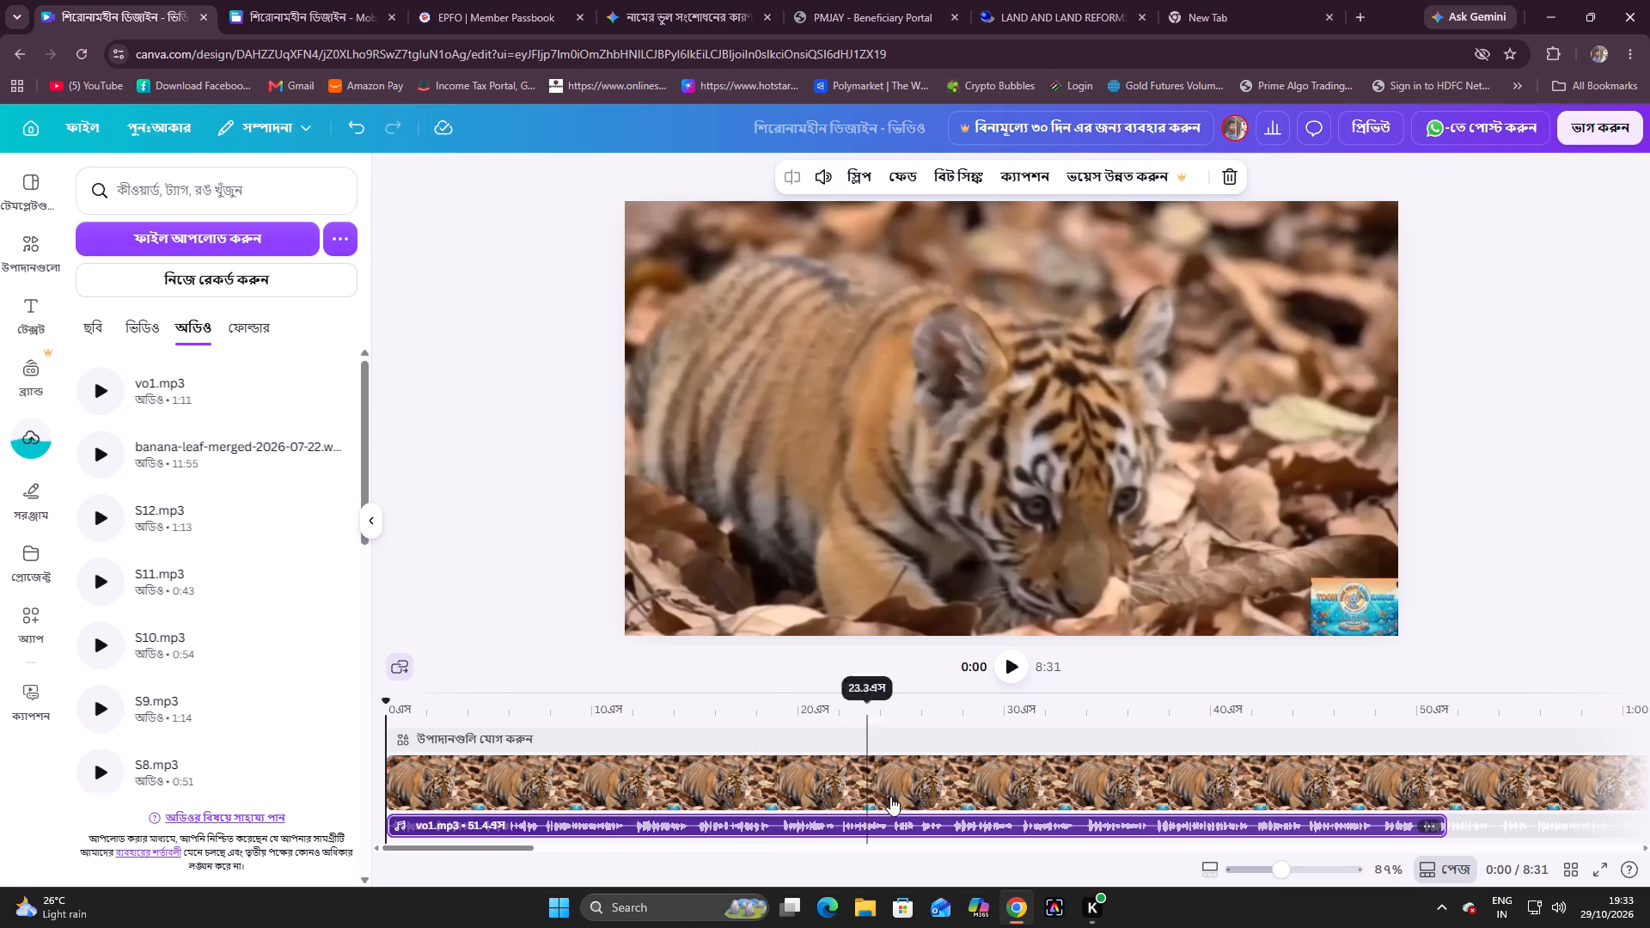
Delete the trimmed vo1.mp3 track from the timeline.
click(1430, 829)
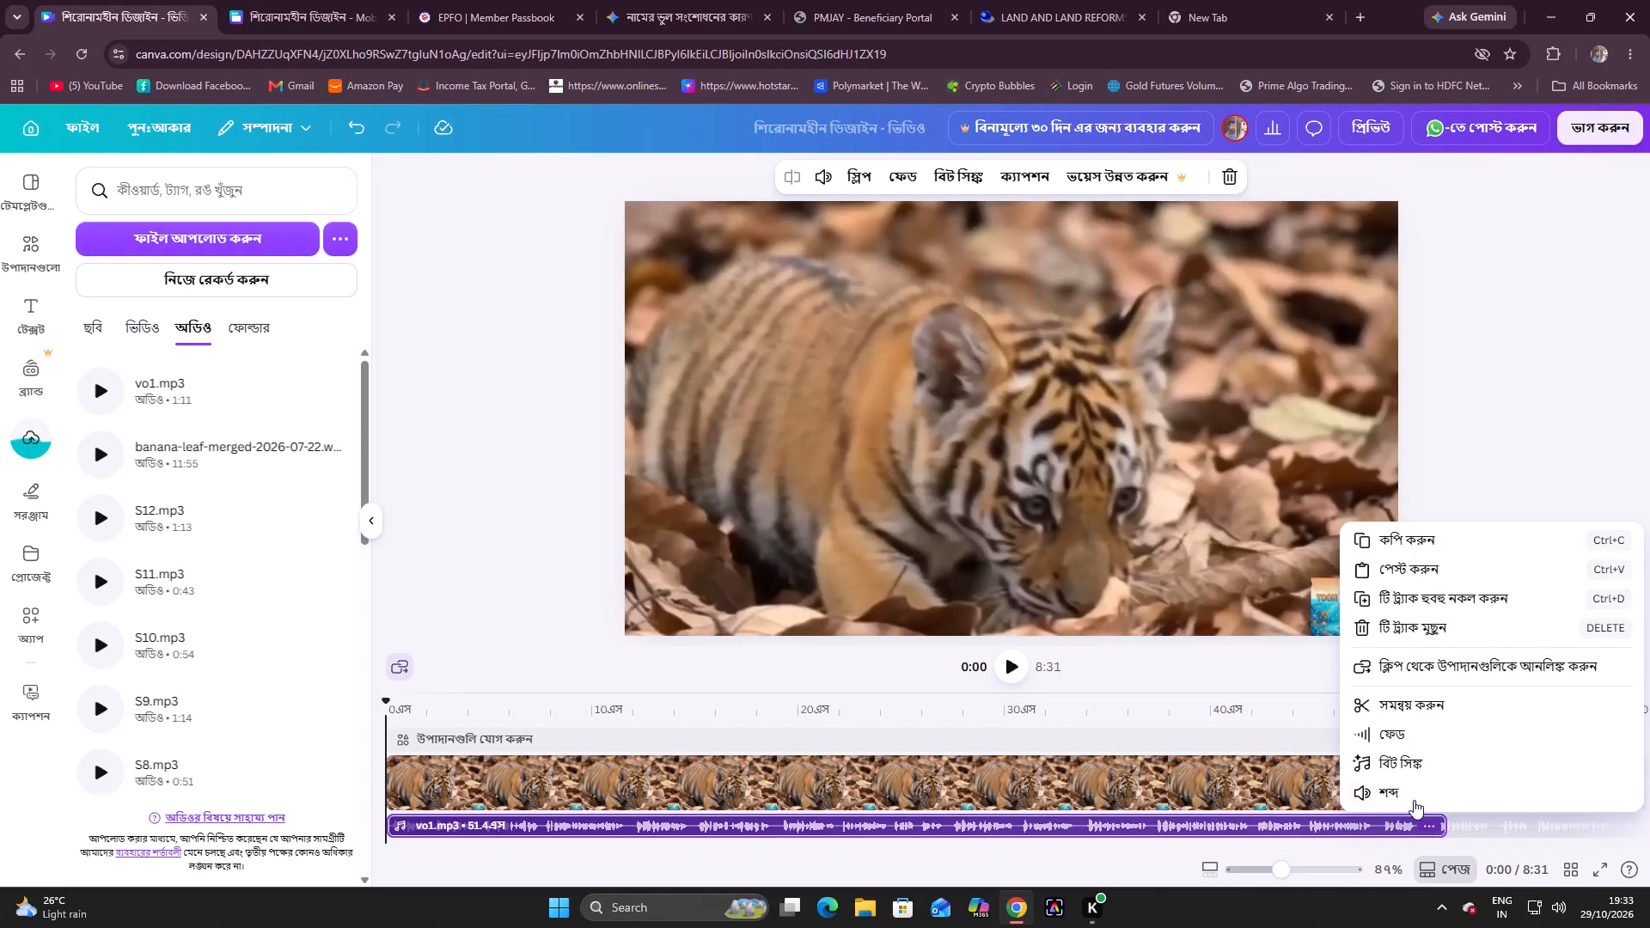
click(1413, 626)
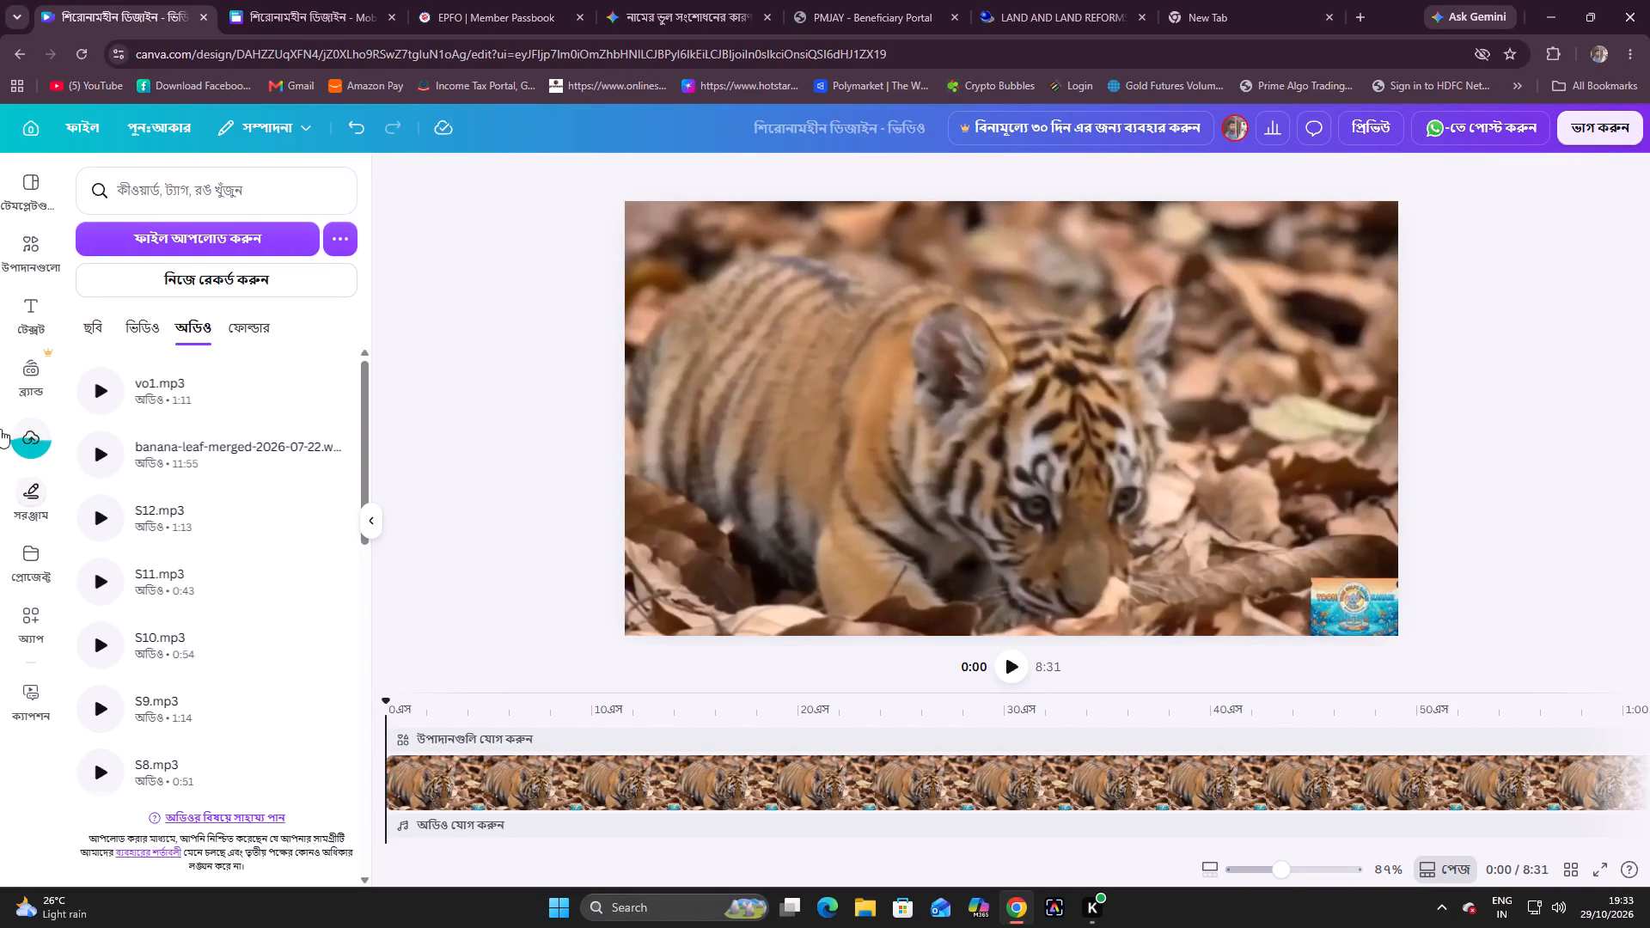
Add the full-length vo1.mp3 audio to the timeline at 0:00, under the tiger video.
click(153, 387)
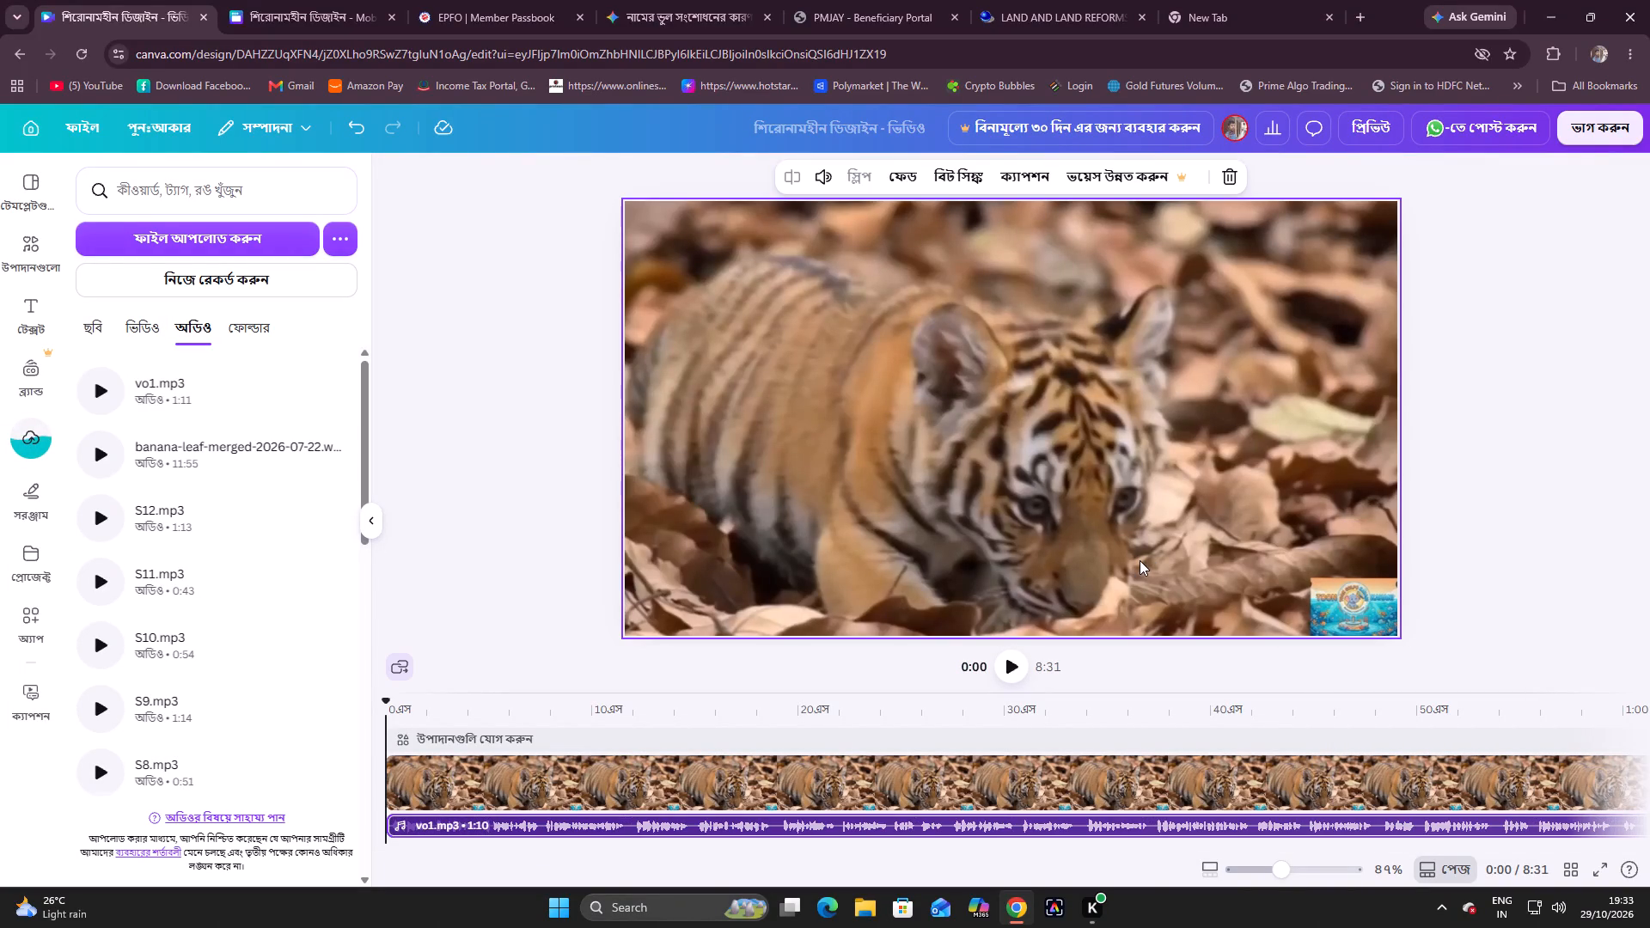
Play the video from the beginning to check it with the vo1.mp3 audio.
click(1008, 670)
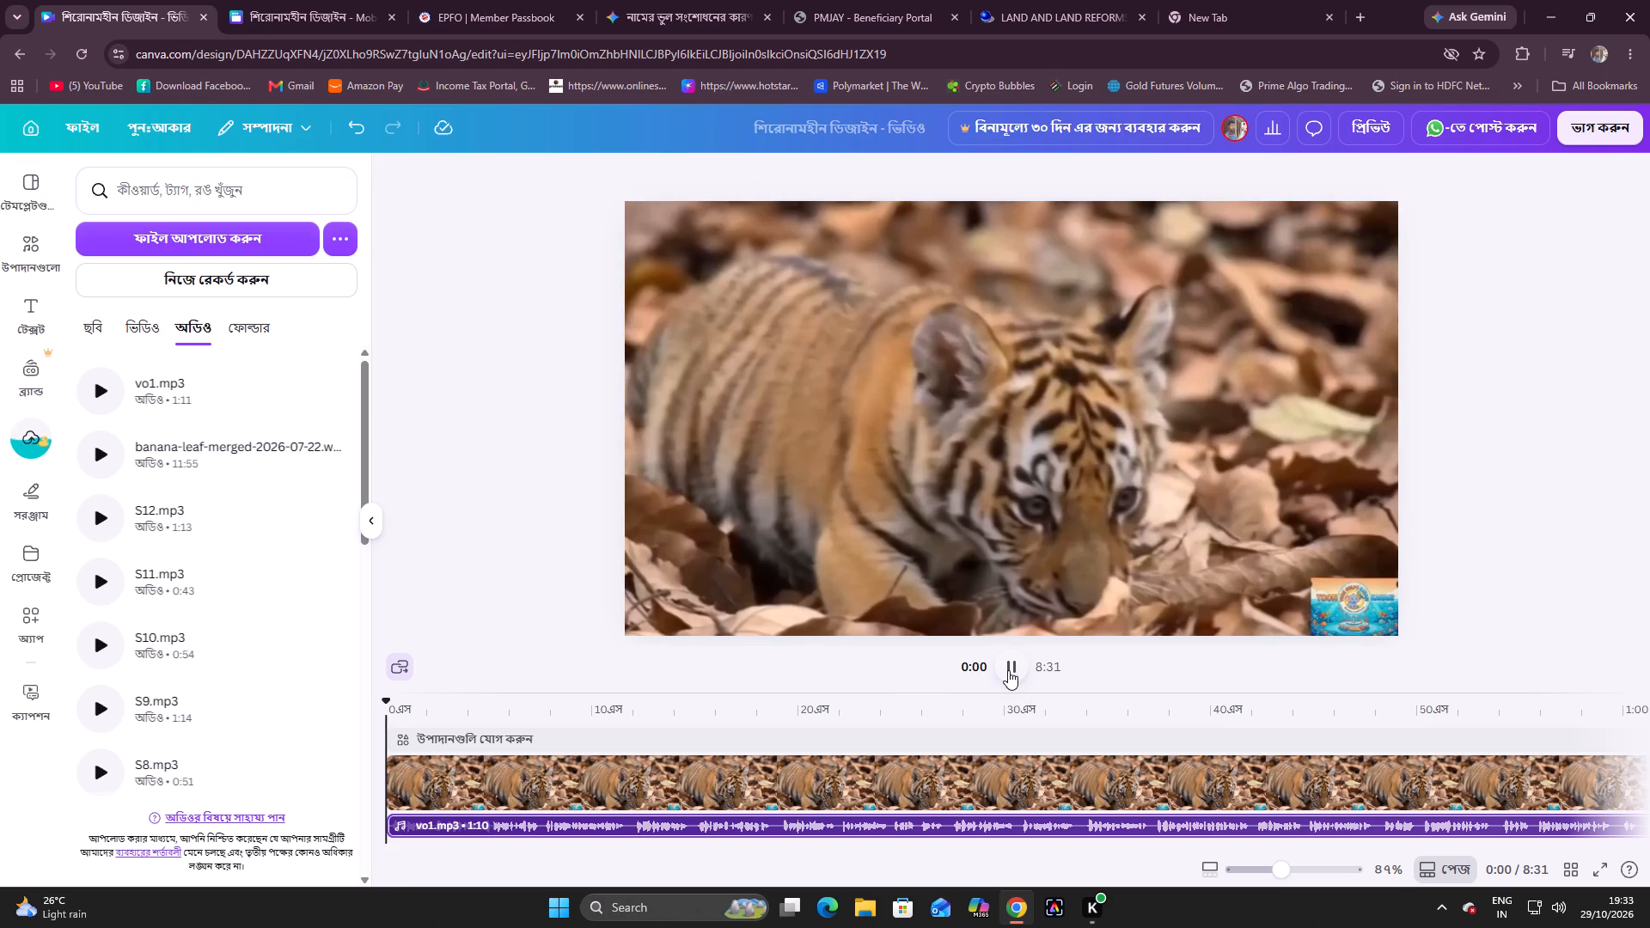
Pause the video playback and lower the computer's speaker volume.
click(1006, 670)
click(1560, 910)
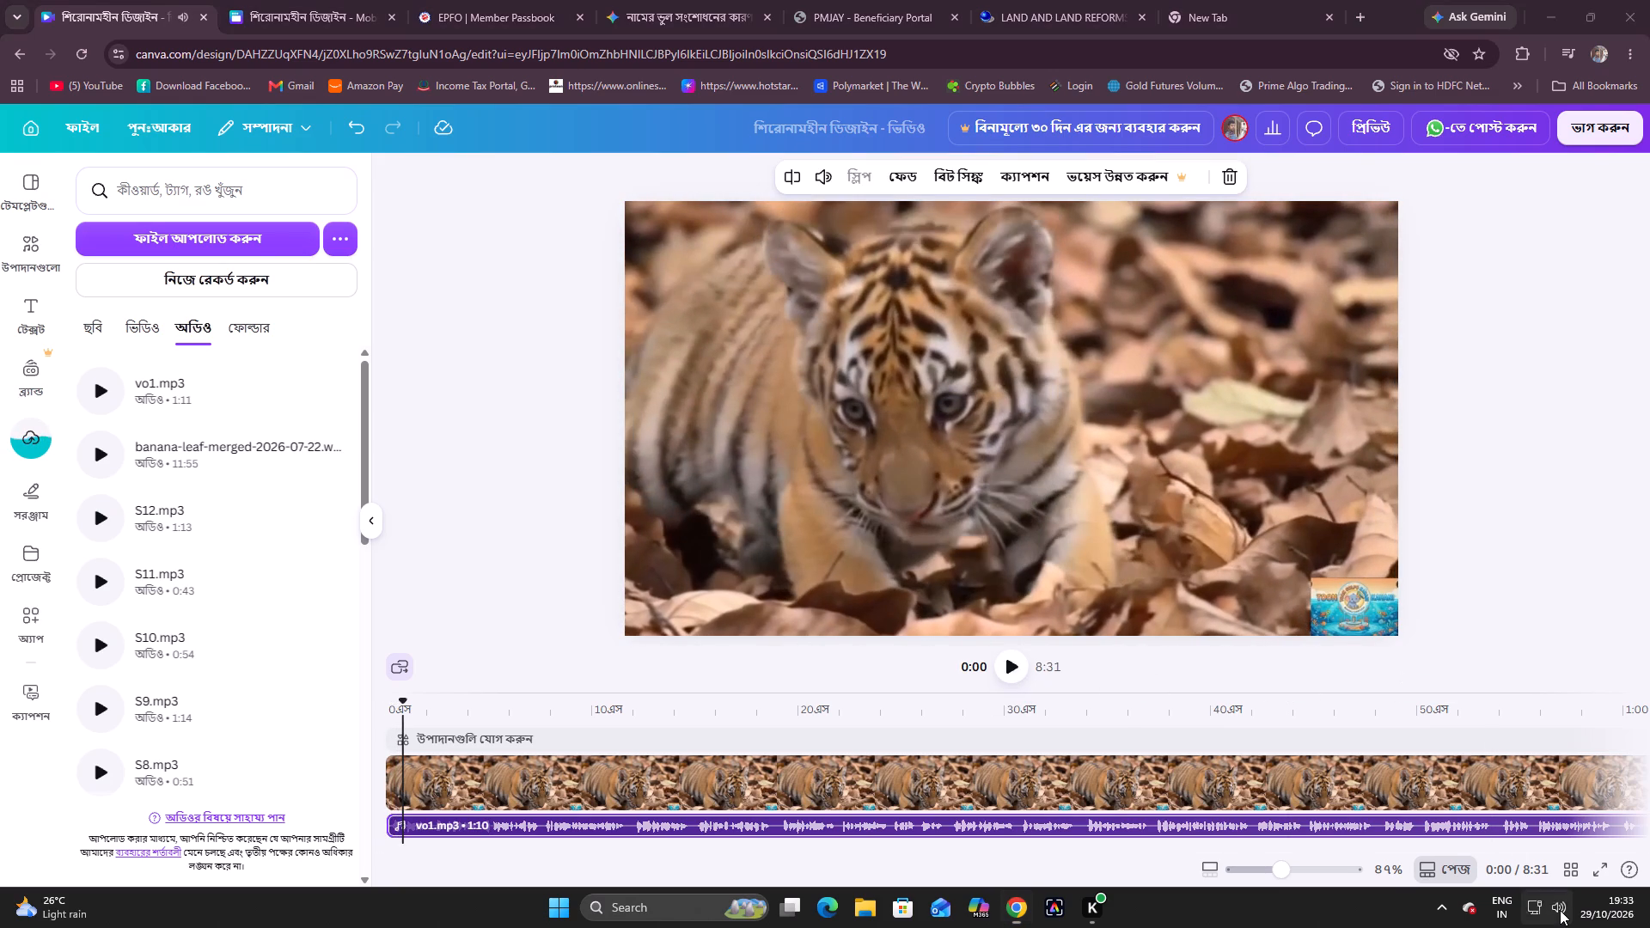
click(1495, 799)
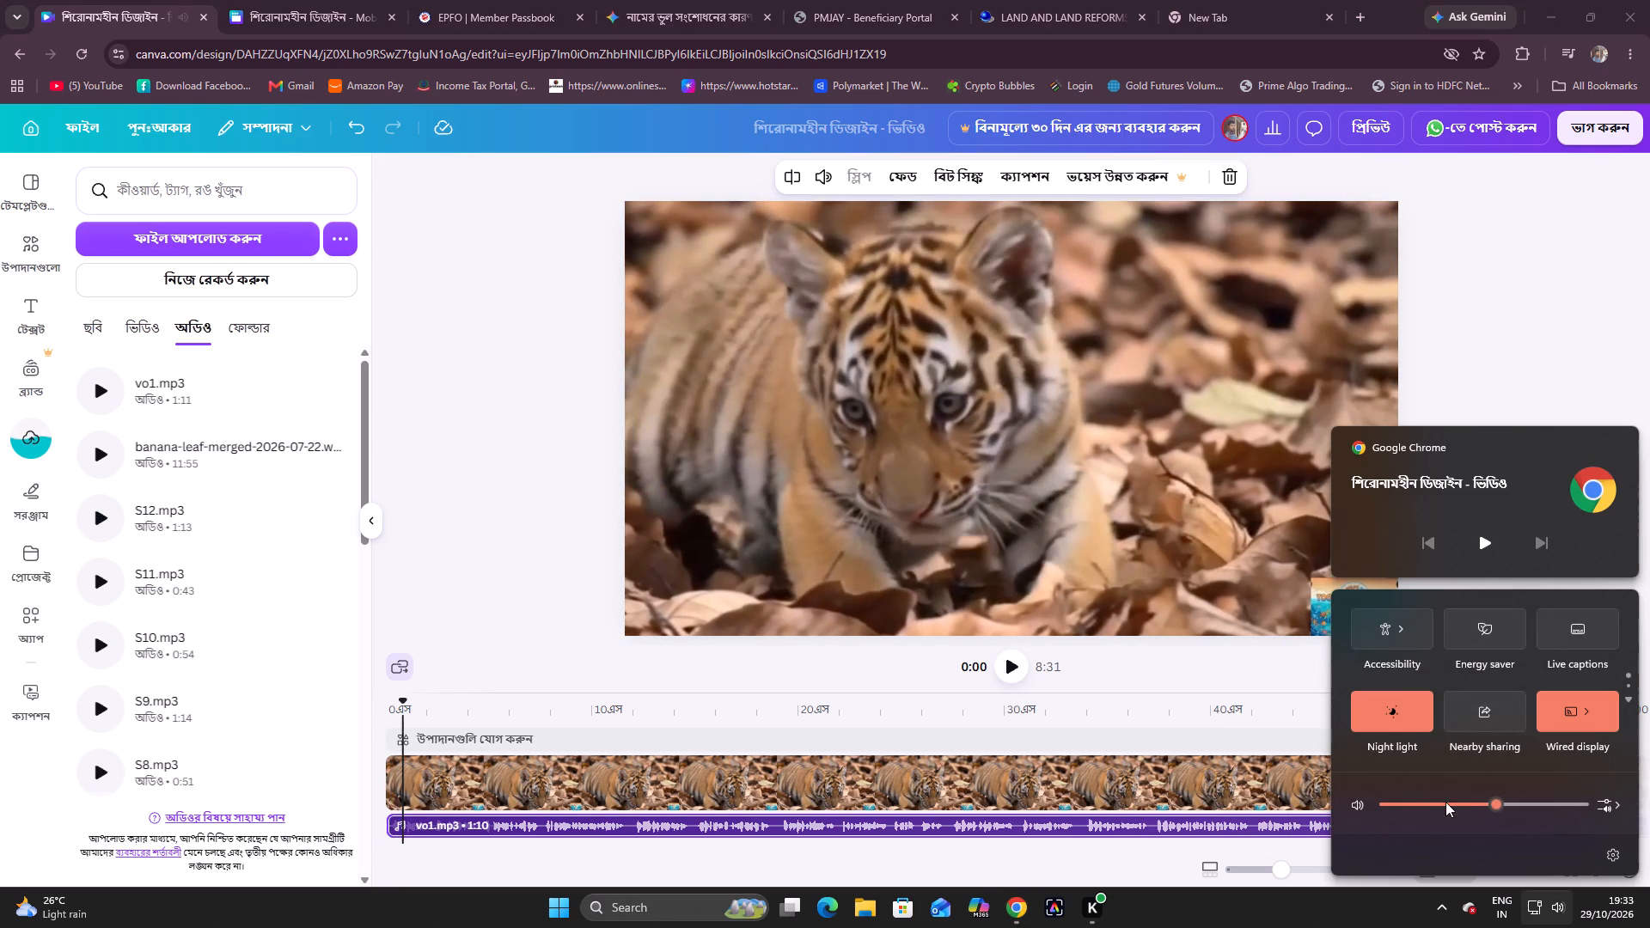
click(1459, 802)
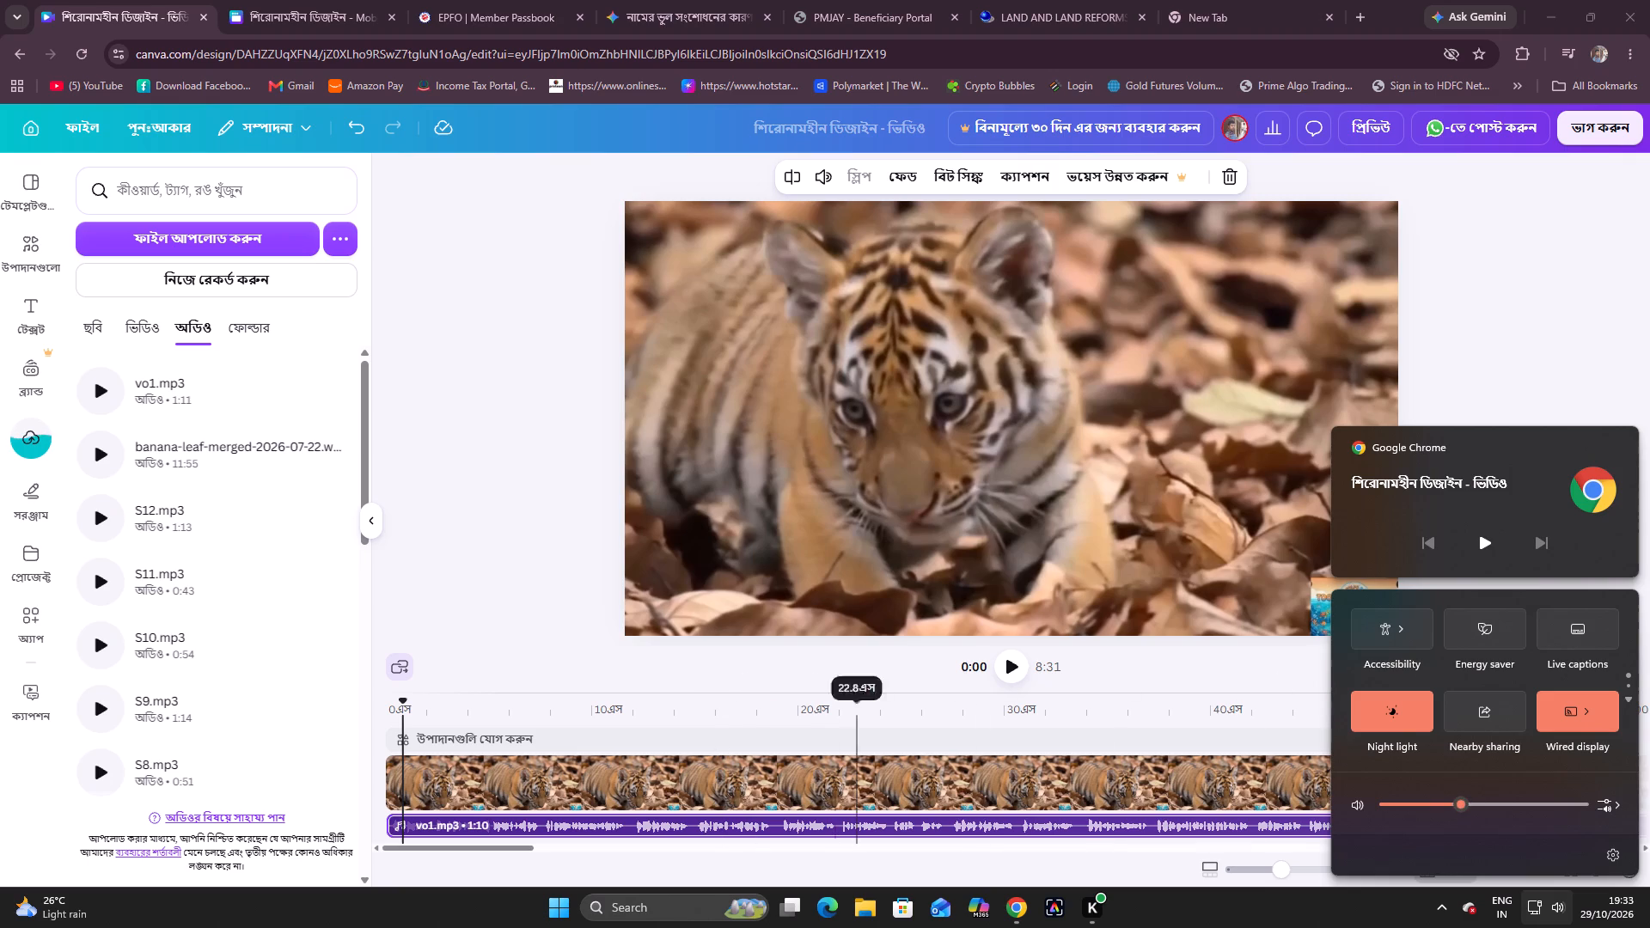
Play the video with the vo1.mp3 voice-over through to the end of that audio clip, then pause.
click(1001, 674)
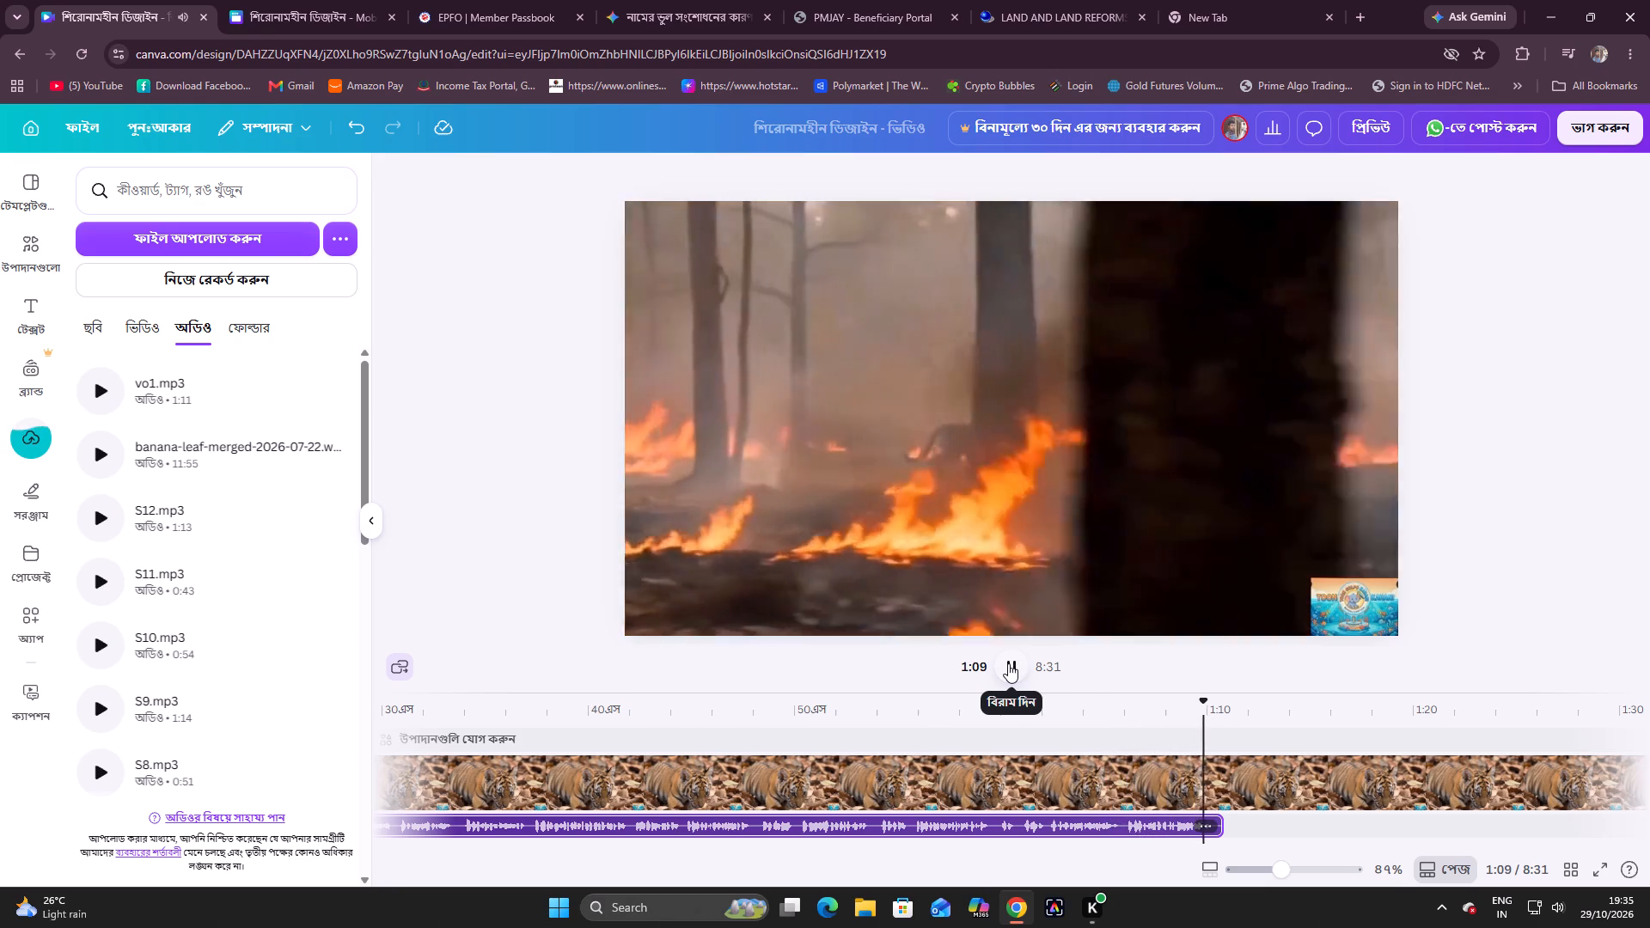
click(1008, 663)
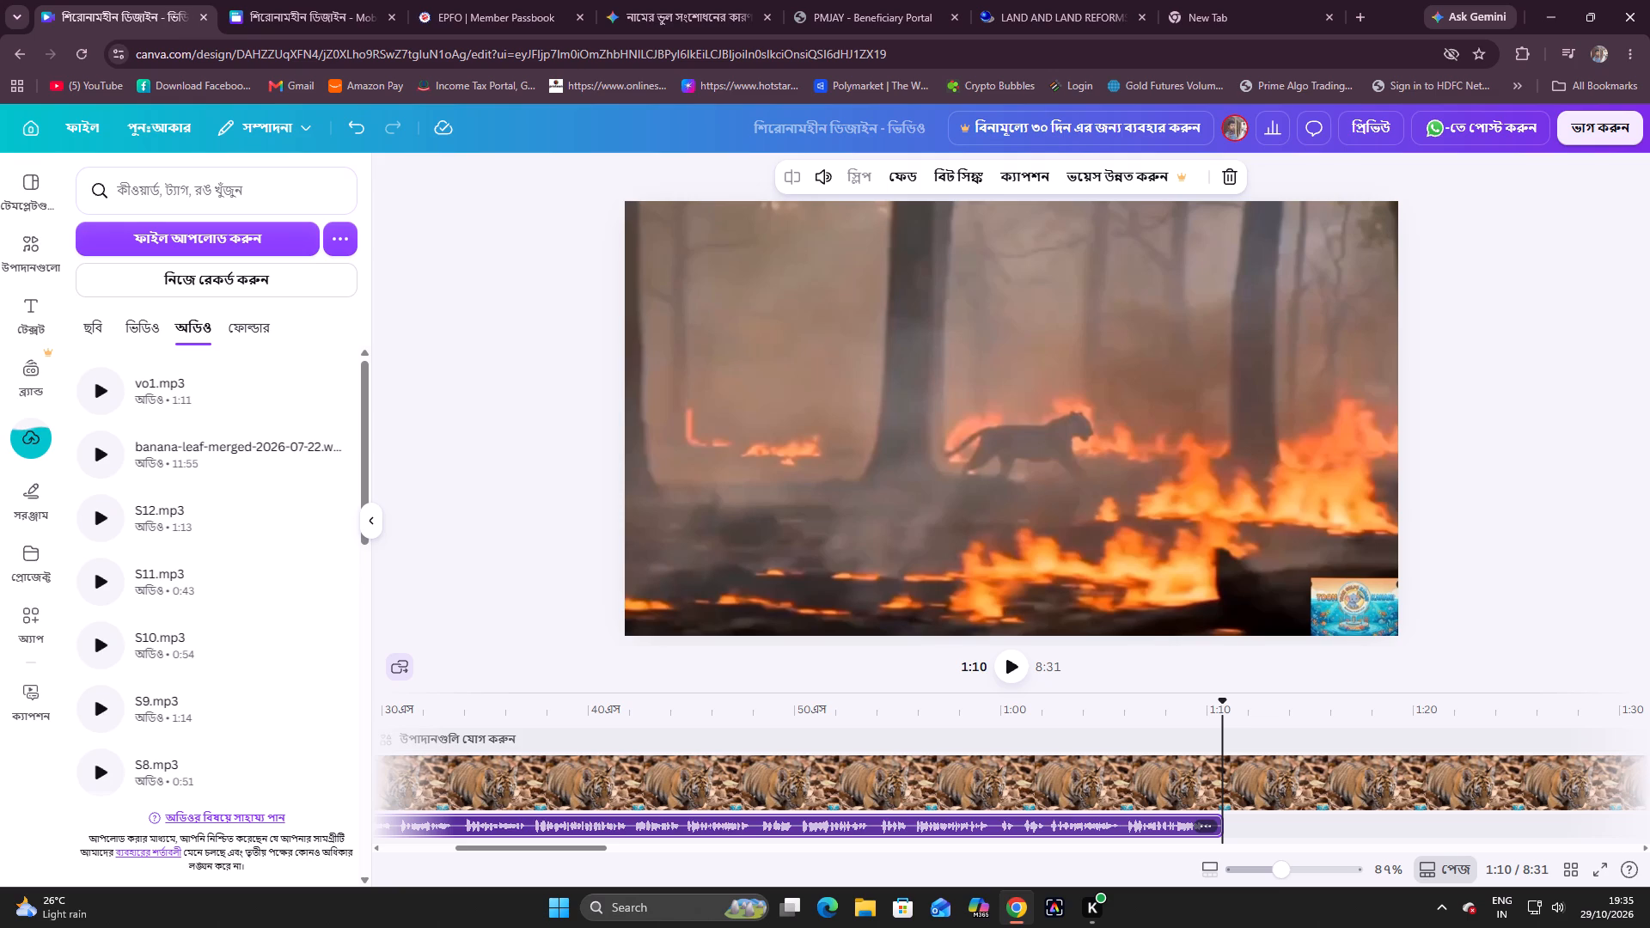
Place the playhead at the end of the vo1.mp3 clip on the timeline, at 1:10.
click(1268, 824)
scroll(1268, 824, down, 5)
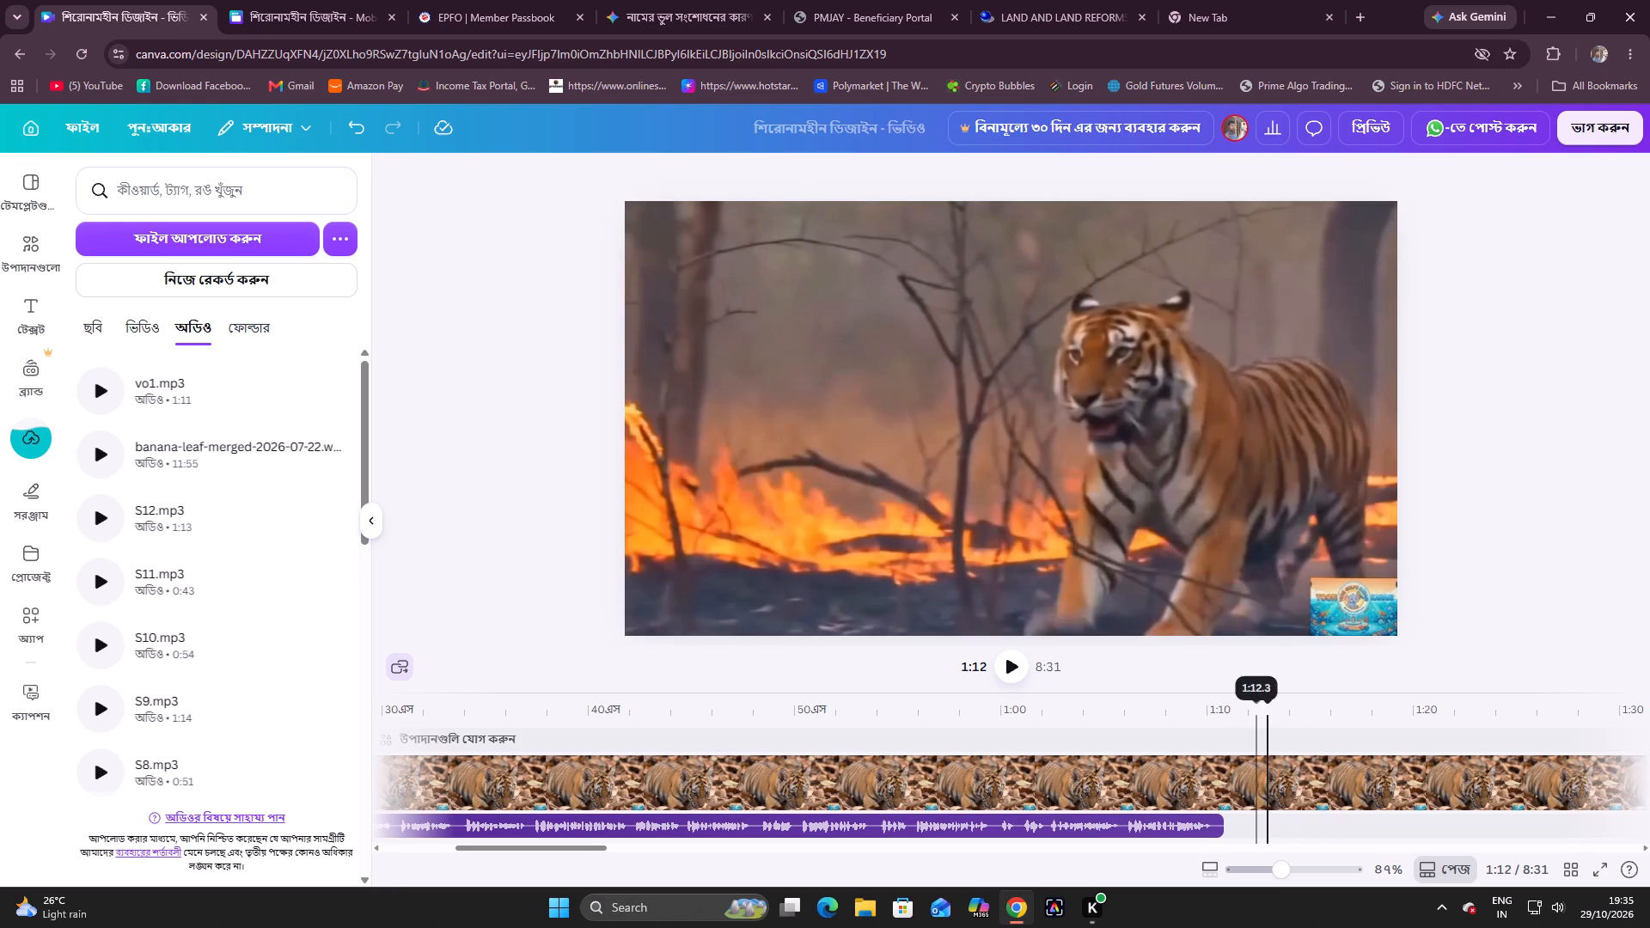
drag(1265, 698, 1209, 711)
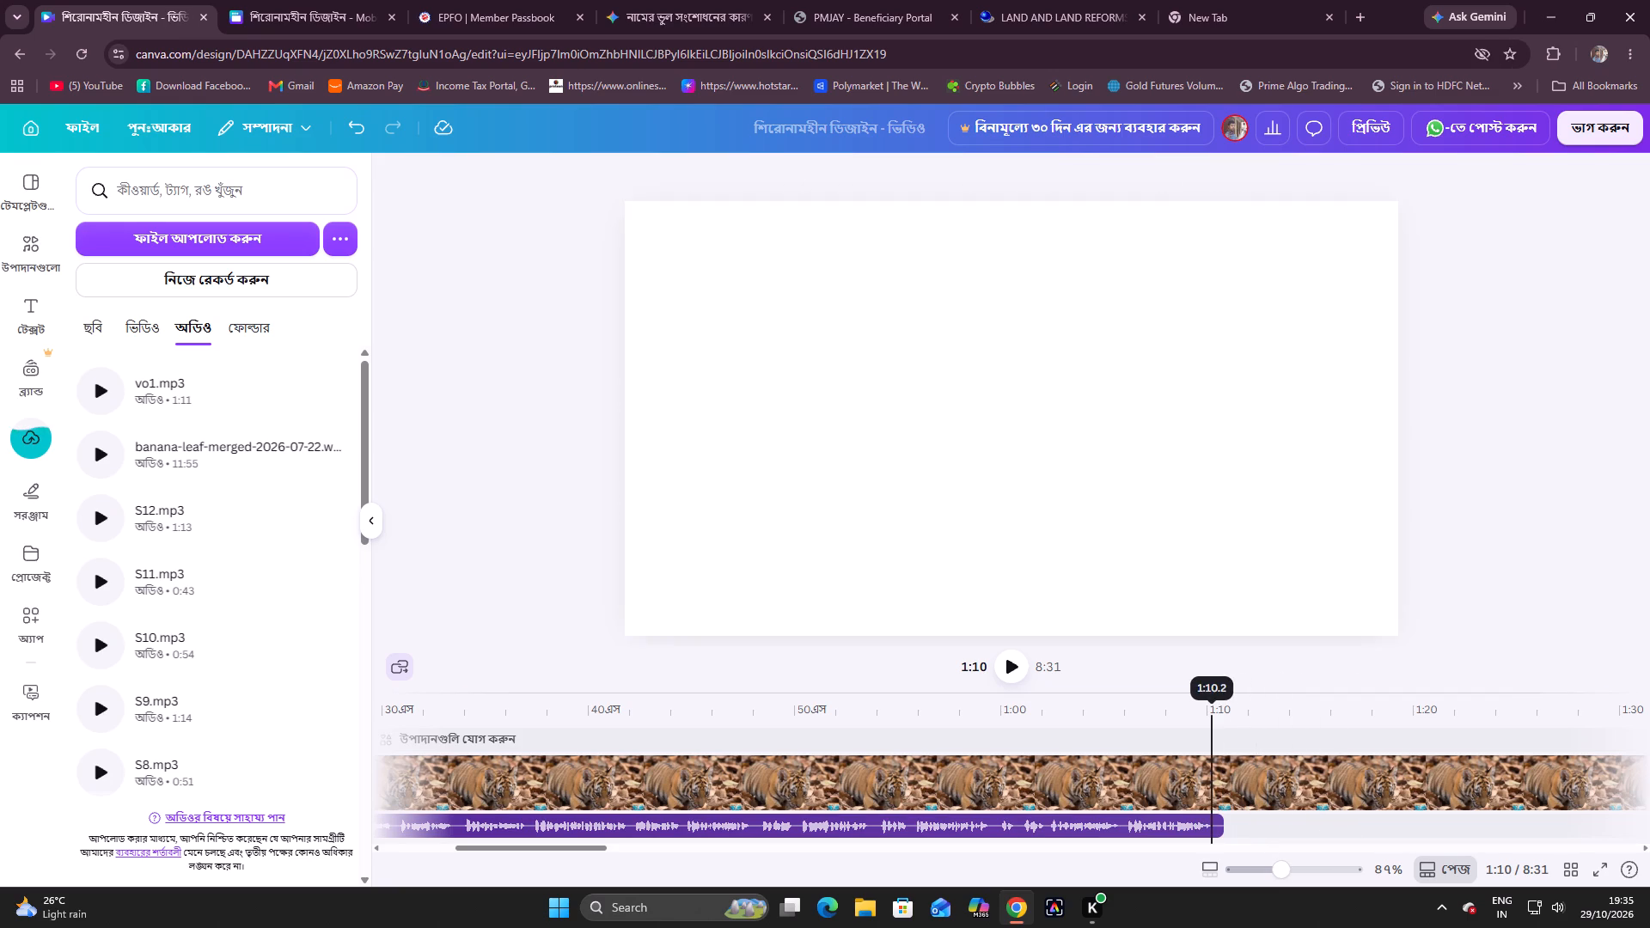
drag(1209, 711, 1219, 711)
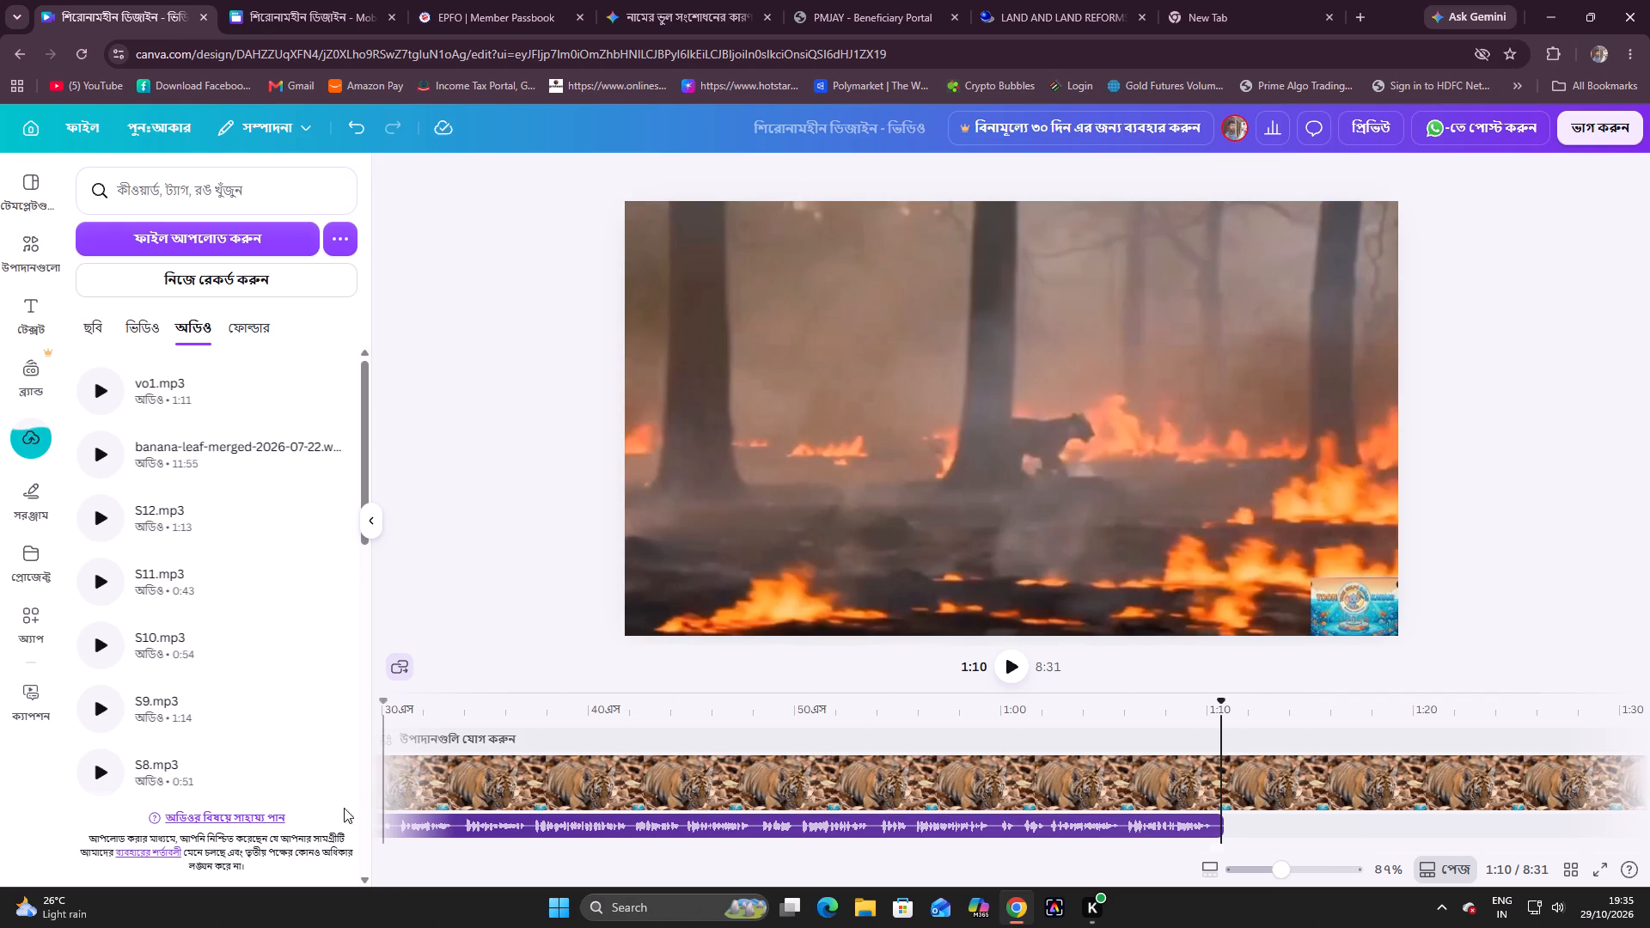
Upload the vo2 audio file from the Downloads folder.
click(247, 243)
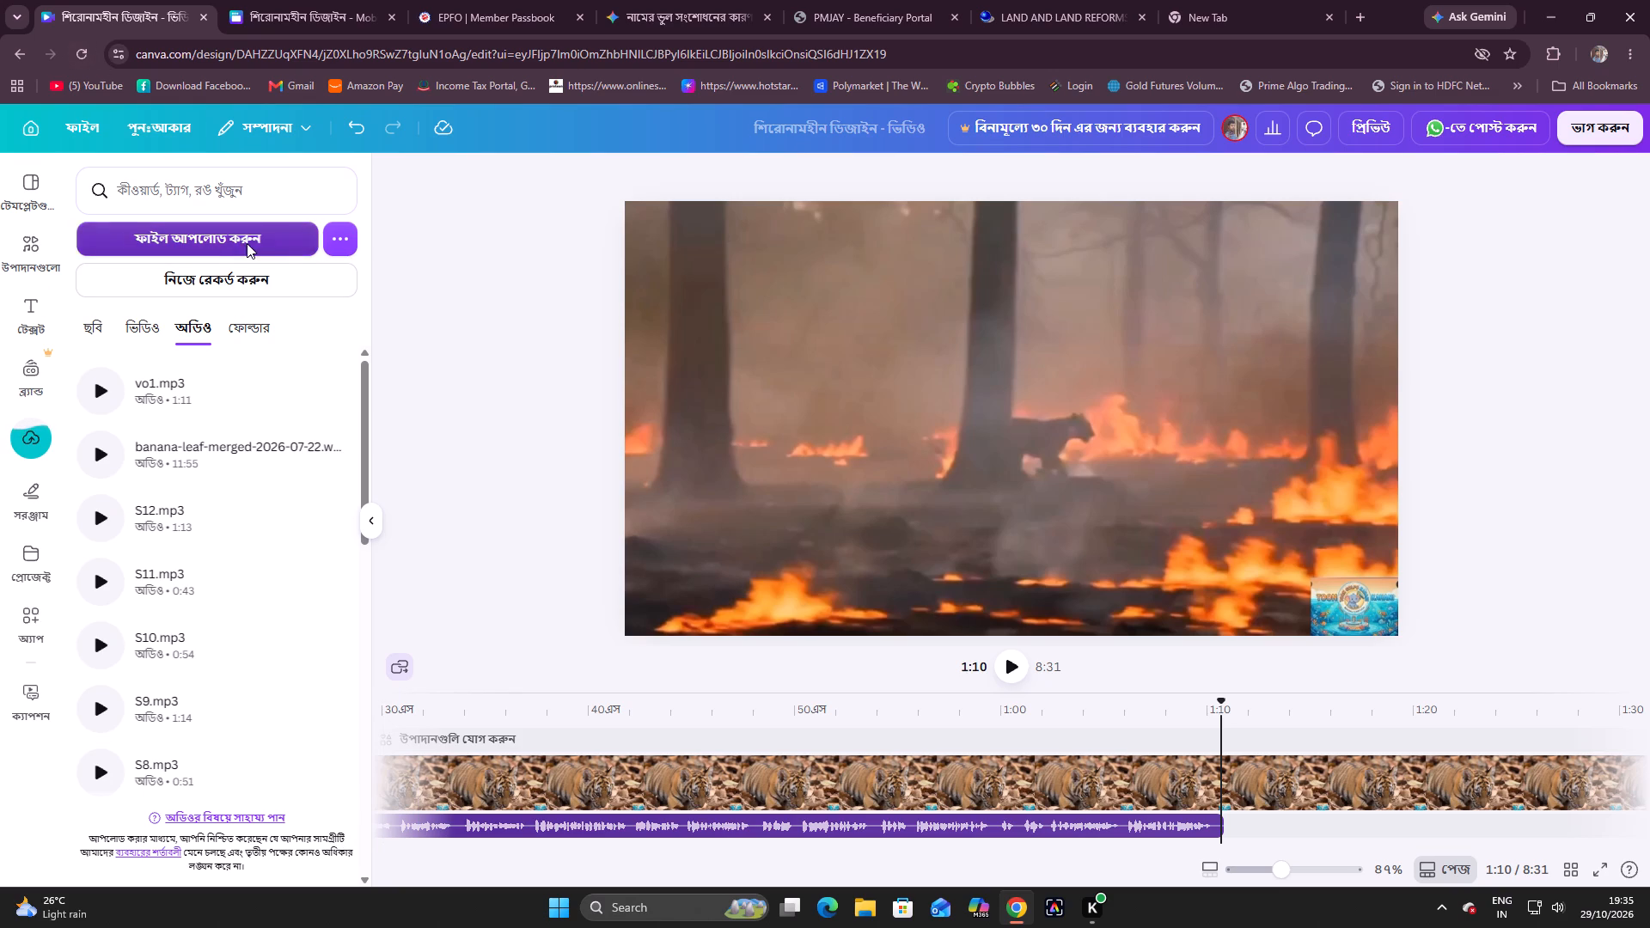
scroll(254, 265, down, 10)
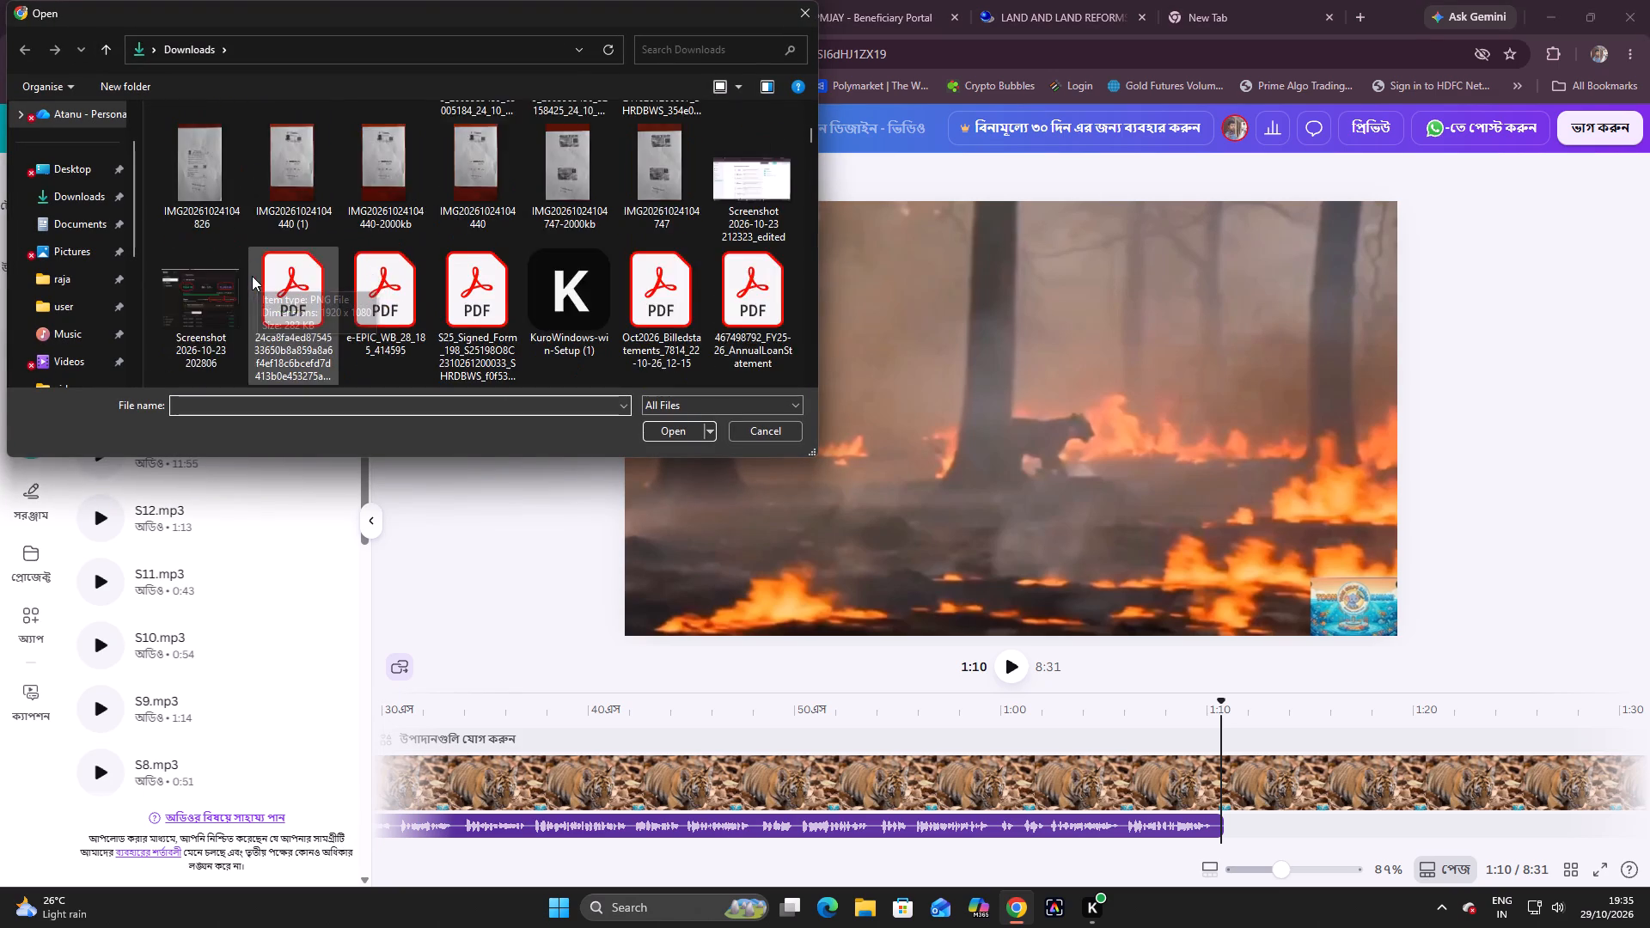
scroll(252, 276, down, 19)
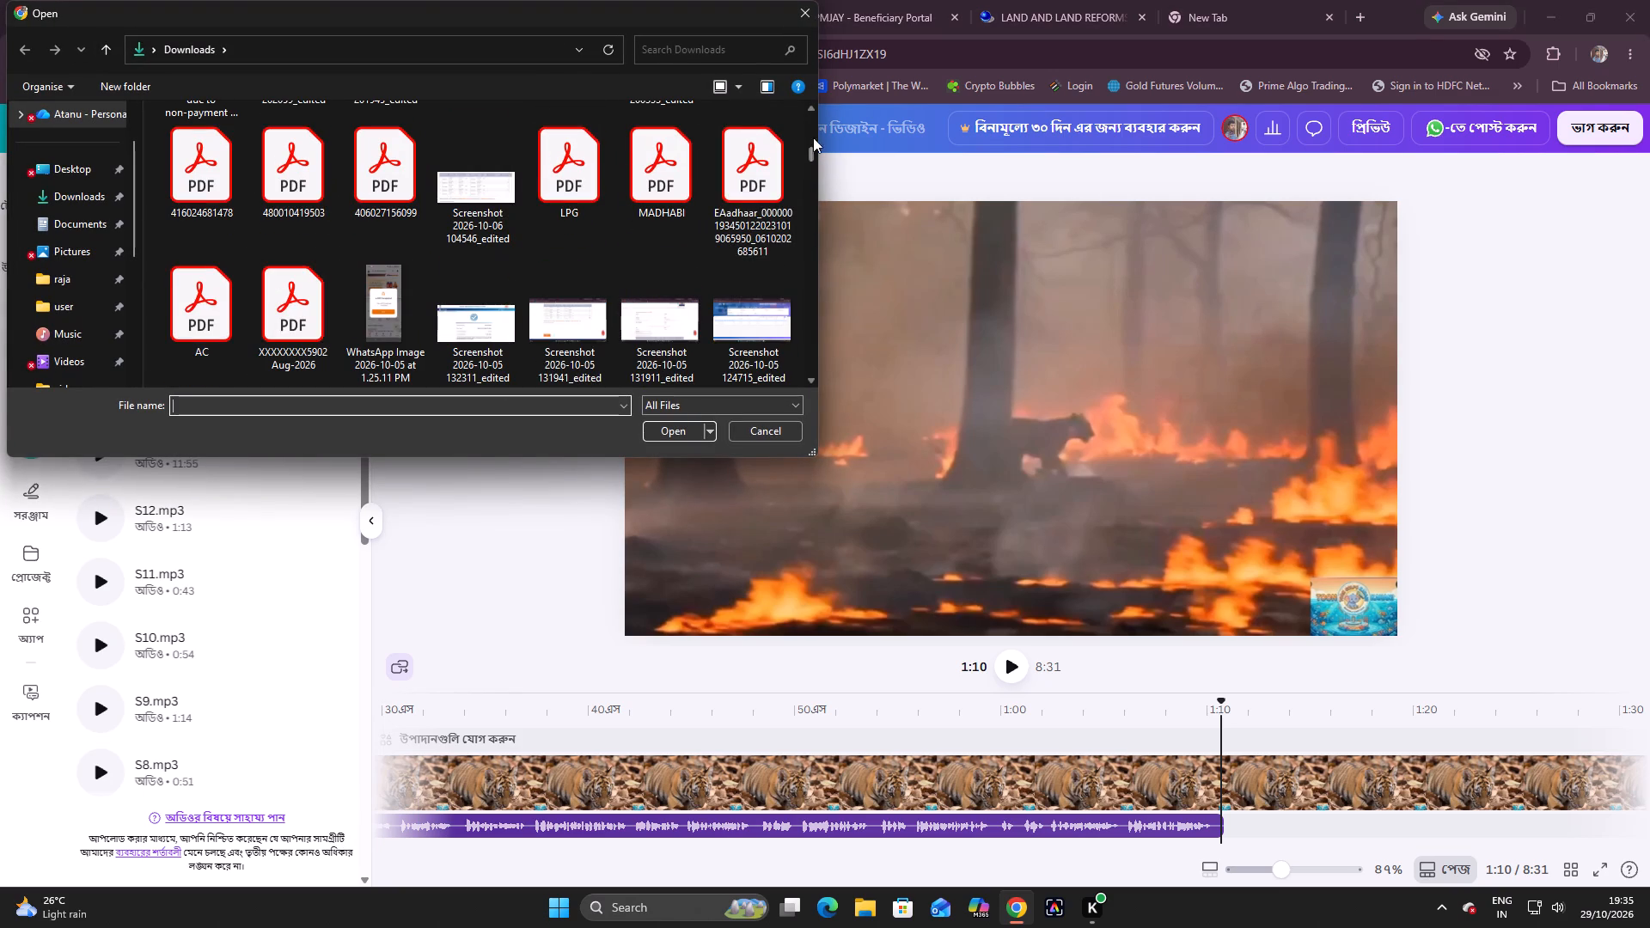
scroll(512, 230, down, 17)
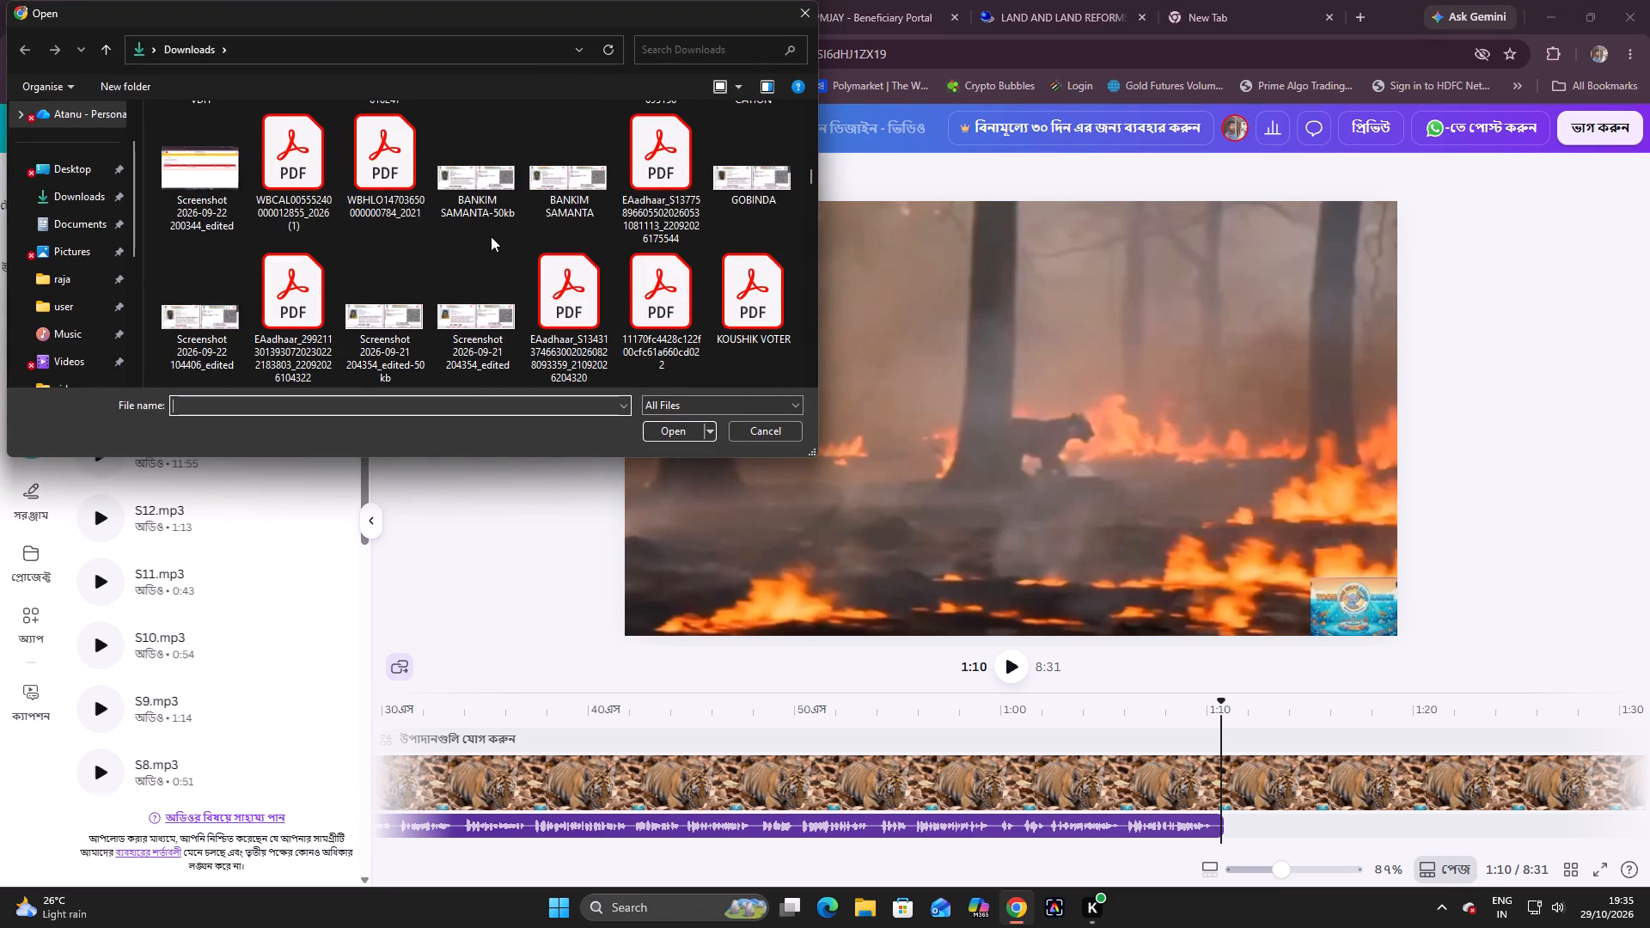
scroll(491, 236, down, 20)
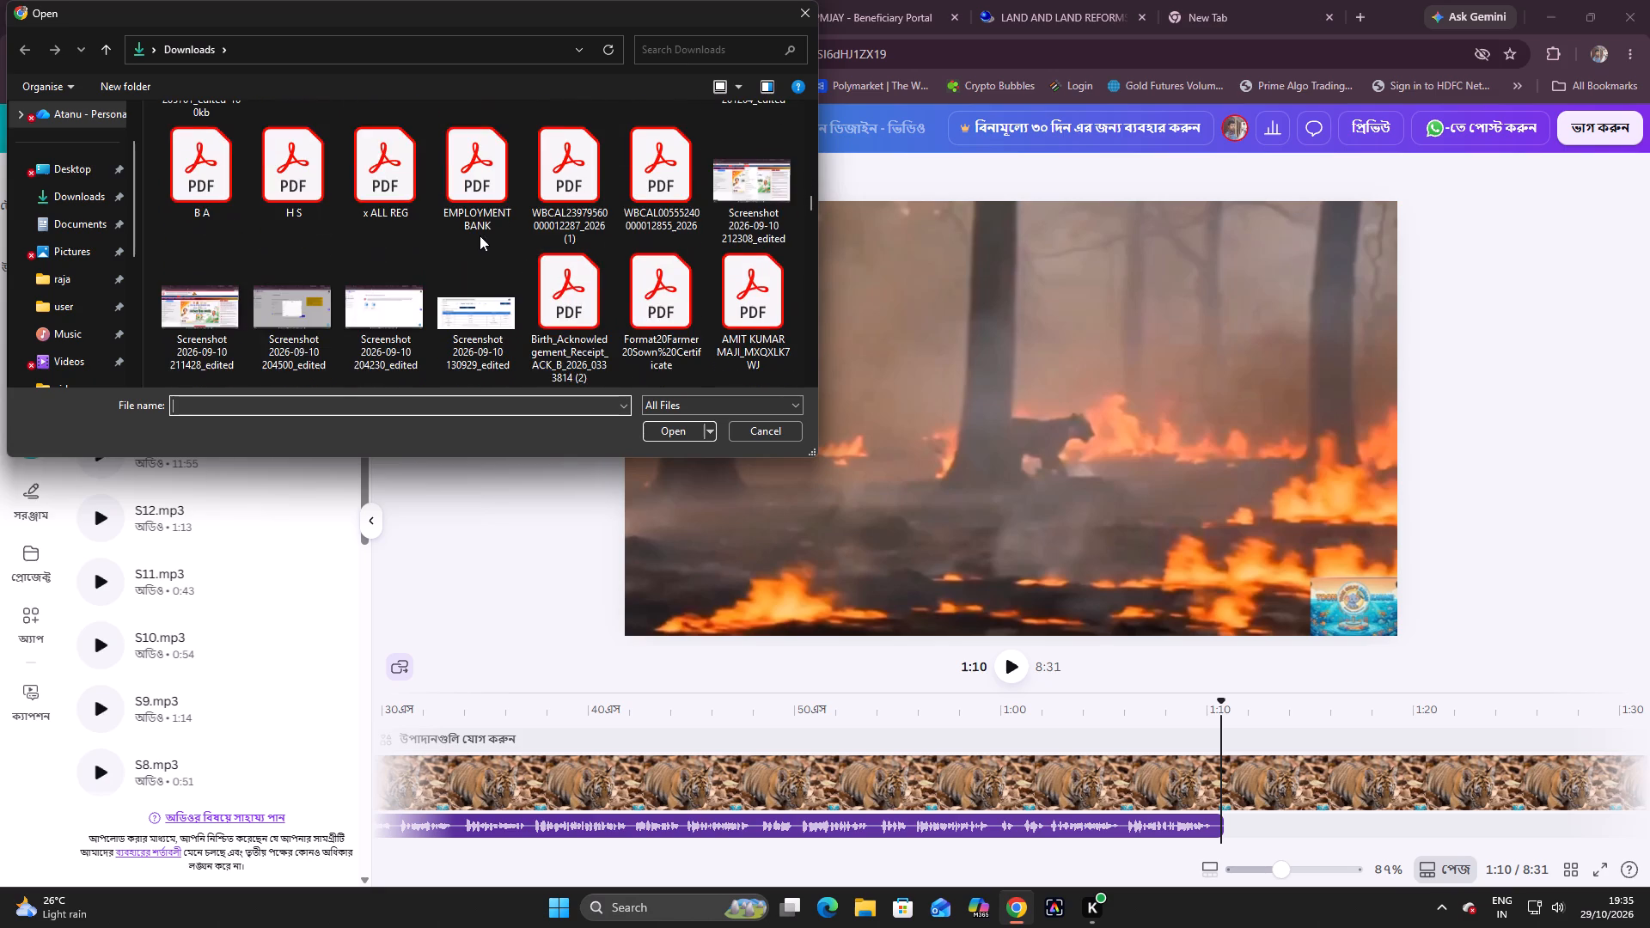
scroll(479, 235, down, 17)
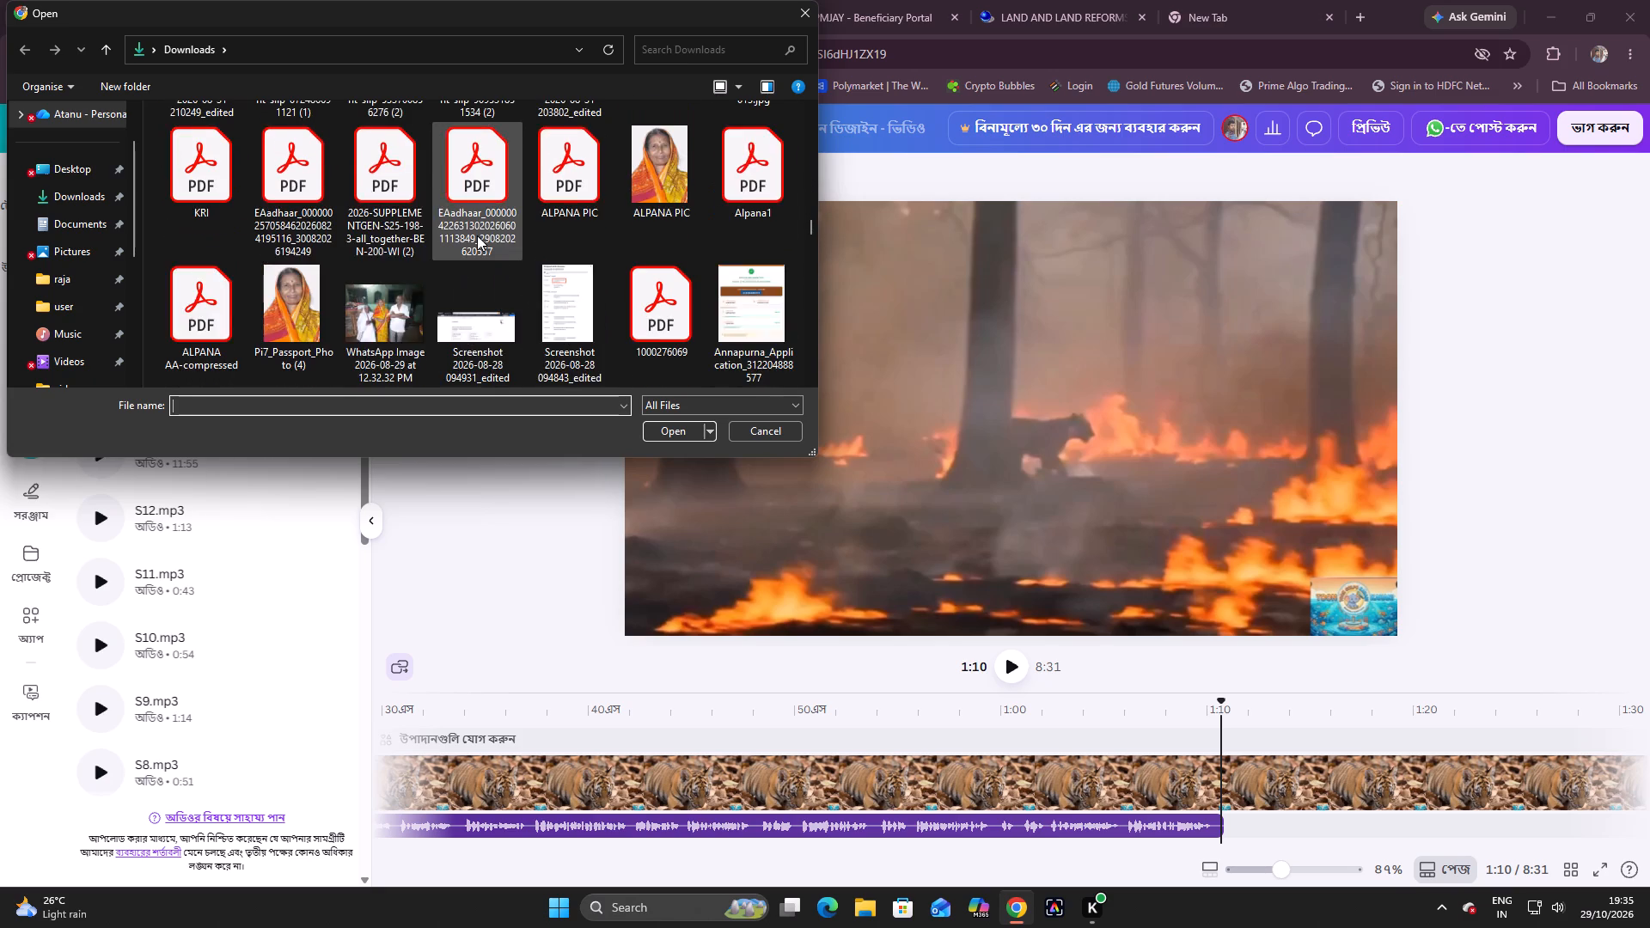
scroll(477, 235, down, 20)
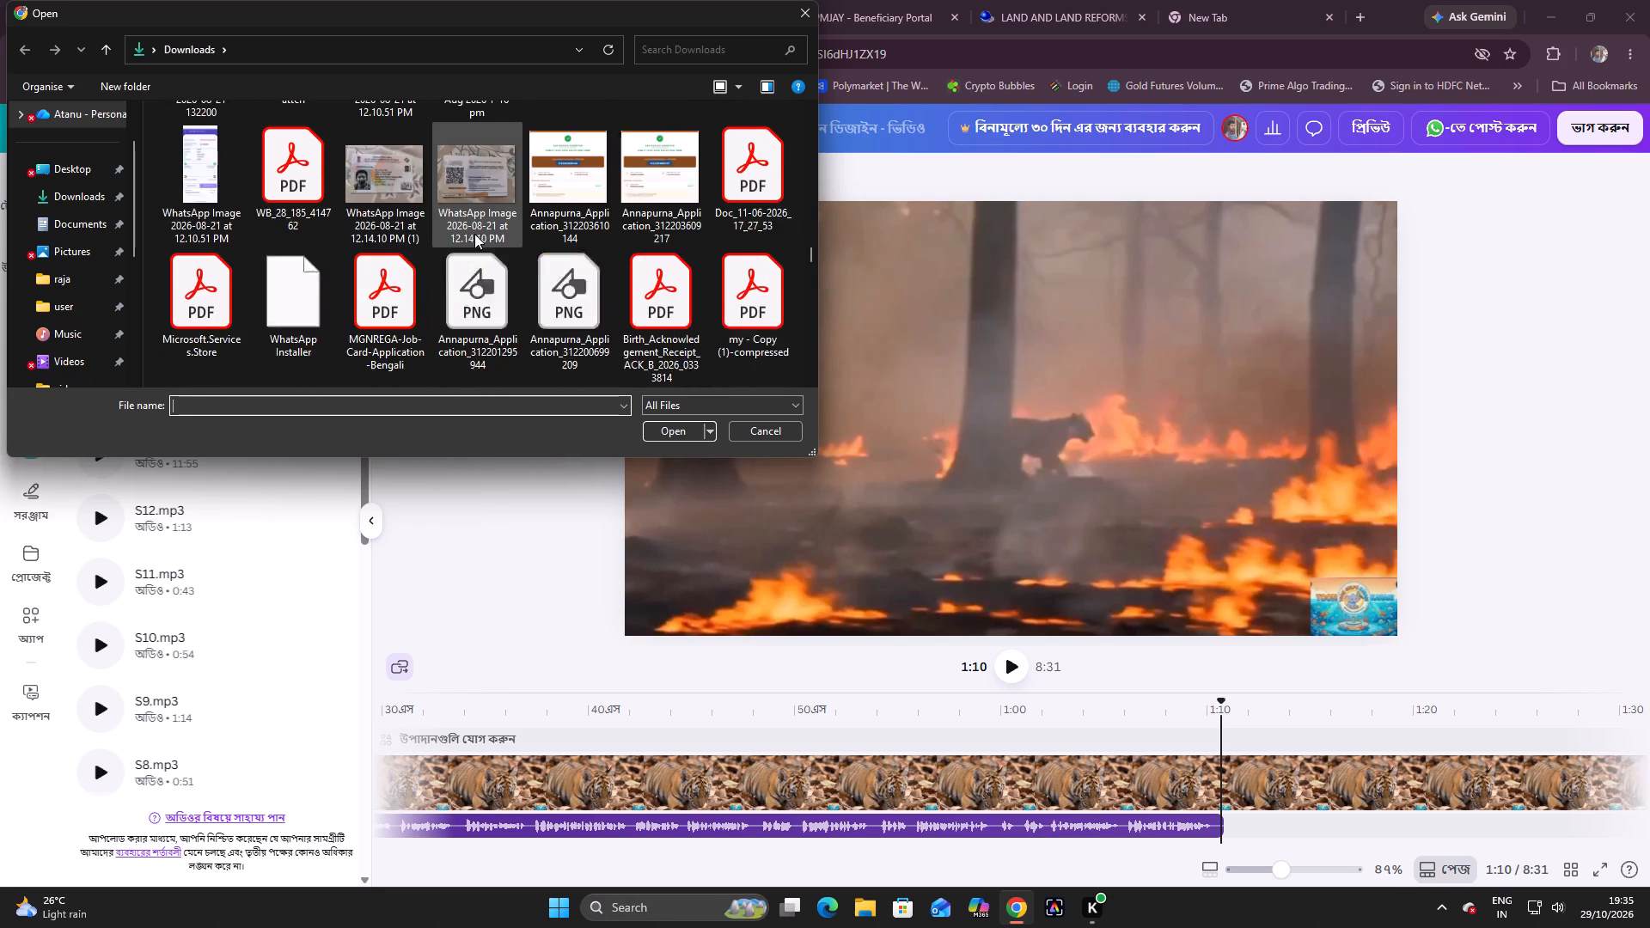
scroll(473, 234, down, 9)
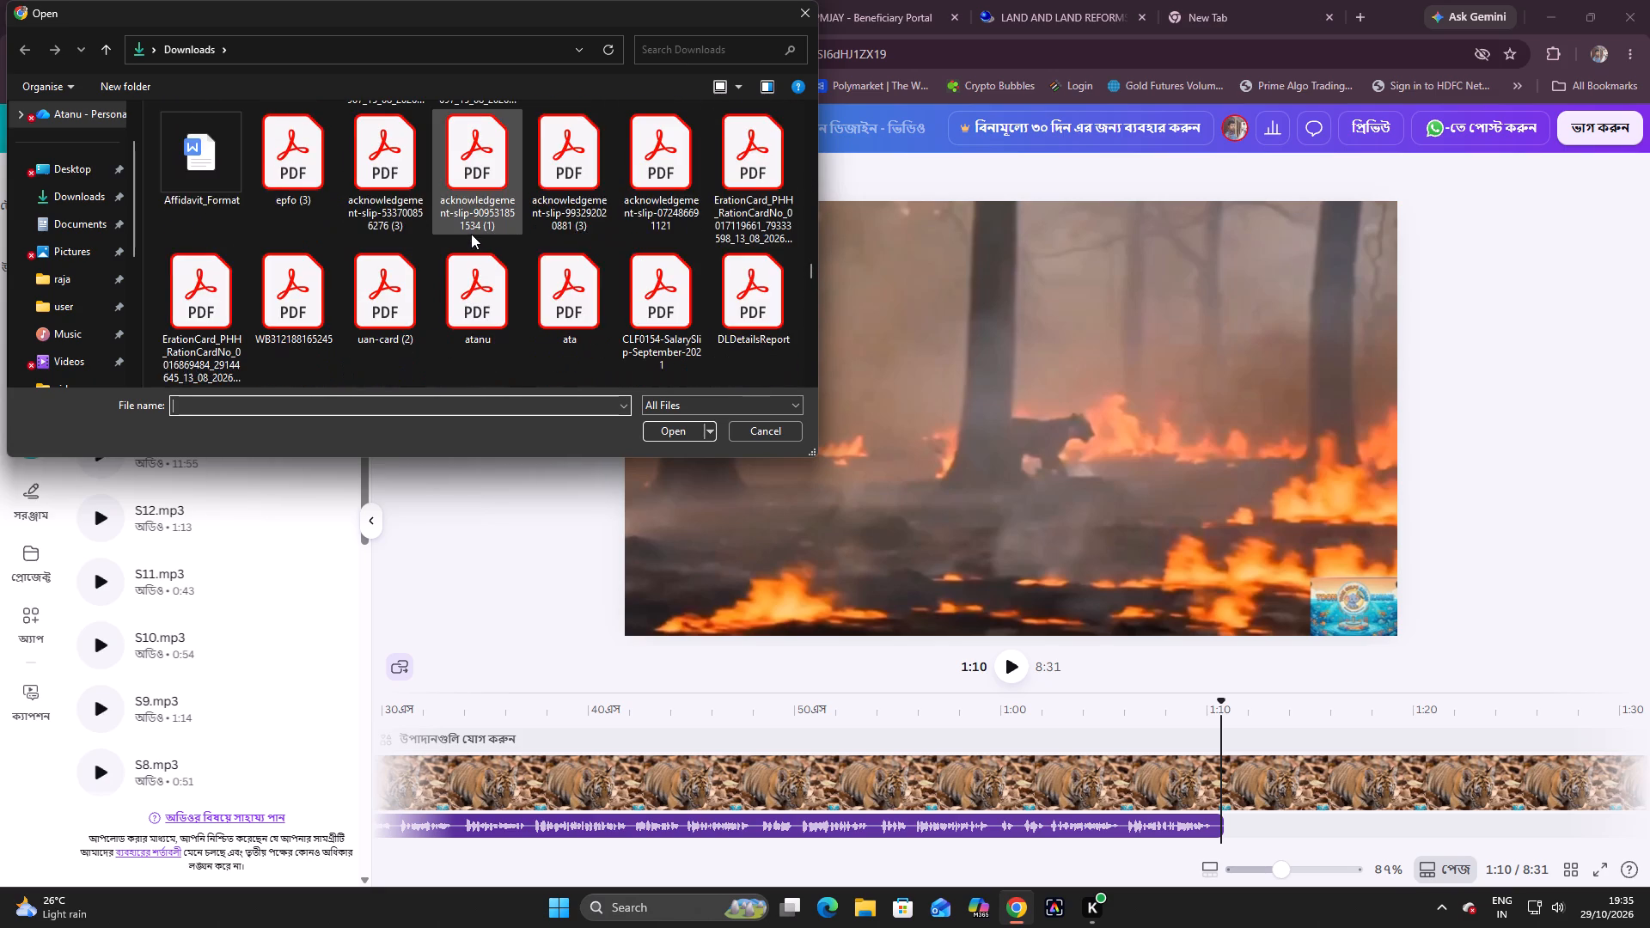
scroll(471, 234, down, 8)
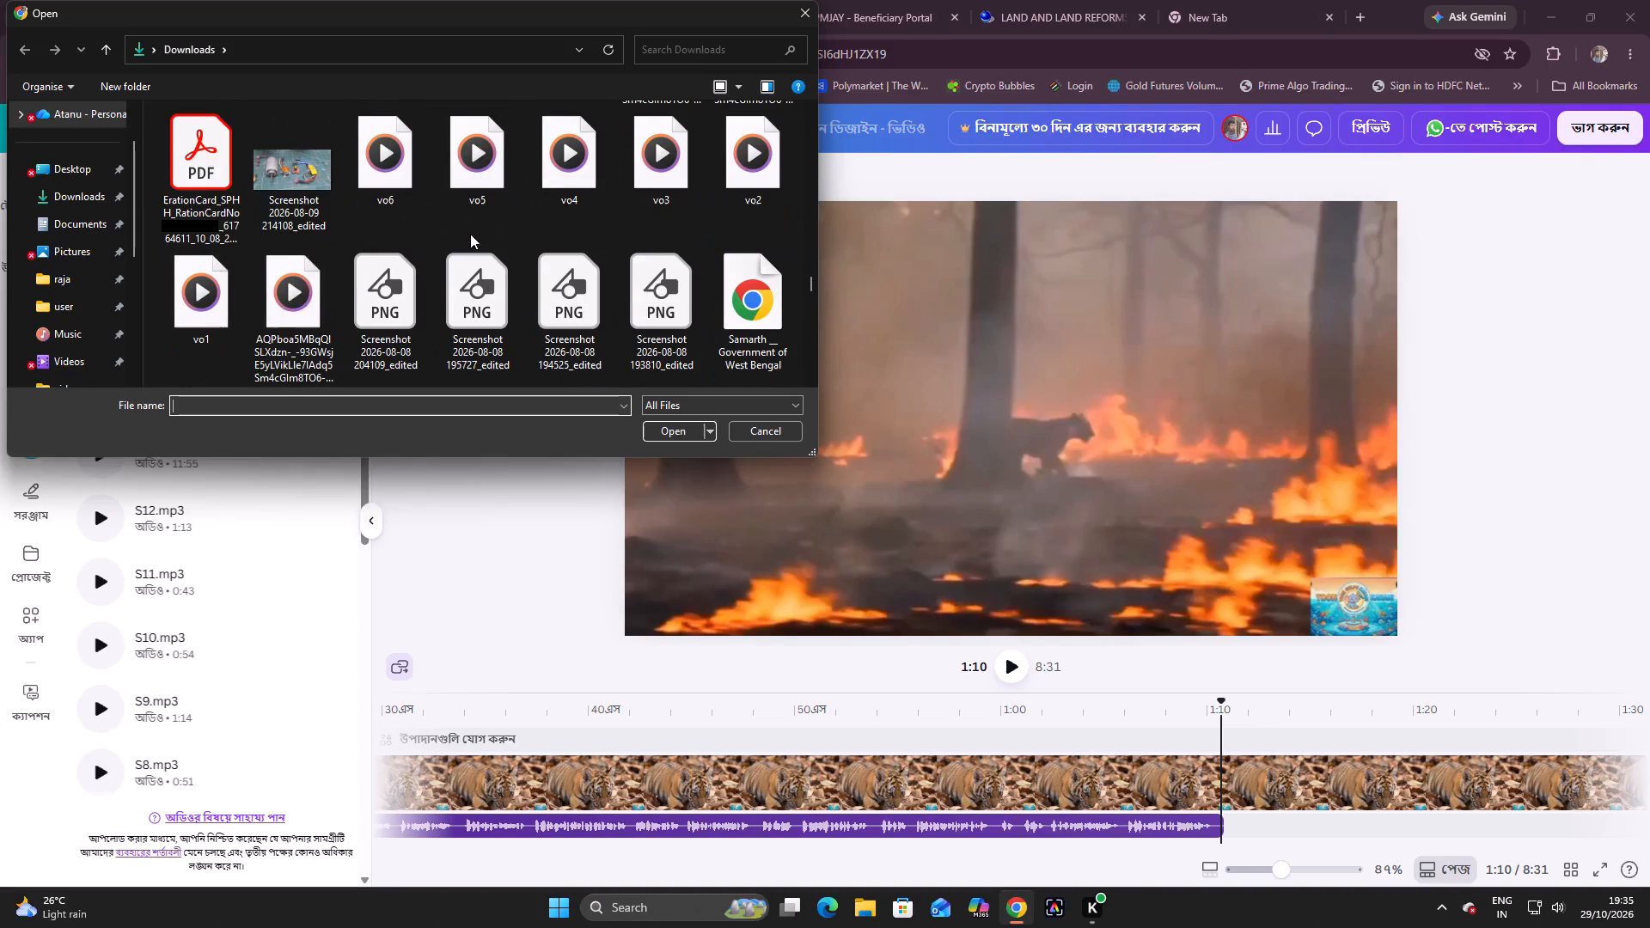
click(755, 150)
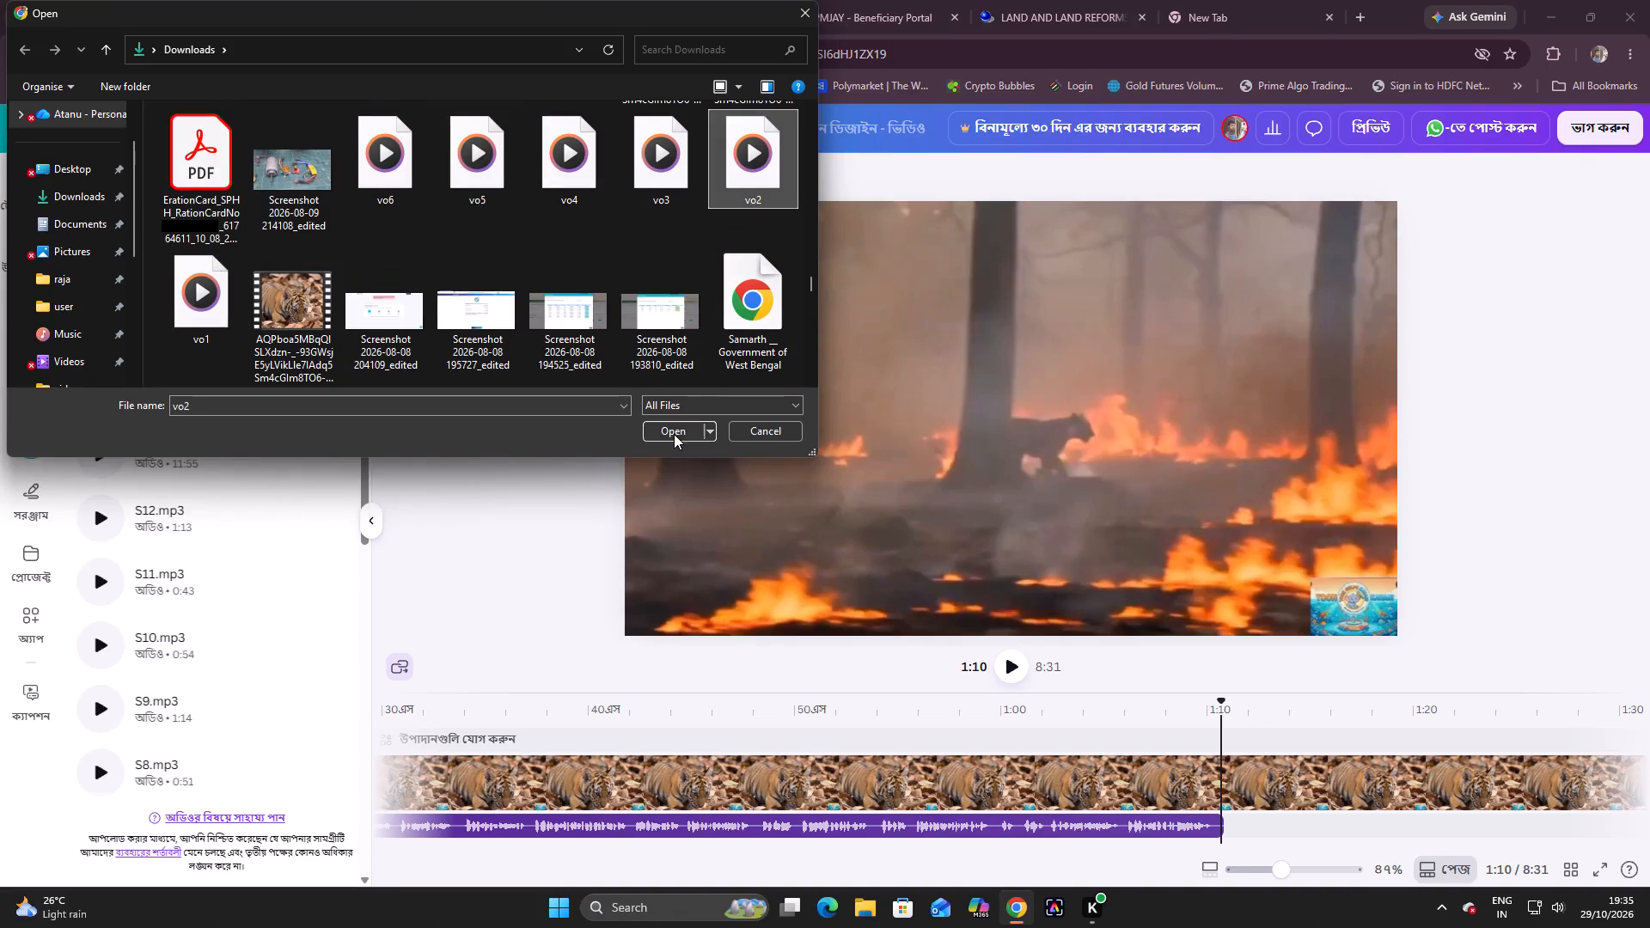
click(670, 426)
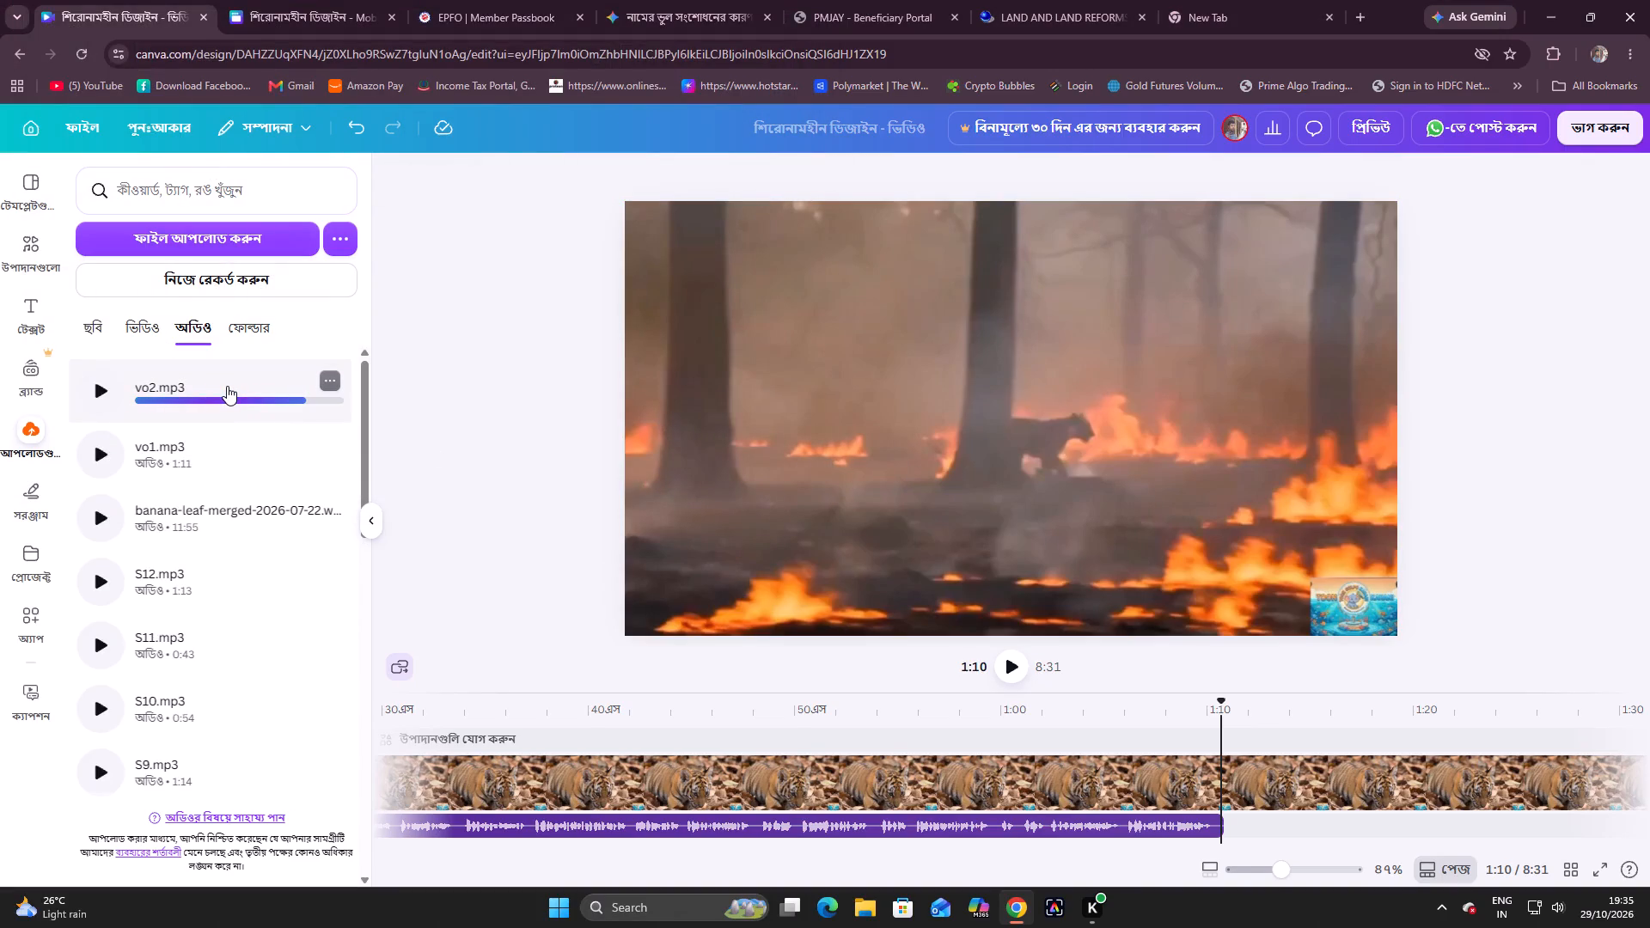
Add the uploaded vo2.mp3 audio to the timeline at 1:10, where the vo1.mp3 clip ends.
click(227, 385)
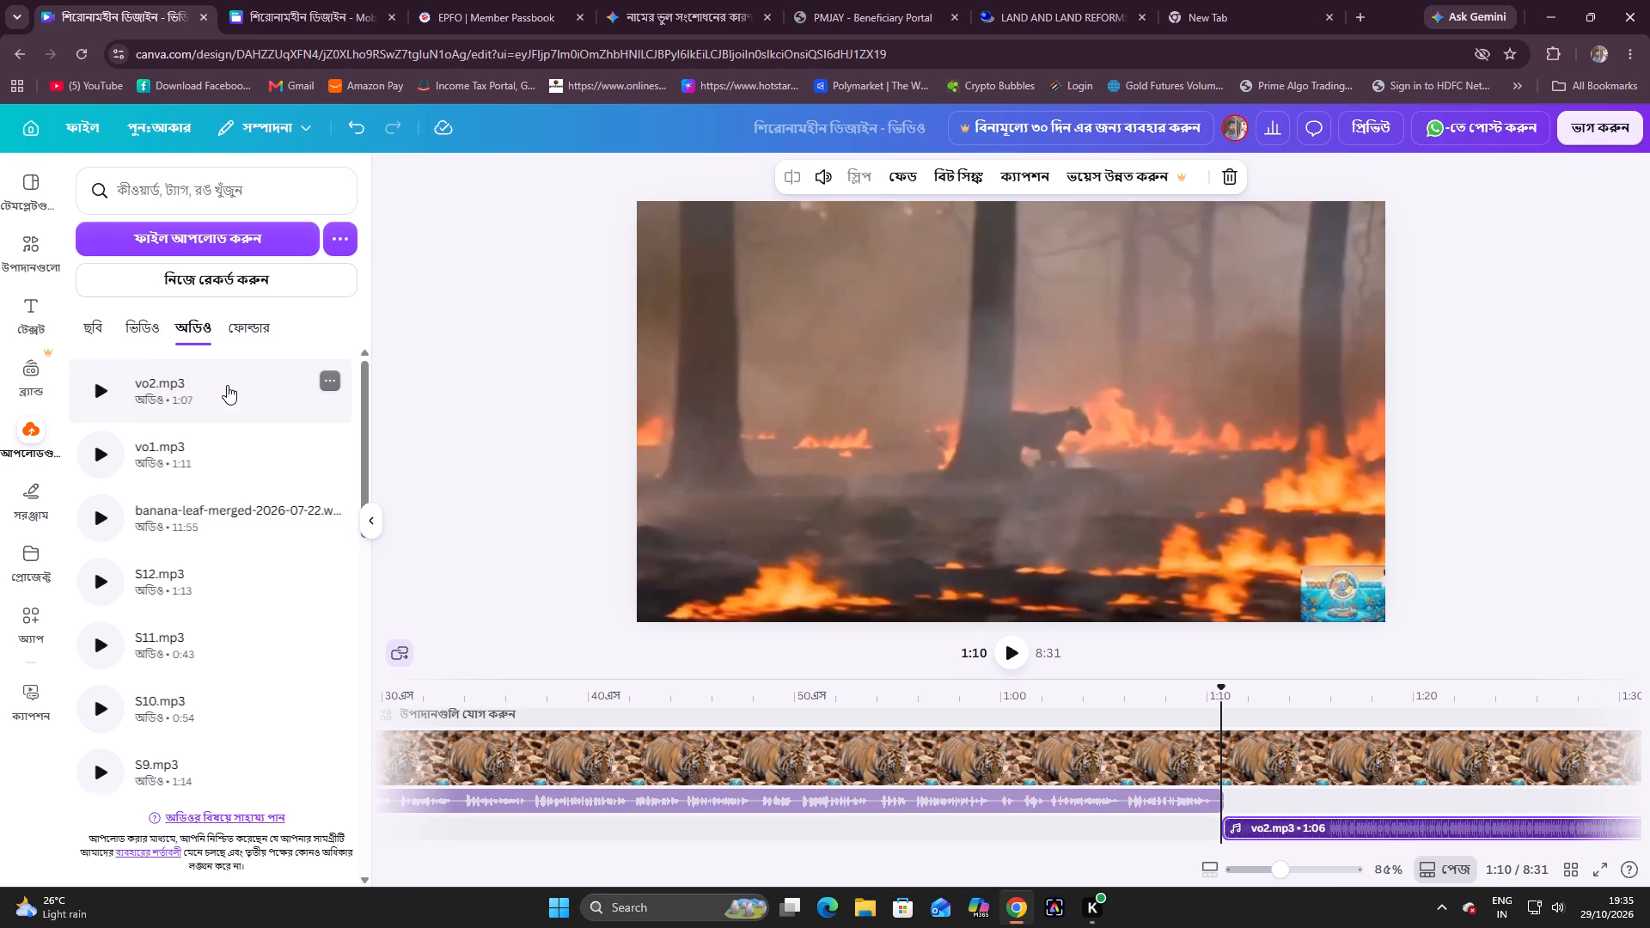
Play the video from 1:10 to check it with the vo2.mp3 audio.
click(1005, 656)
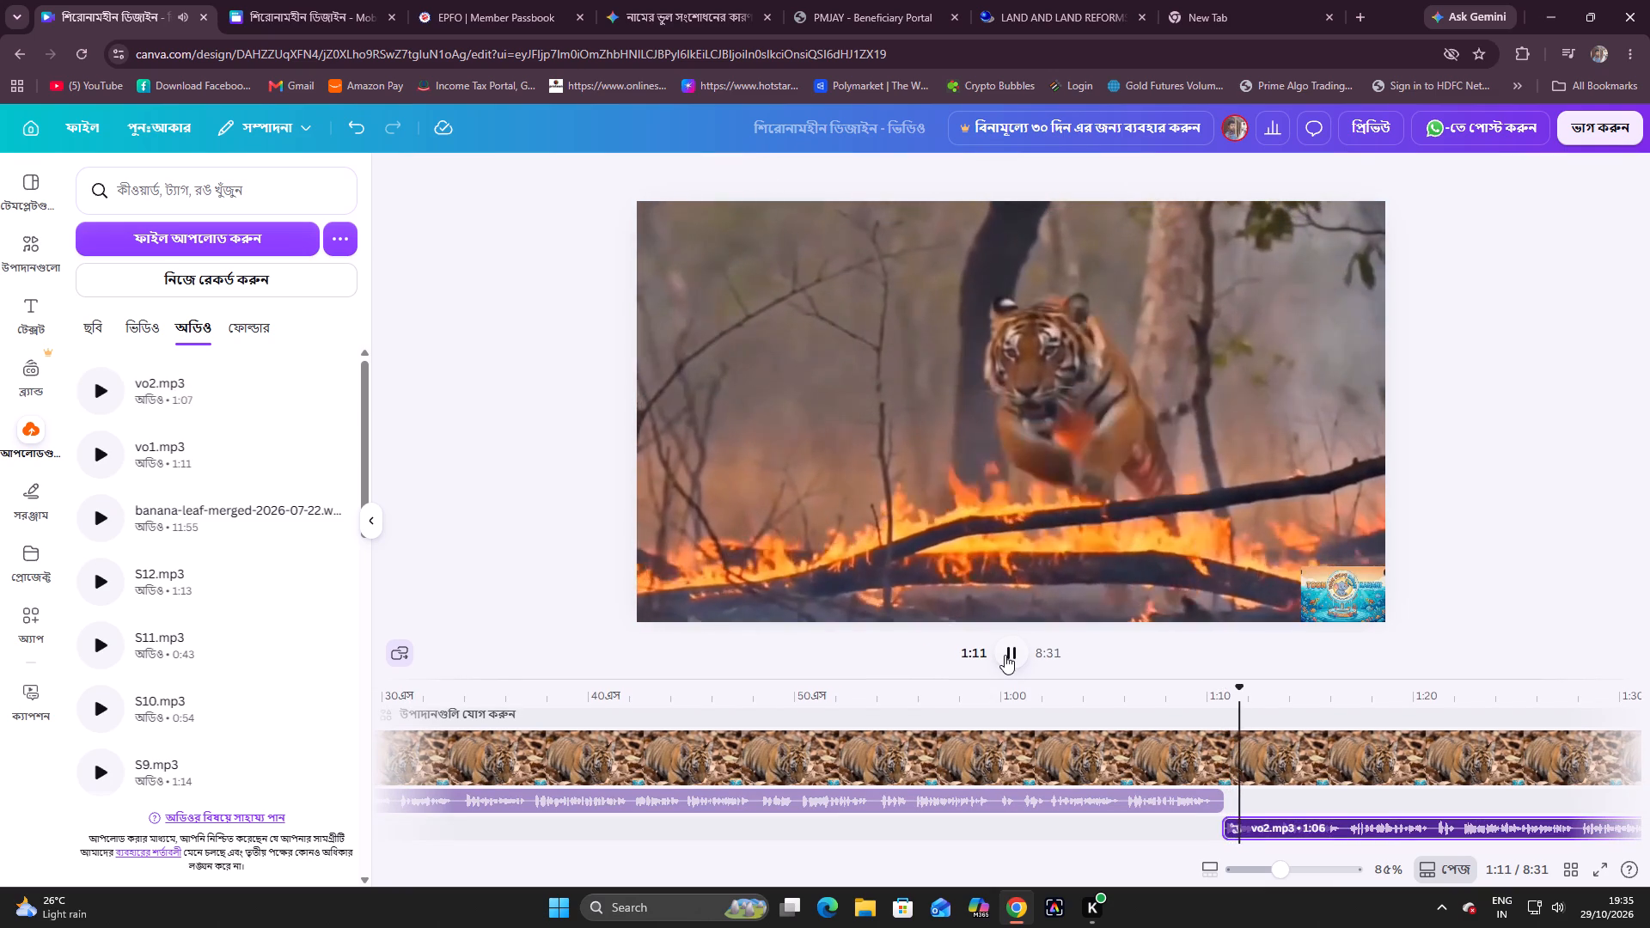
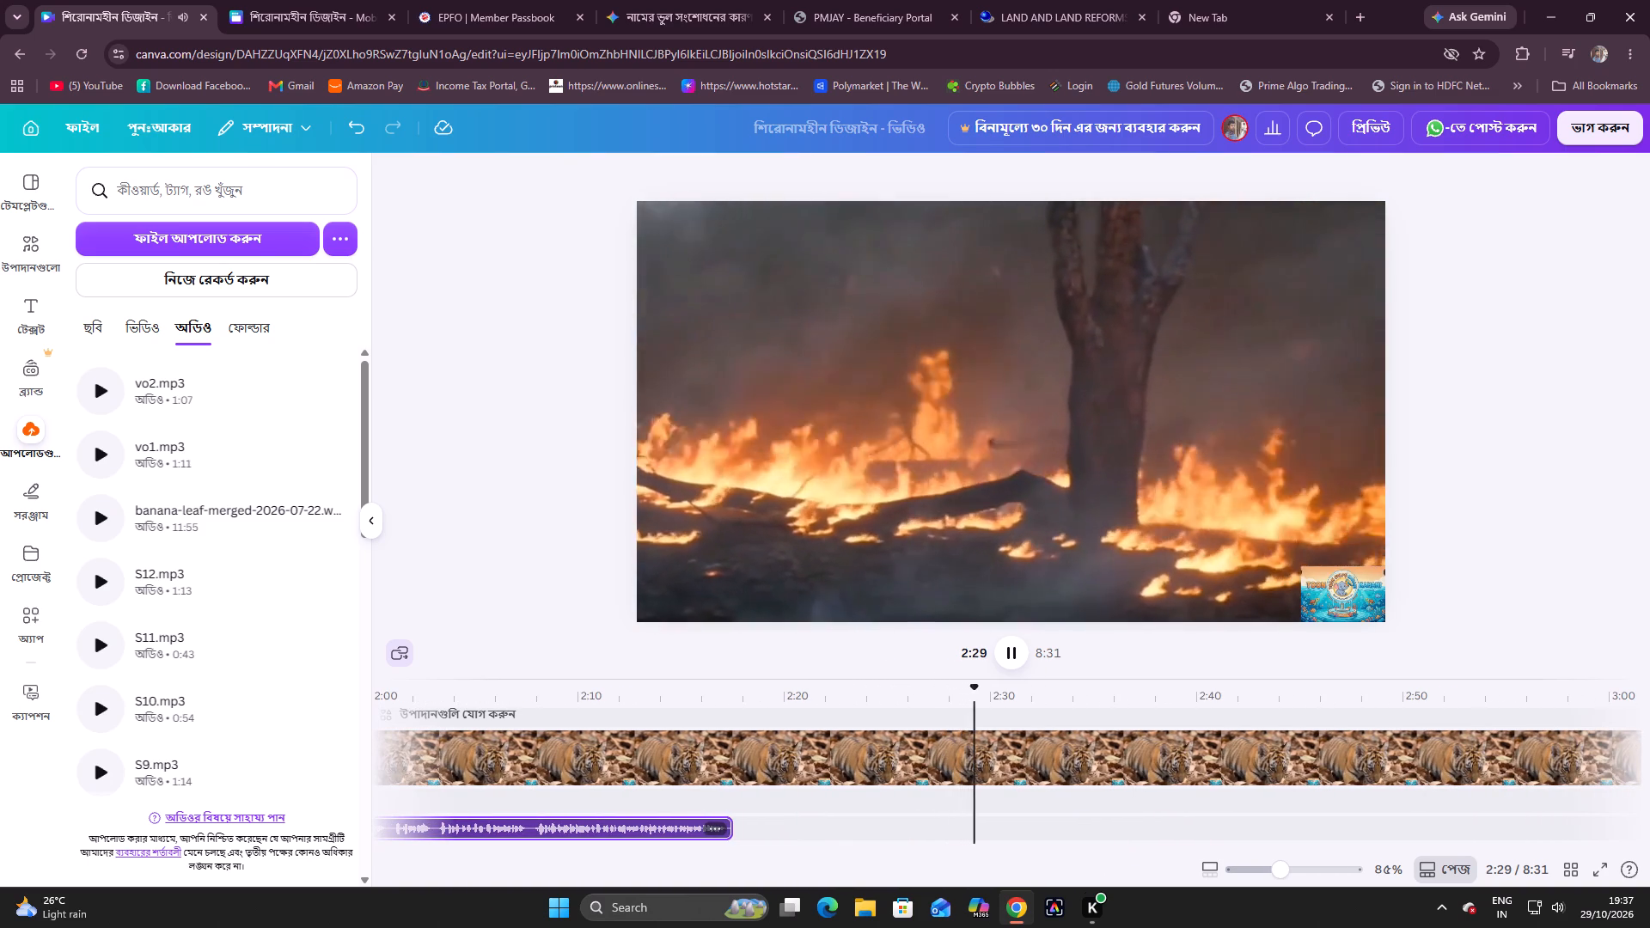
Place the playhead at the end of the vo2.mp3 clip on the timeline, at 2:17.
drag(994, 687, 755, 695)
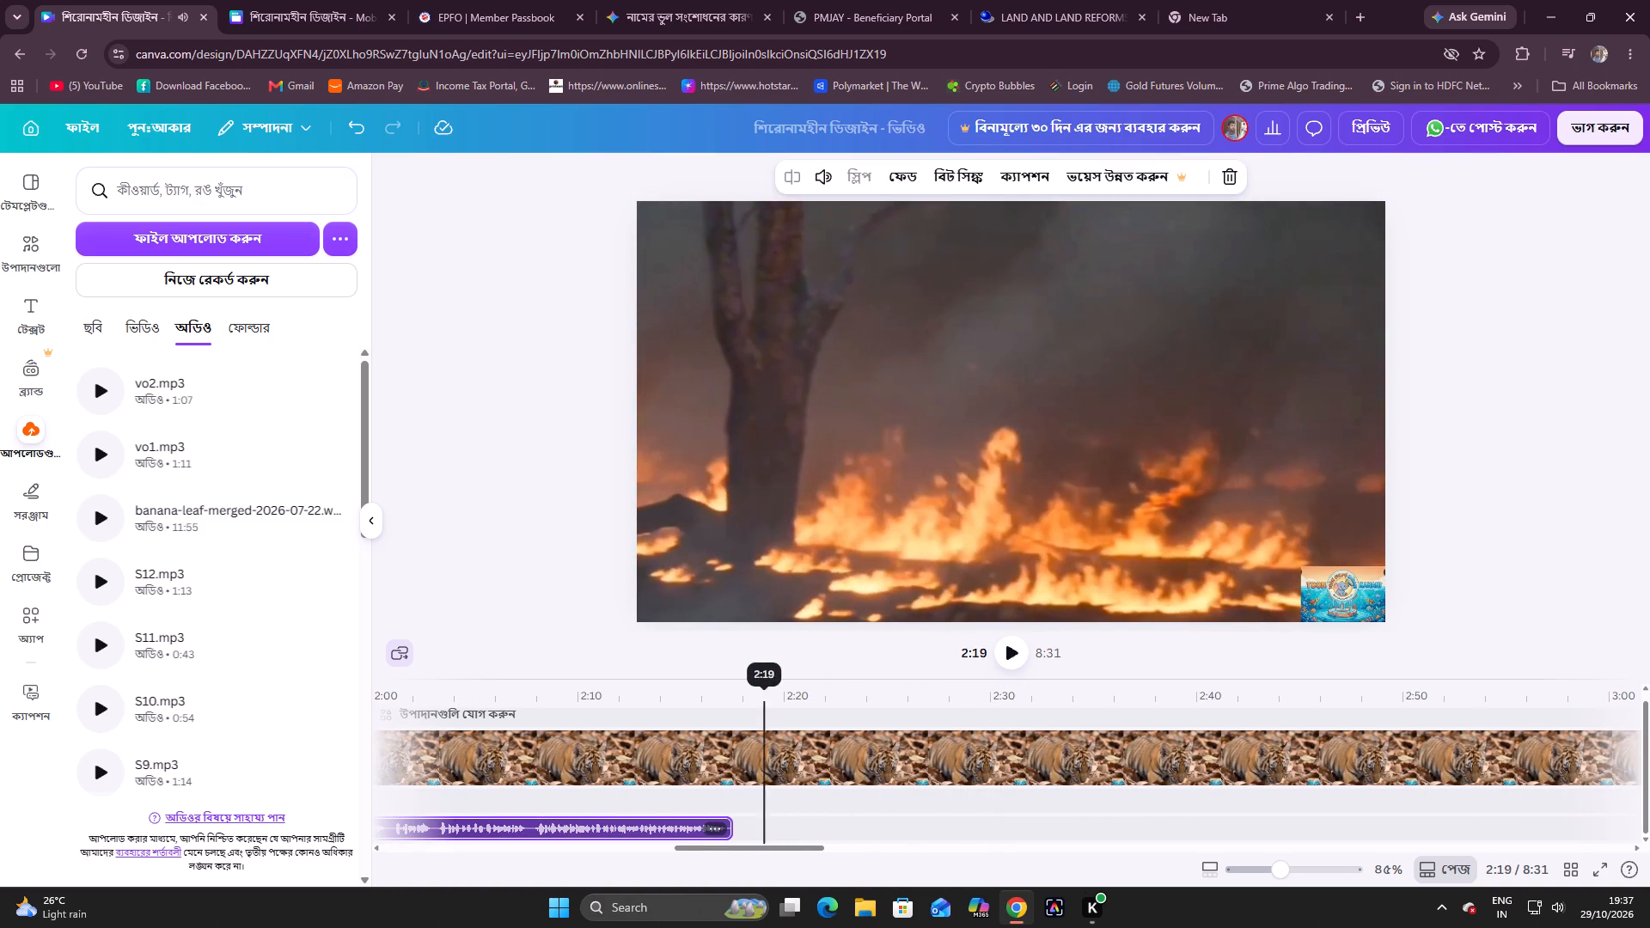
drag(755, 695, 722, 696)
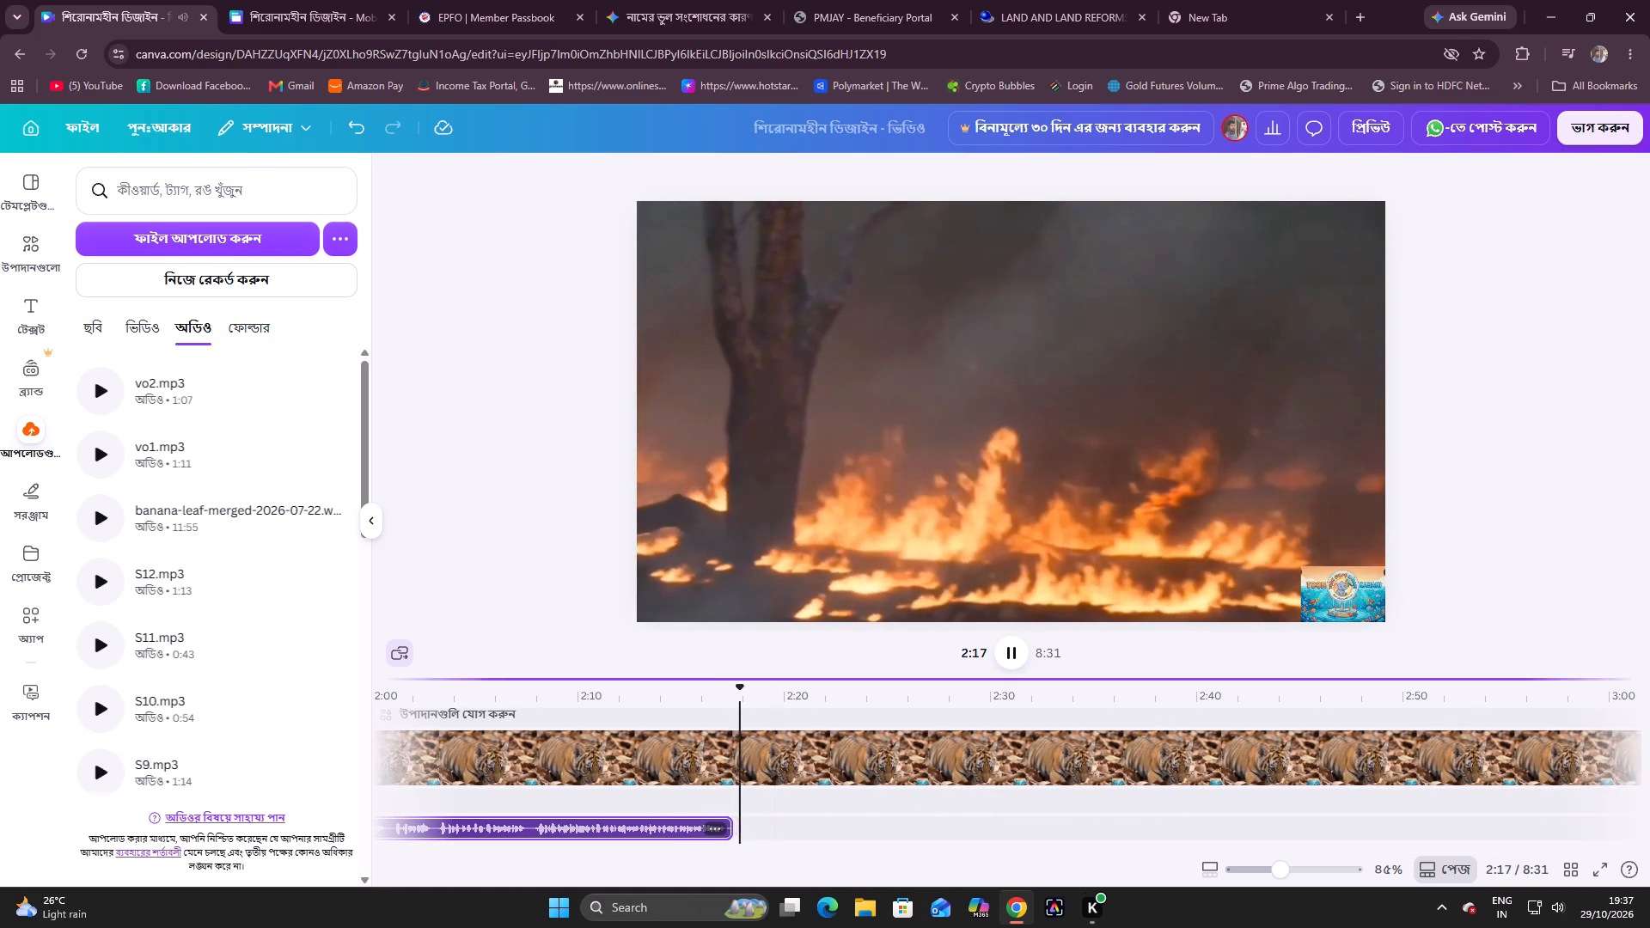
drag(740, 688, 712, 694)
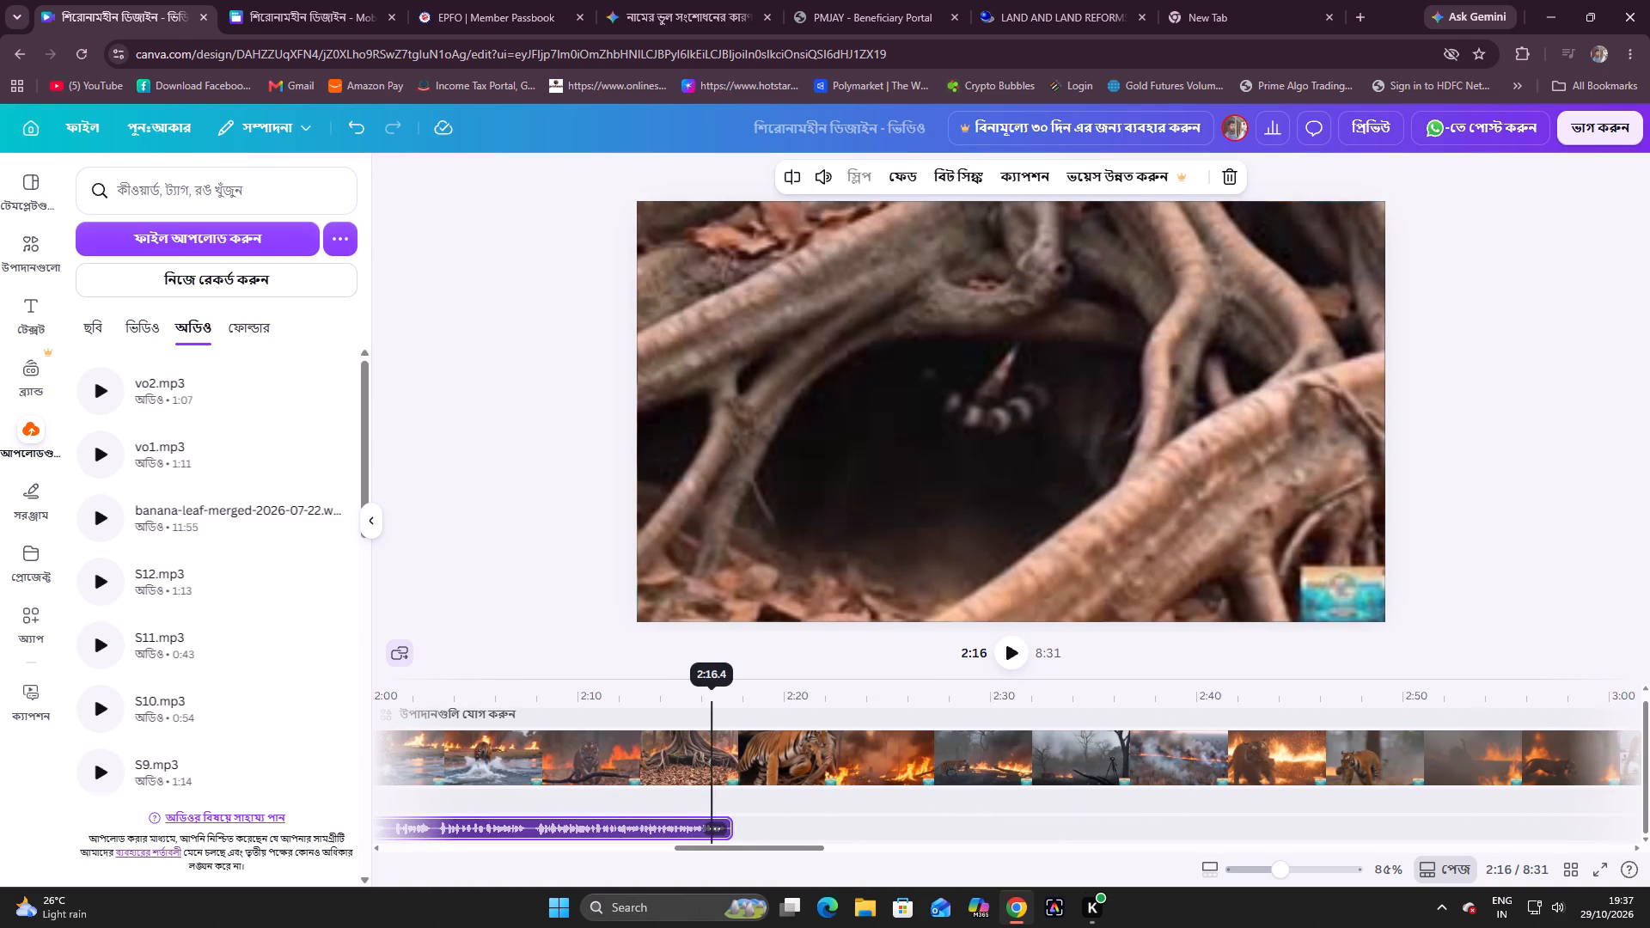
drag(712, 694, 728, 696)
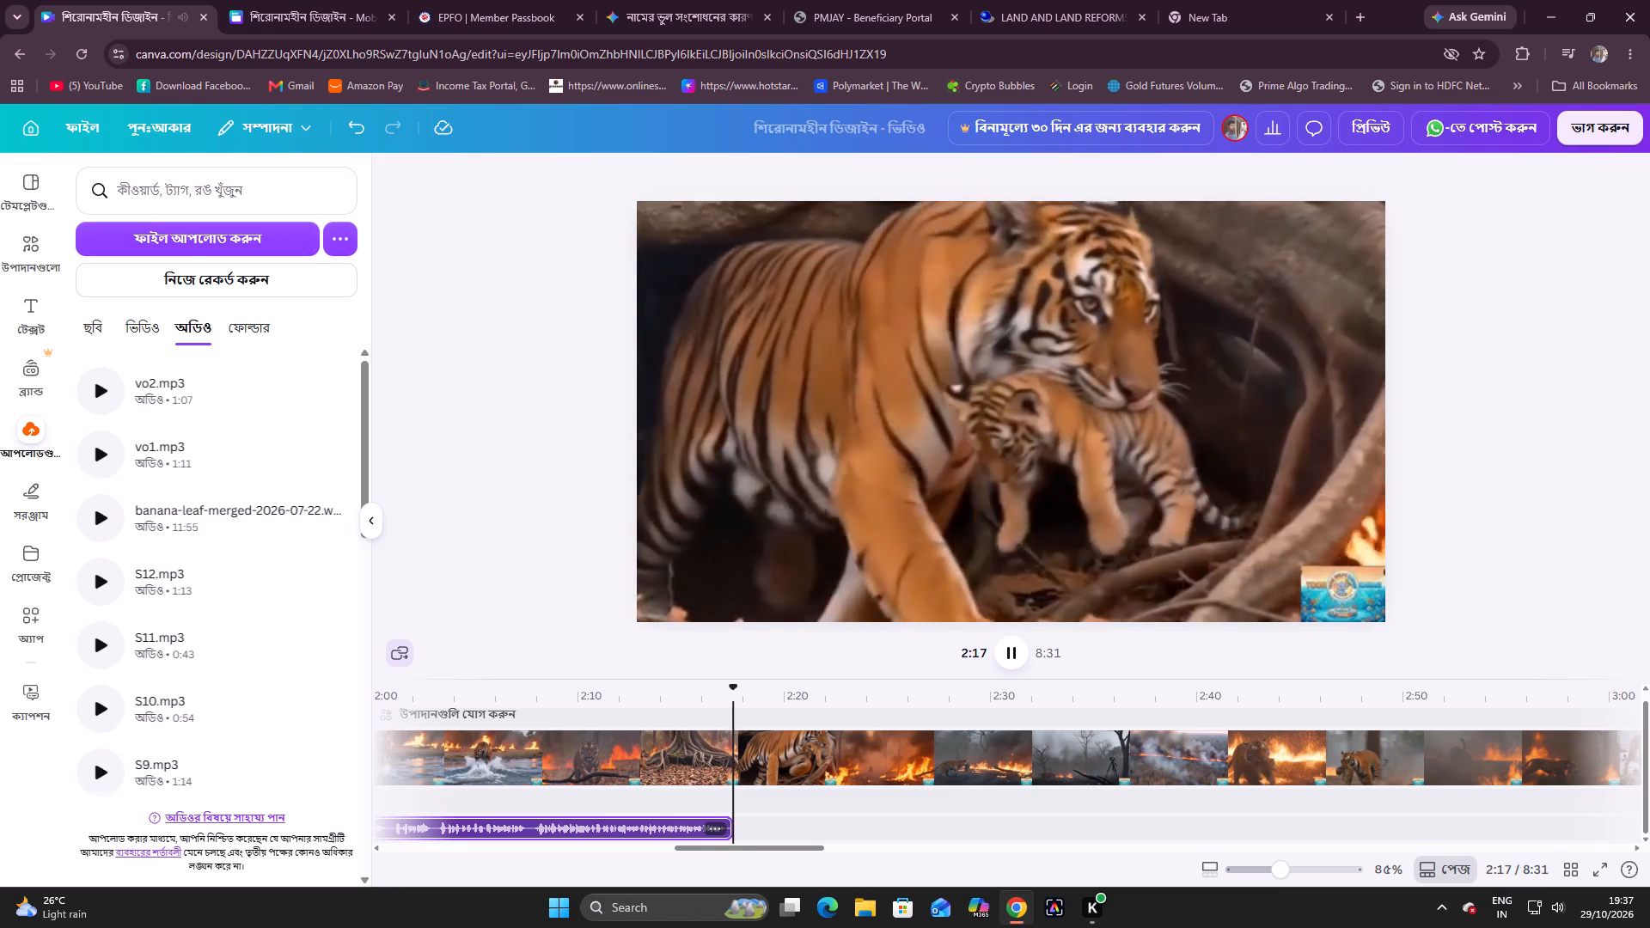
click(1012, 652)
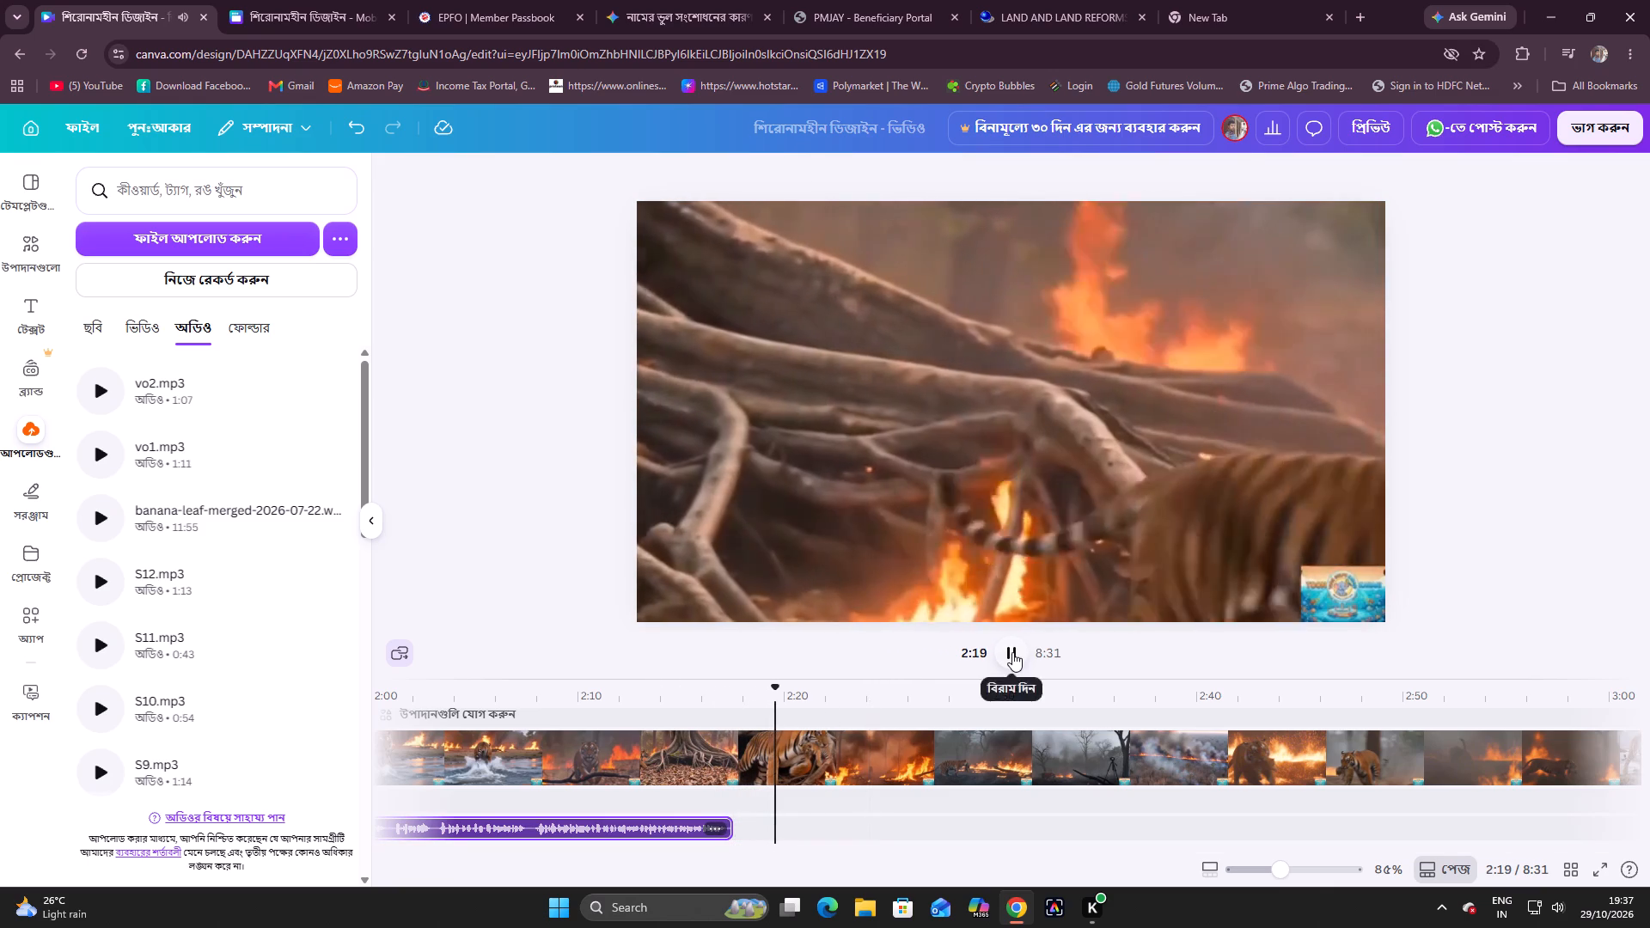
drag(778, 687, 726, 695)
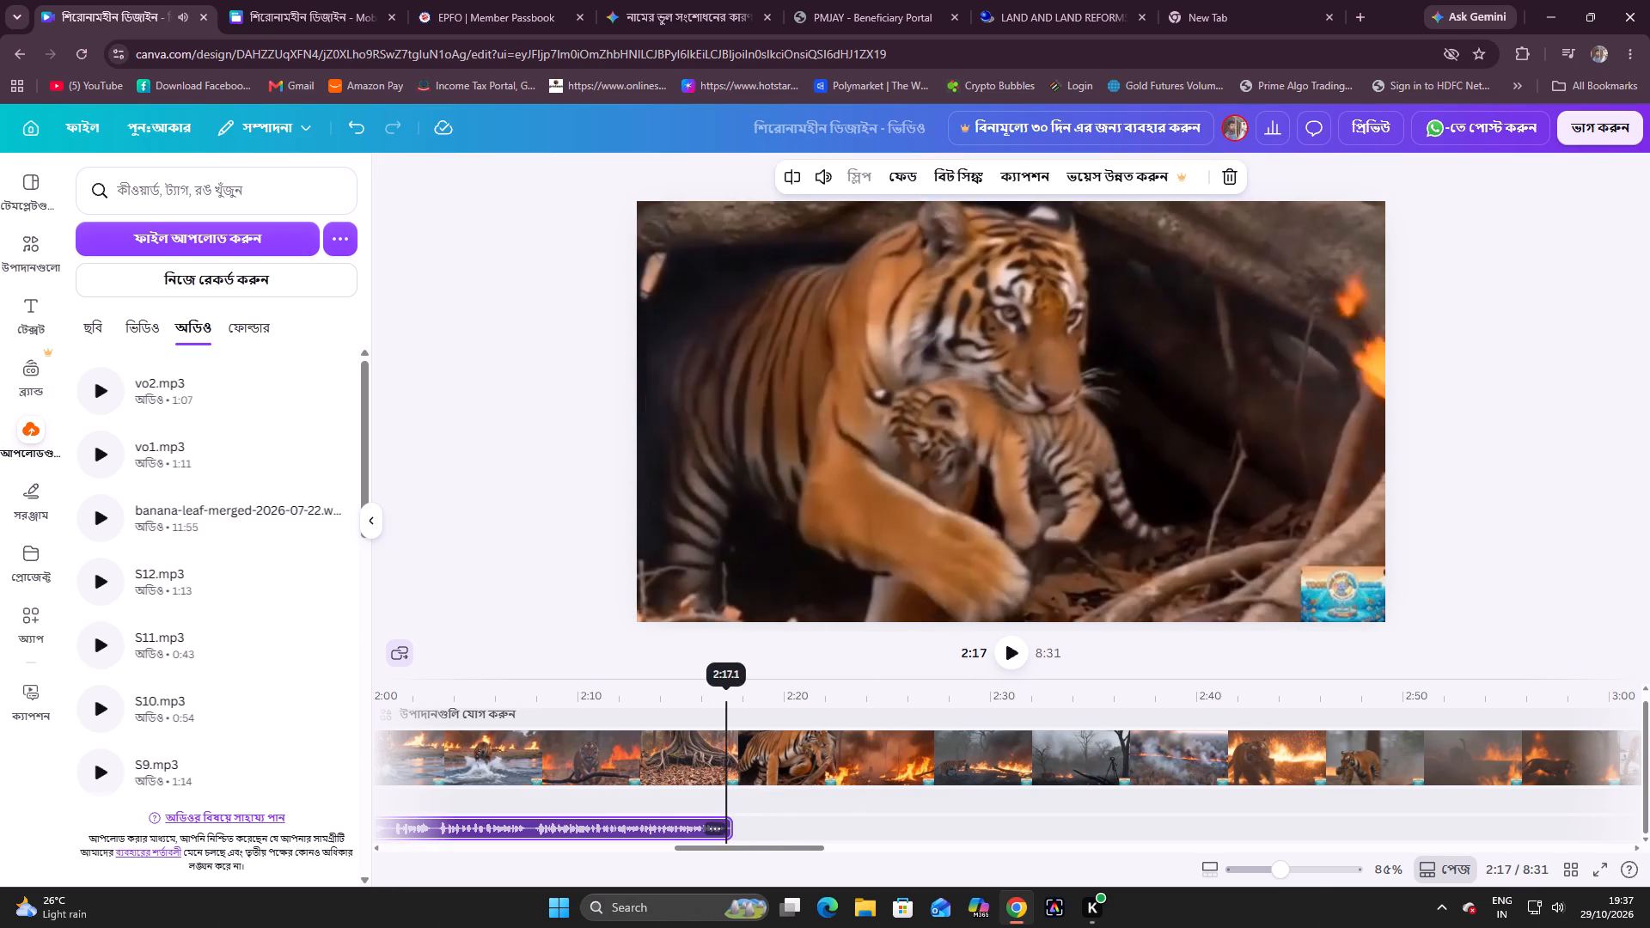
drag(726, 695, 731, 695)
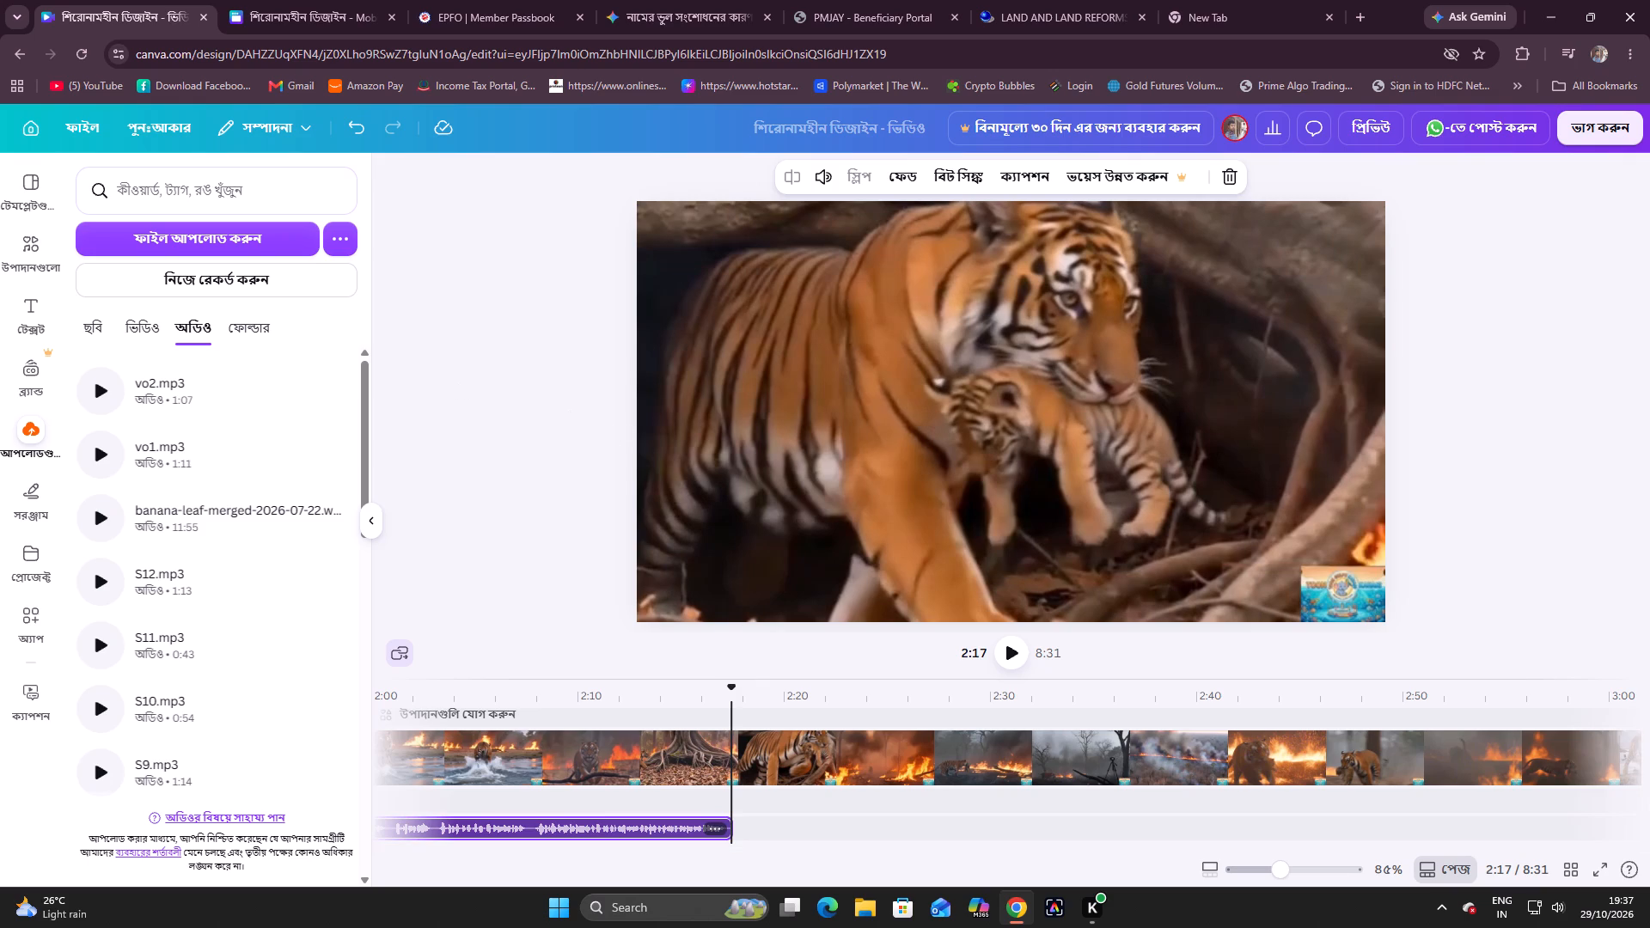
Upload the vo3 audio file from the Downloads folder.
click(232, 235)
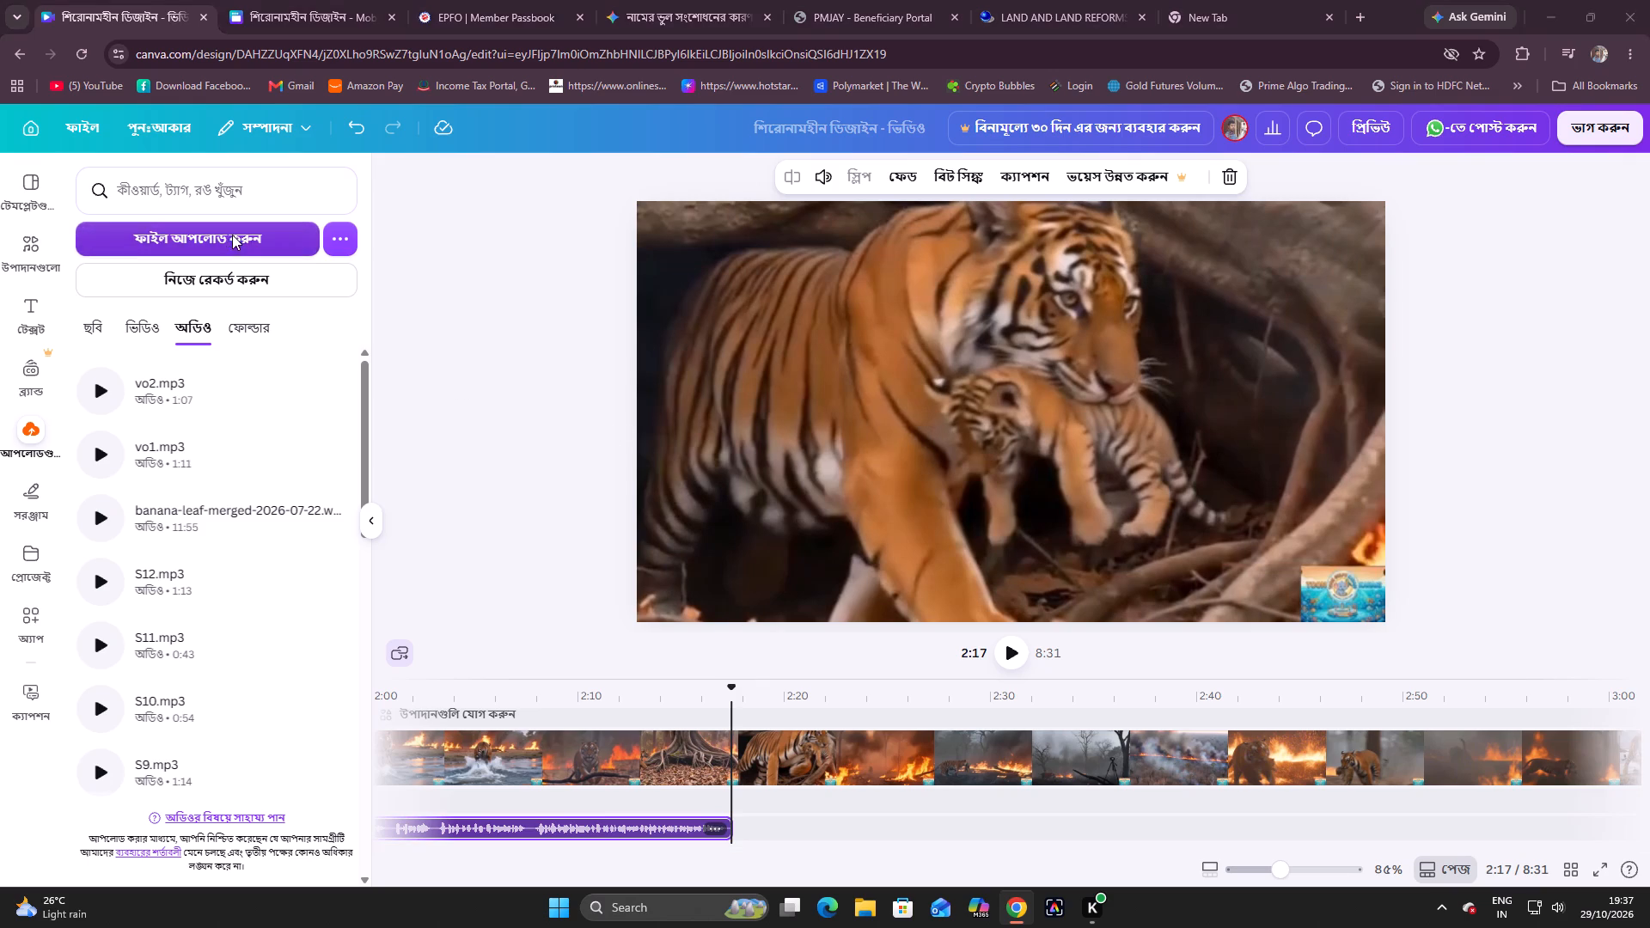
scroll(694, 223, down, 10)
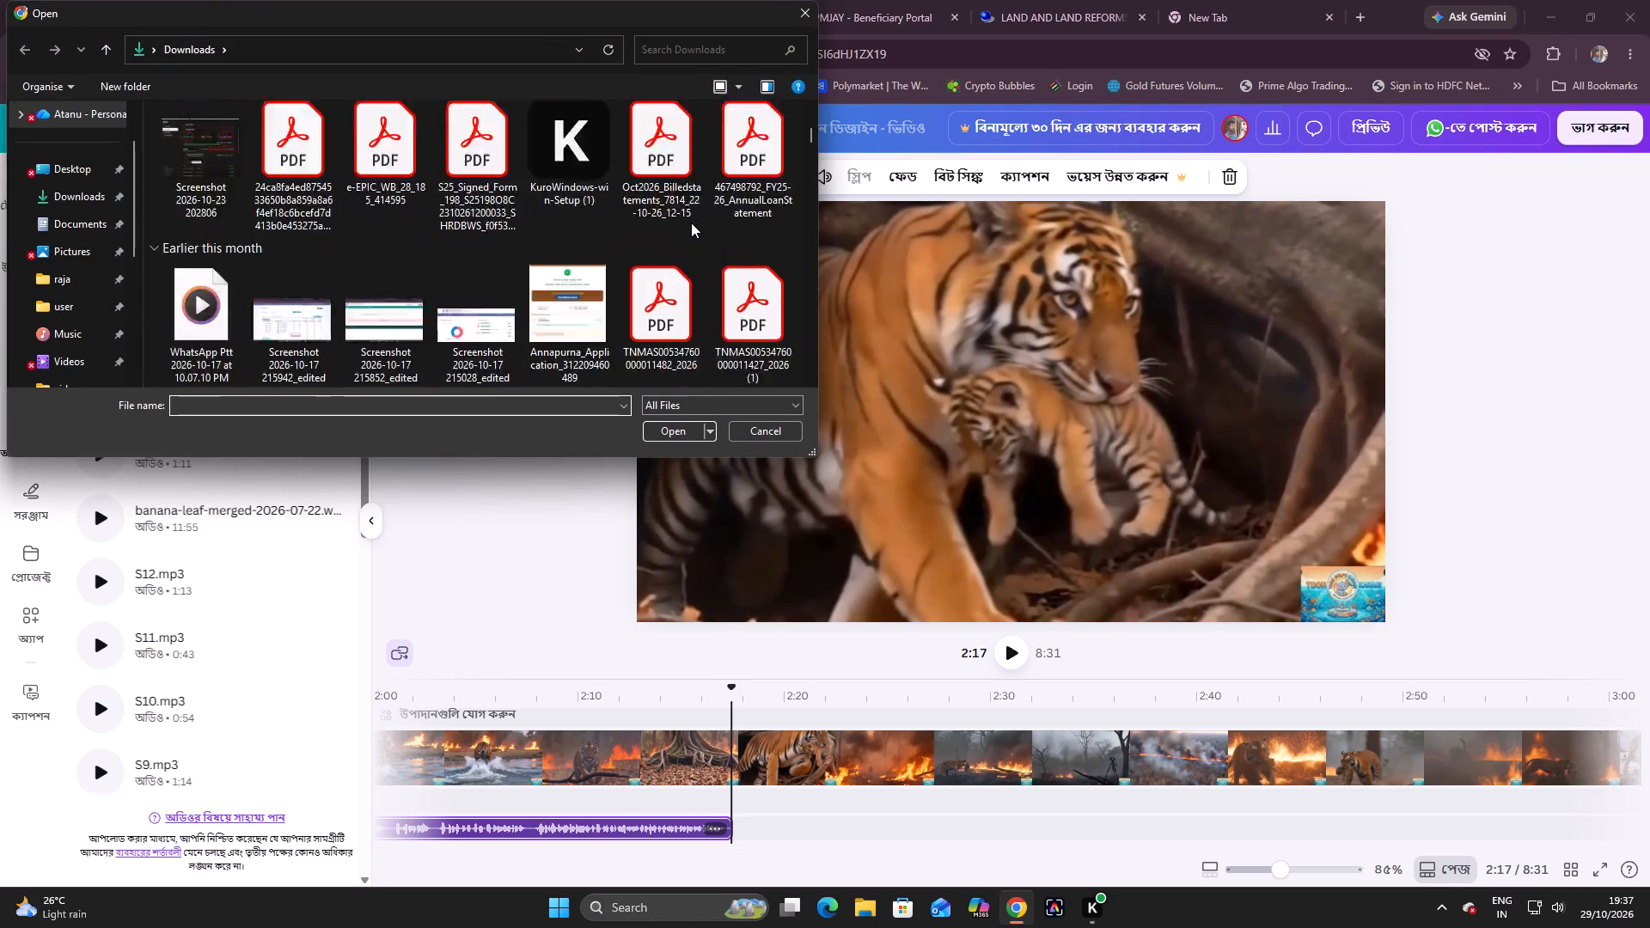
scroll(691, 223, down, 20)
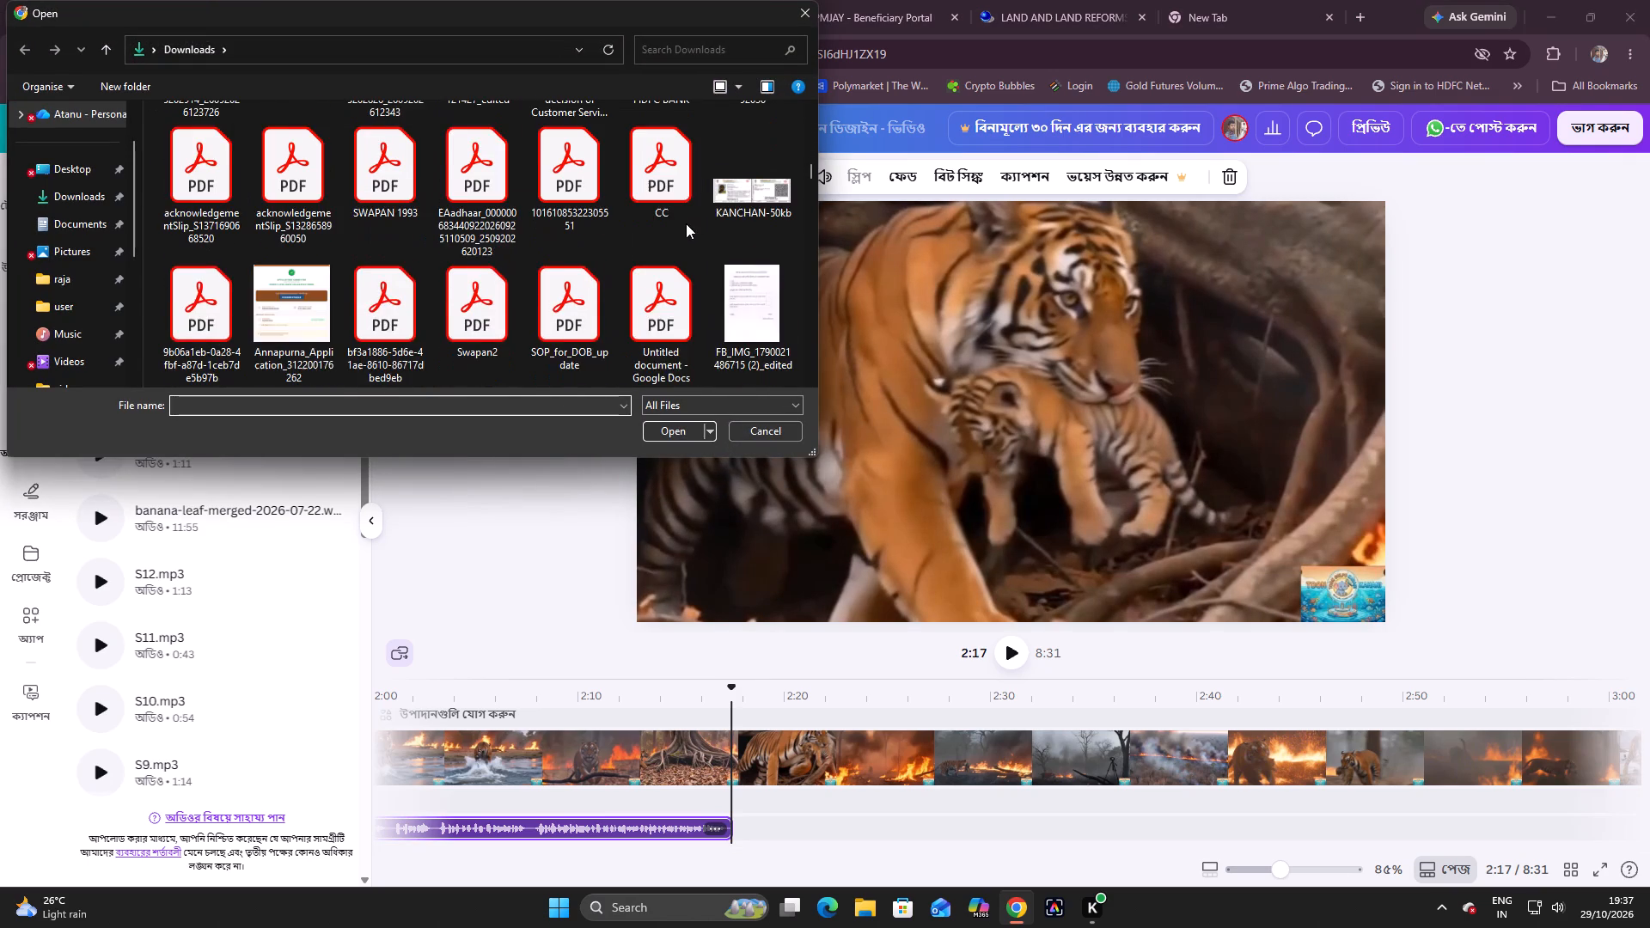
scroll(685, 223, down, 19)
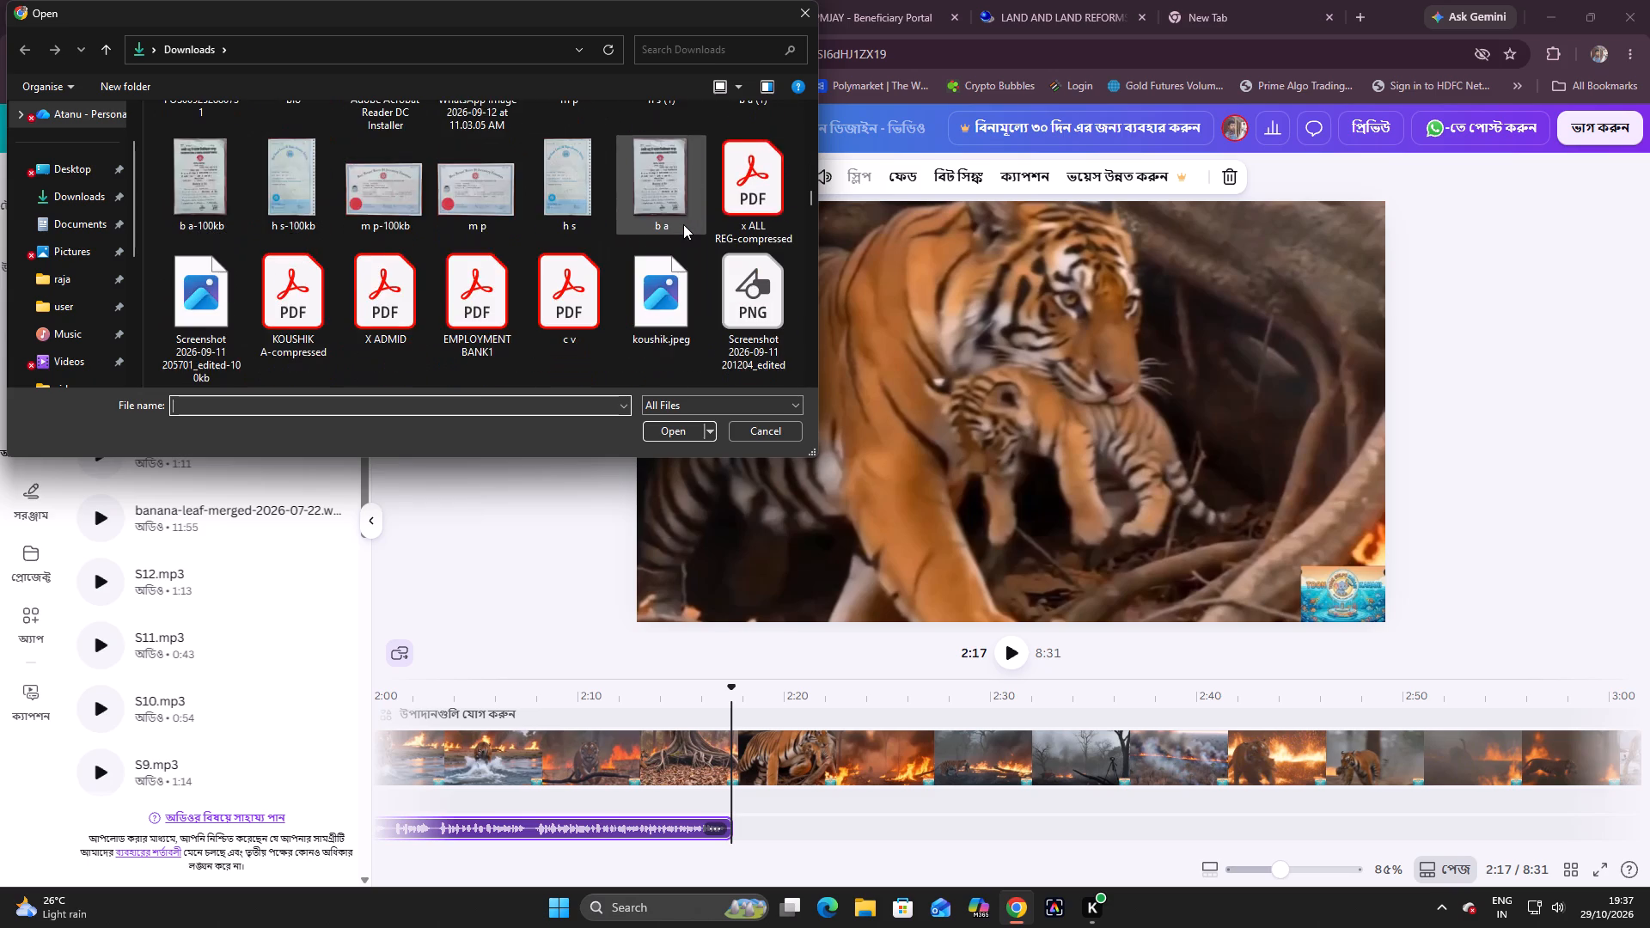
scroll(681, 224, down, 7)
right_click(681, 224)
scroll(681, 224, down, 4)
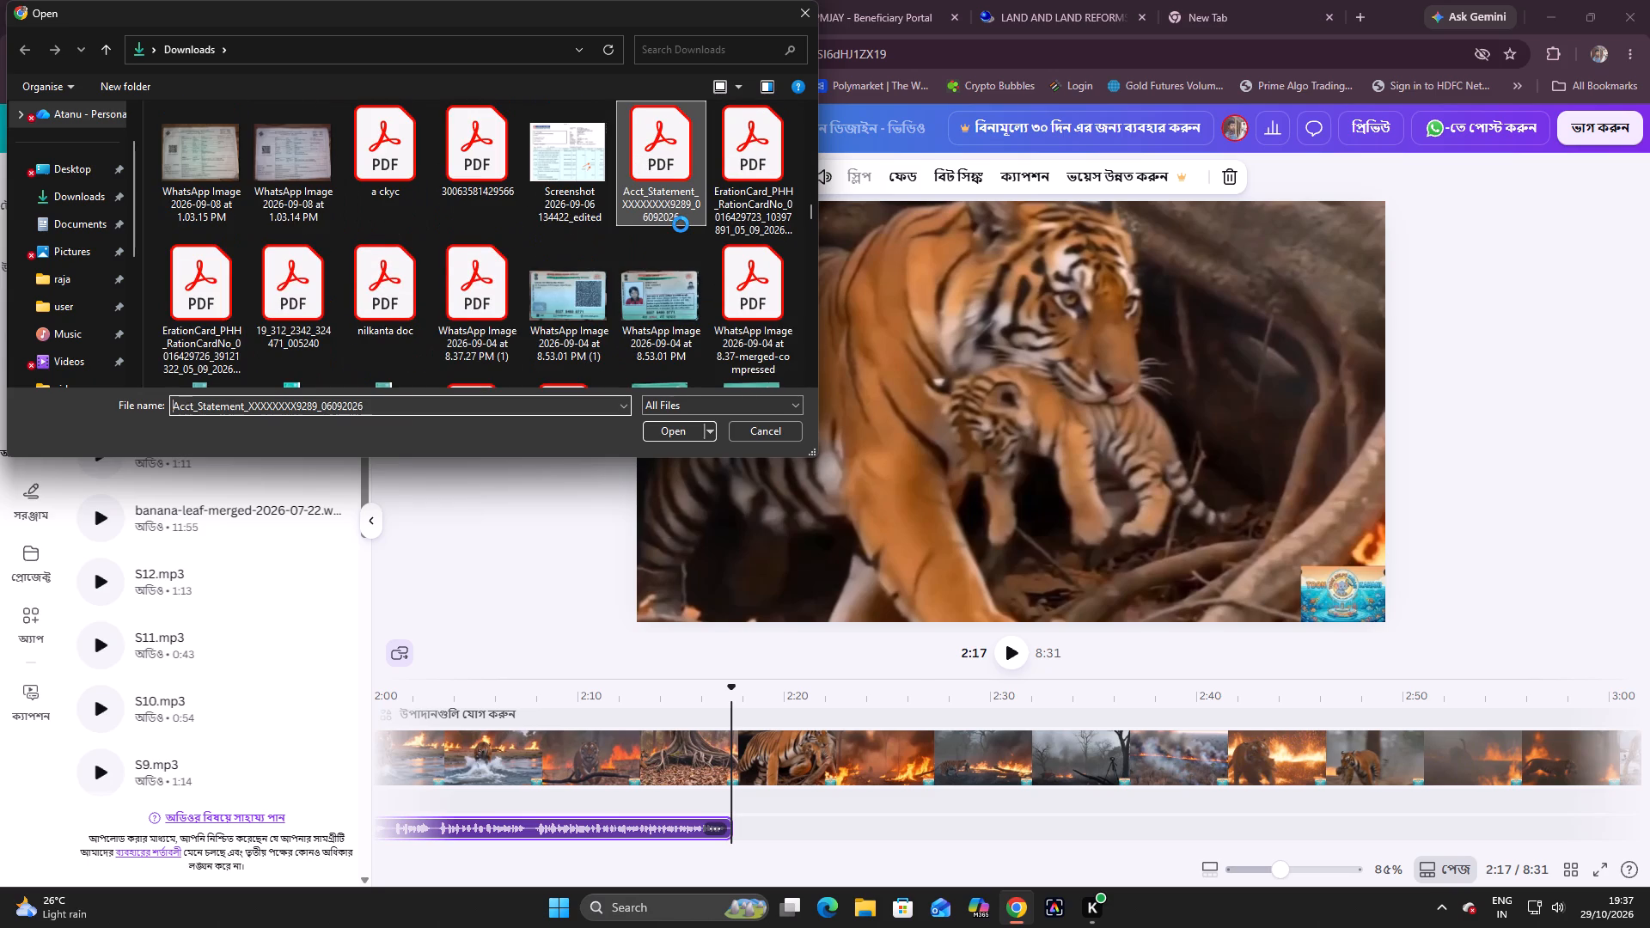
scroll(681, 224, down, 8)
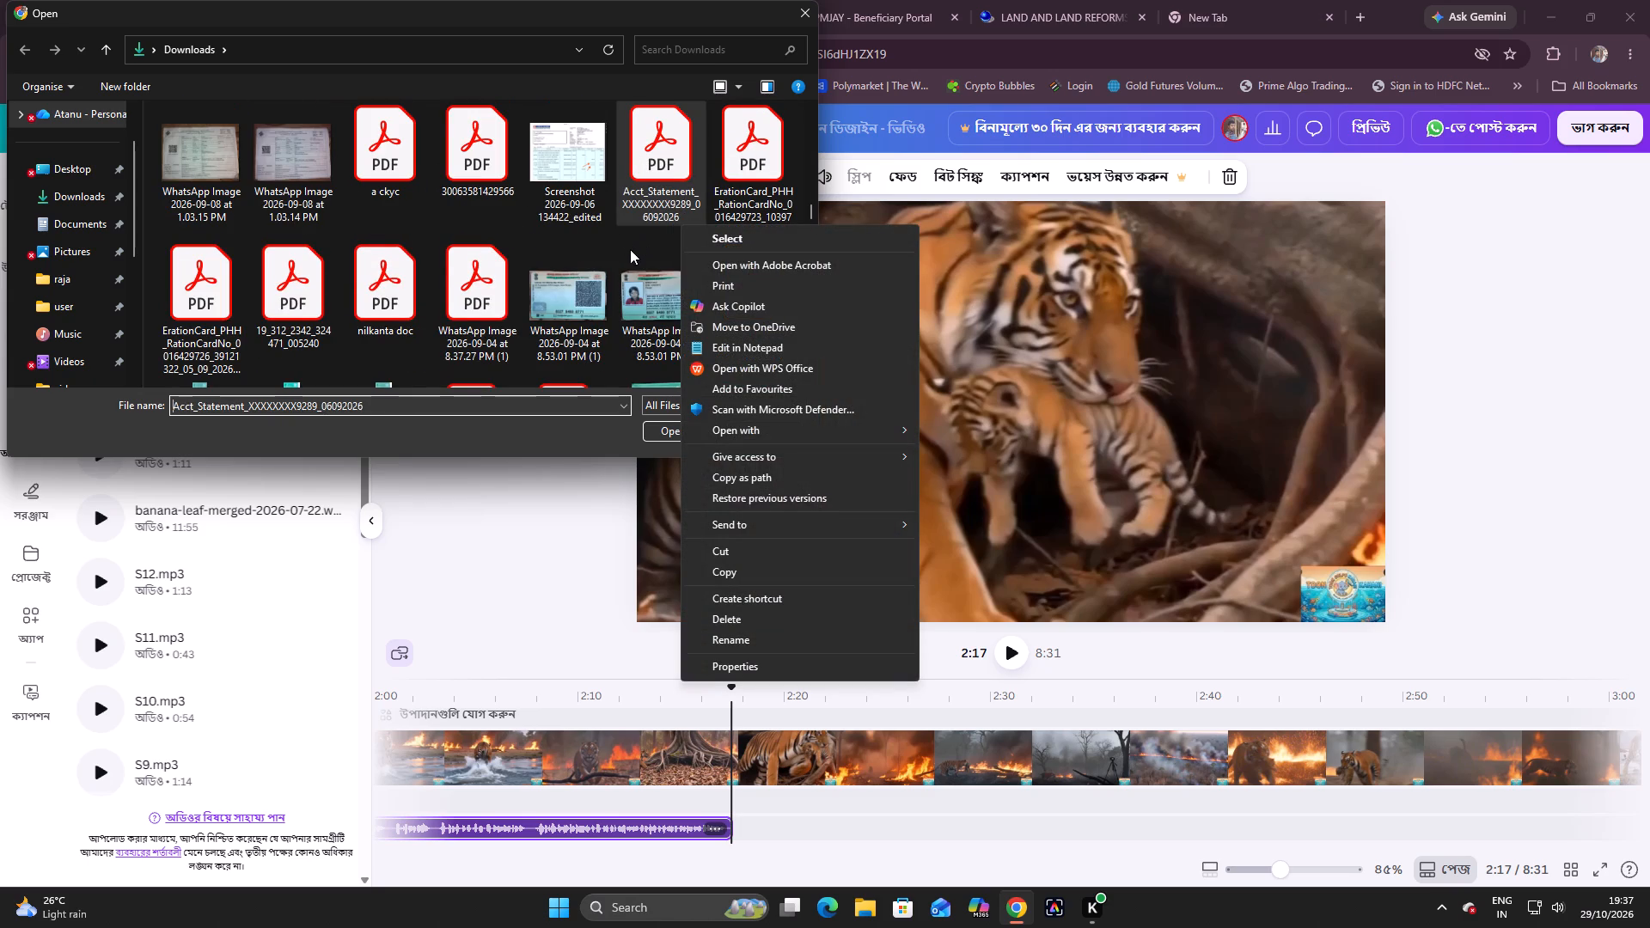
click(630, 249)
scroll(630, 249, down, 6)
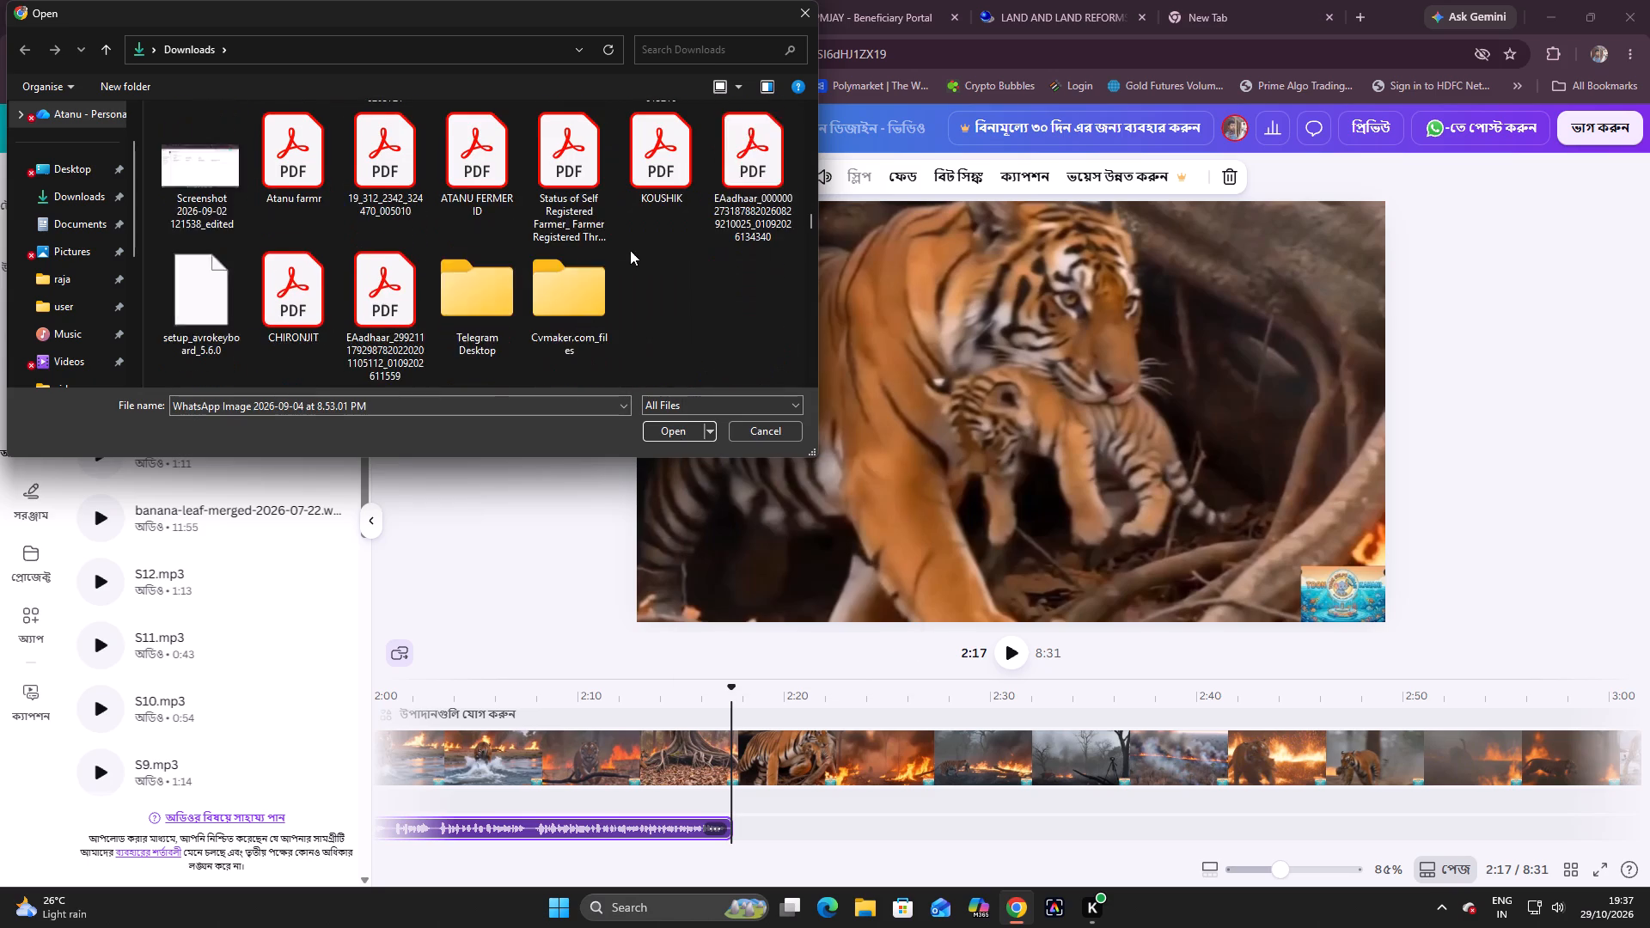
scroll(630, 250, down, 12)
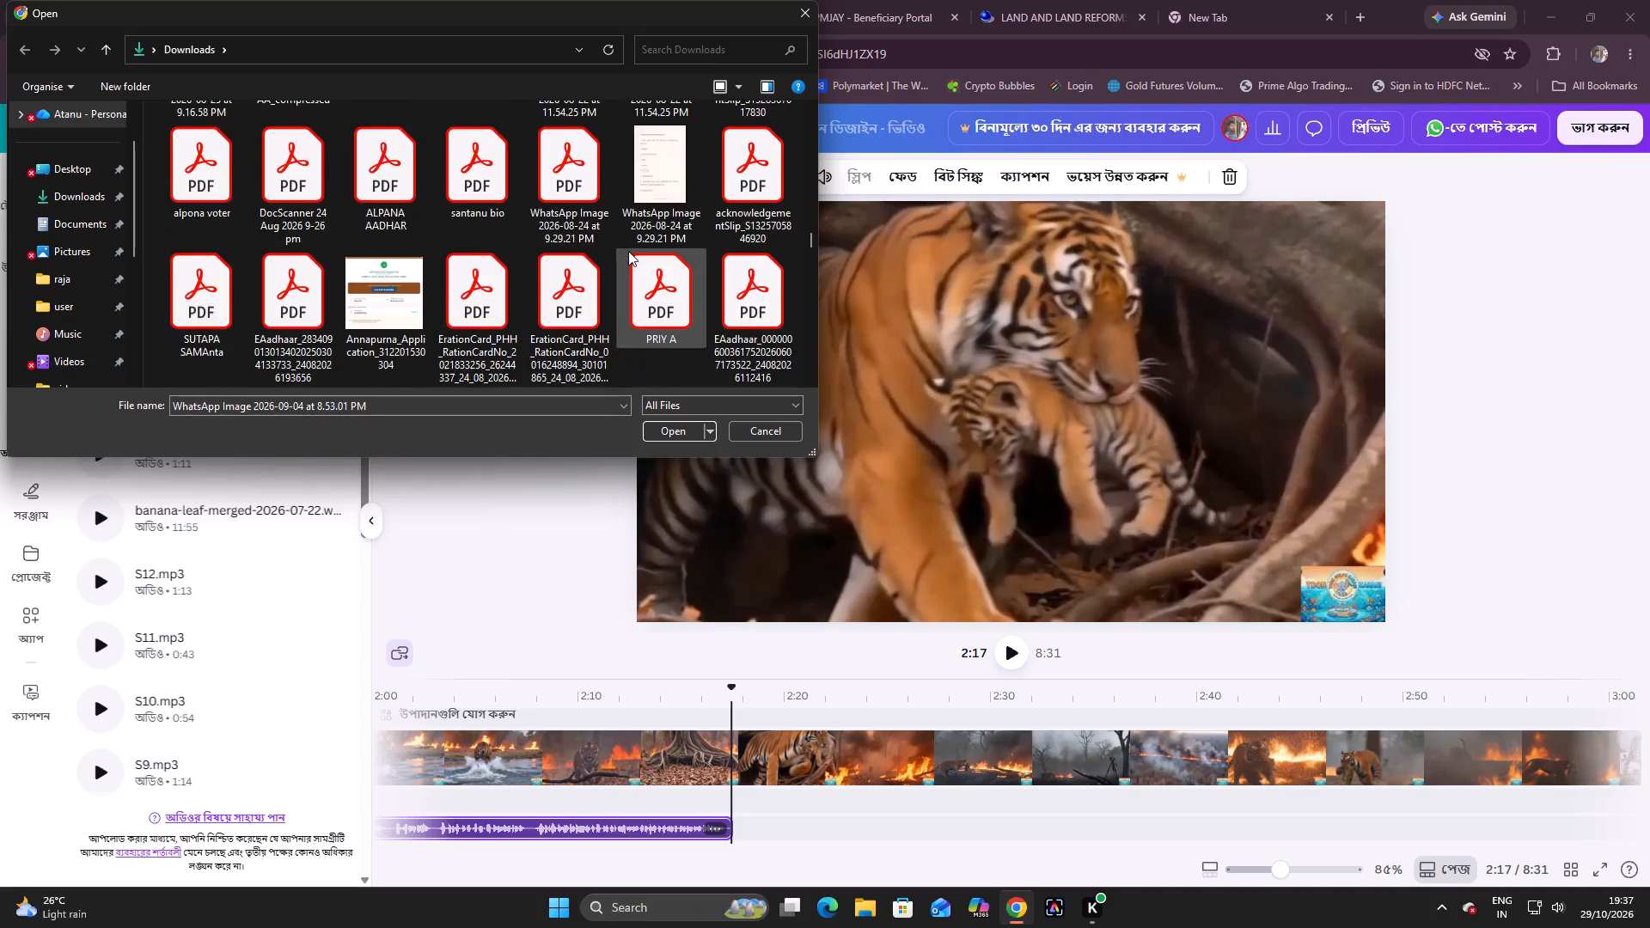
scroll(627, 251, down, 12)
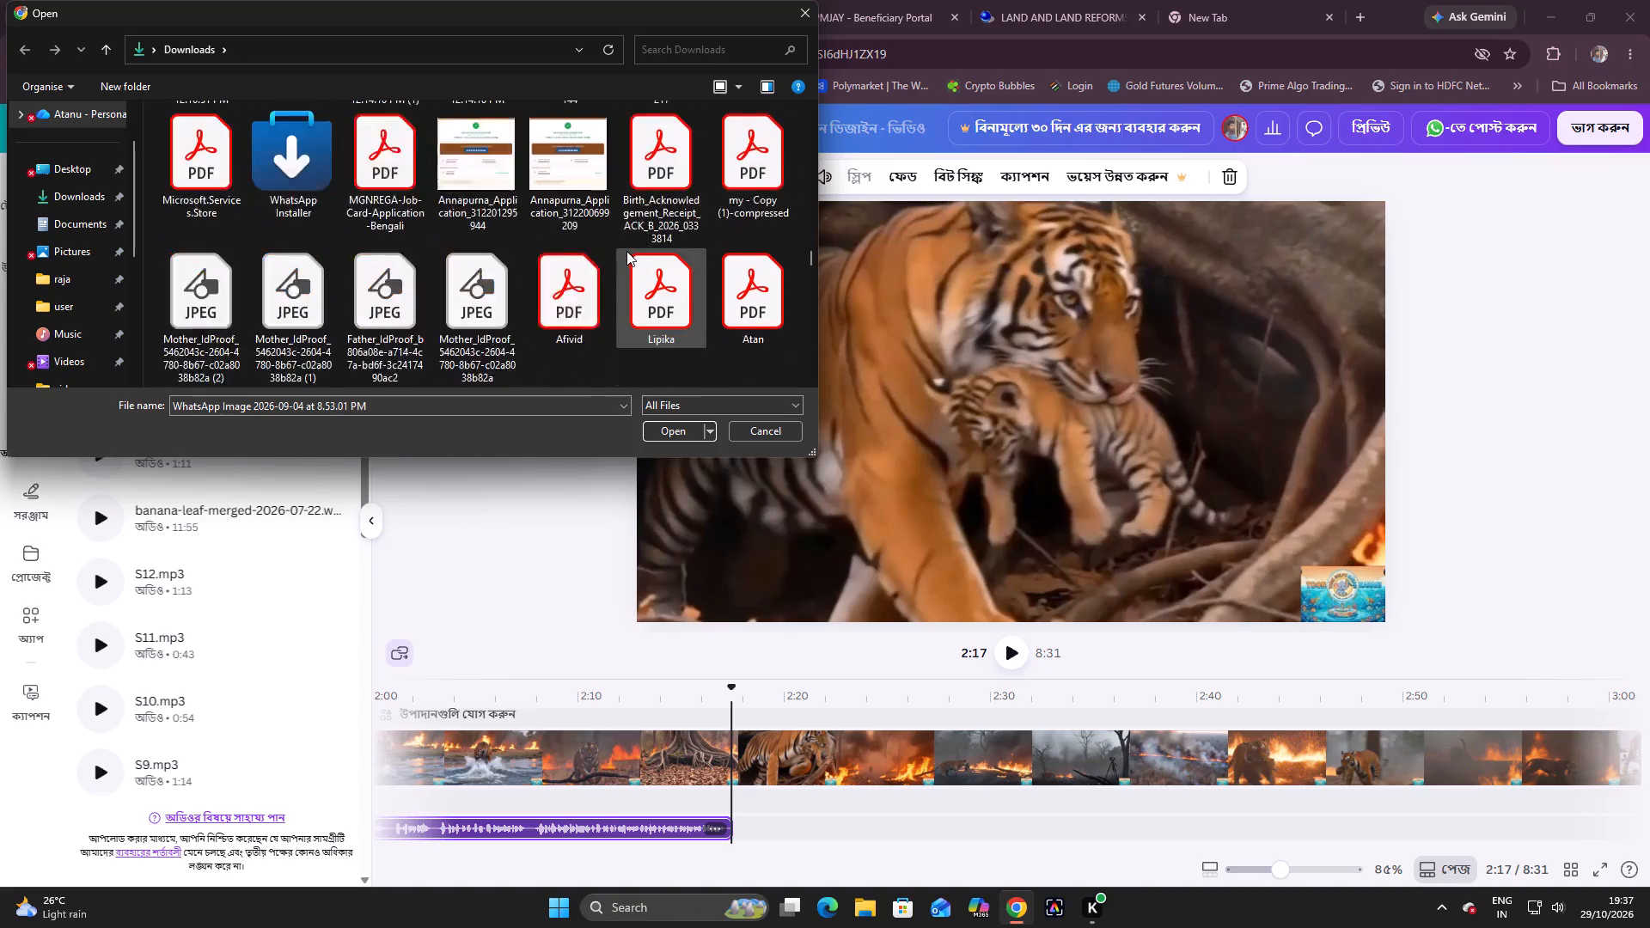
scroll(626, 251, down, 13)
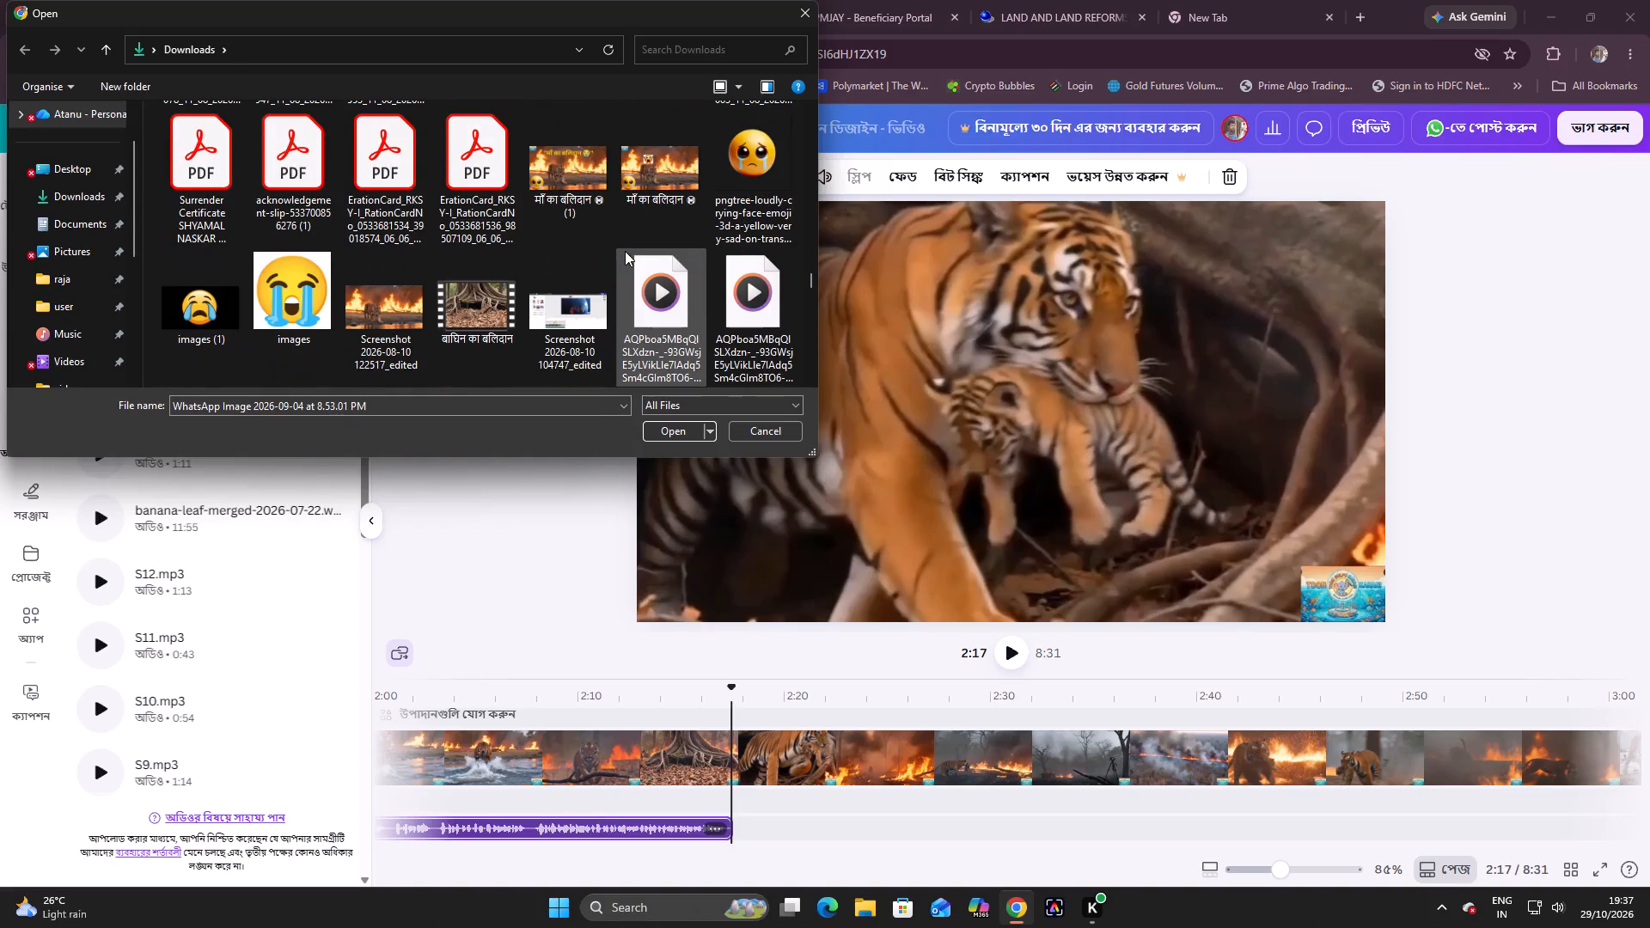
scroll(625, 251, down, 4)
scroll(625, 251, up, 2)
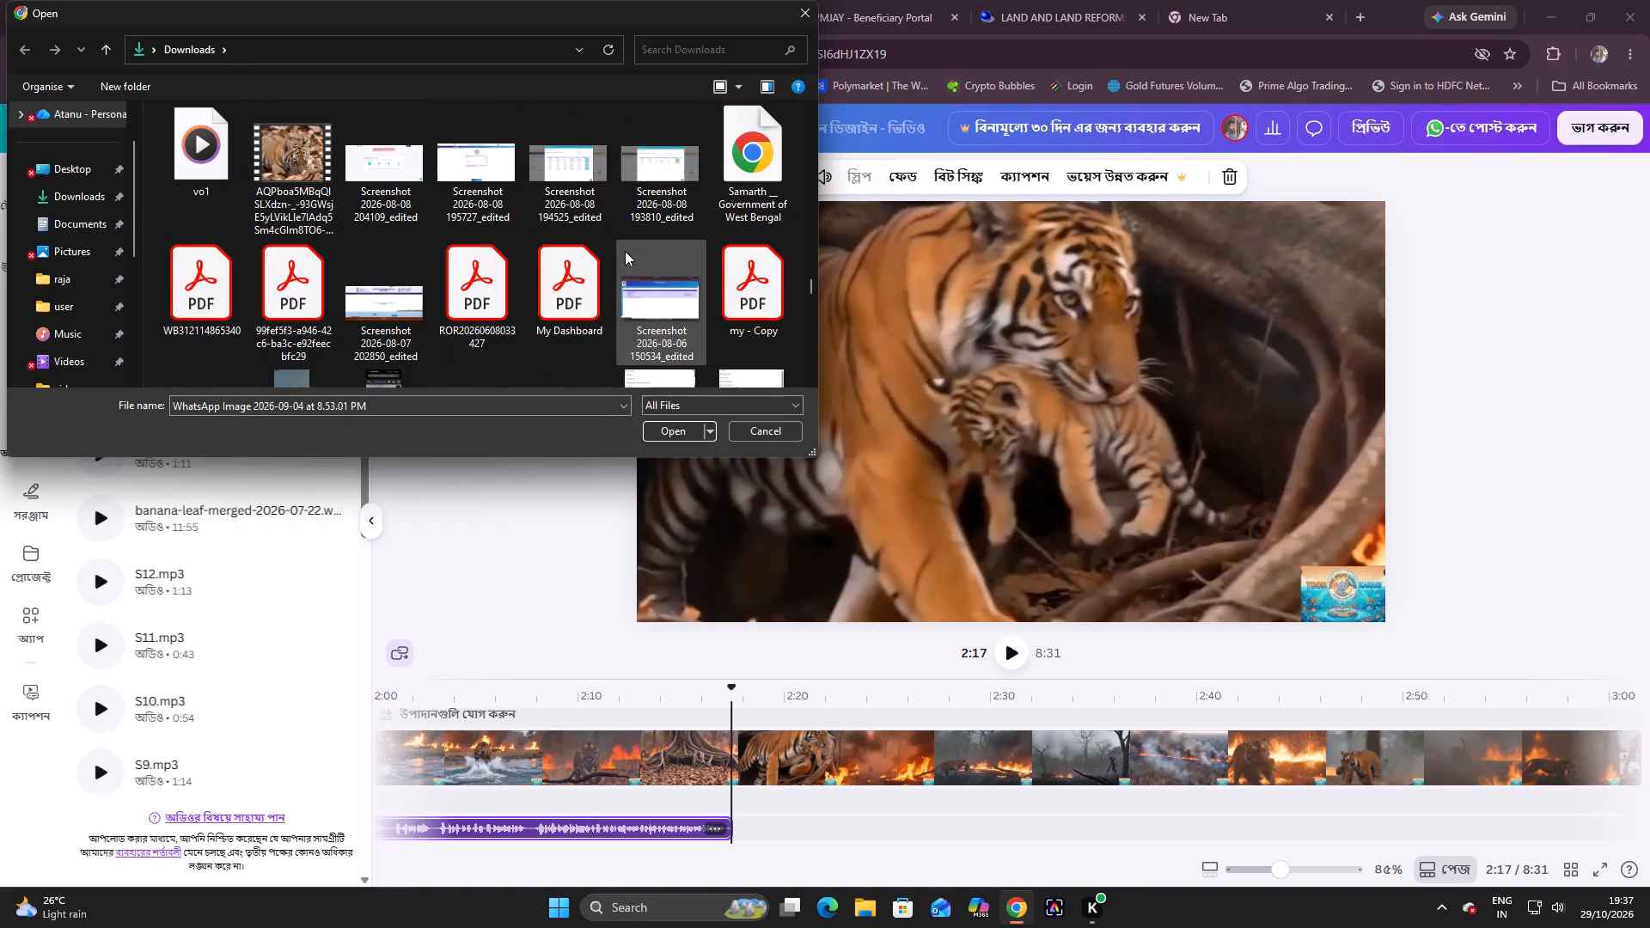
click(647, 163)
click(675, 435)
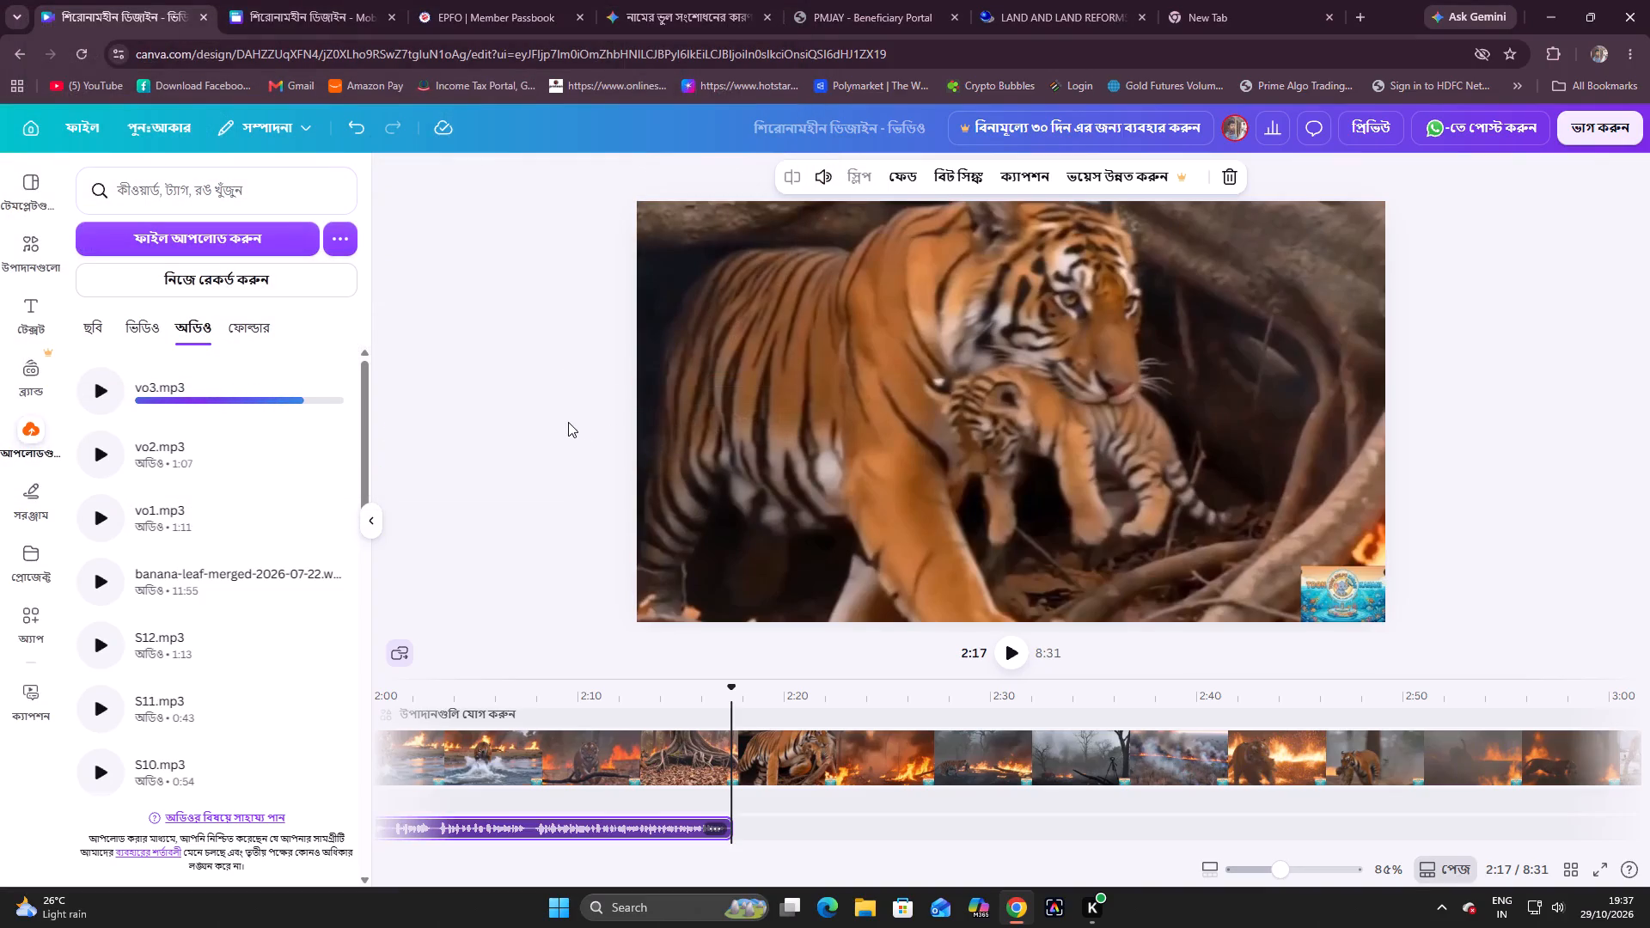
Add the uploaded vo3.mp3 audio to the timeline at 2:17, where the vo2.mp3 clip ends.
click(189, 380)
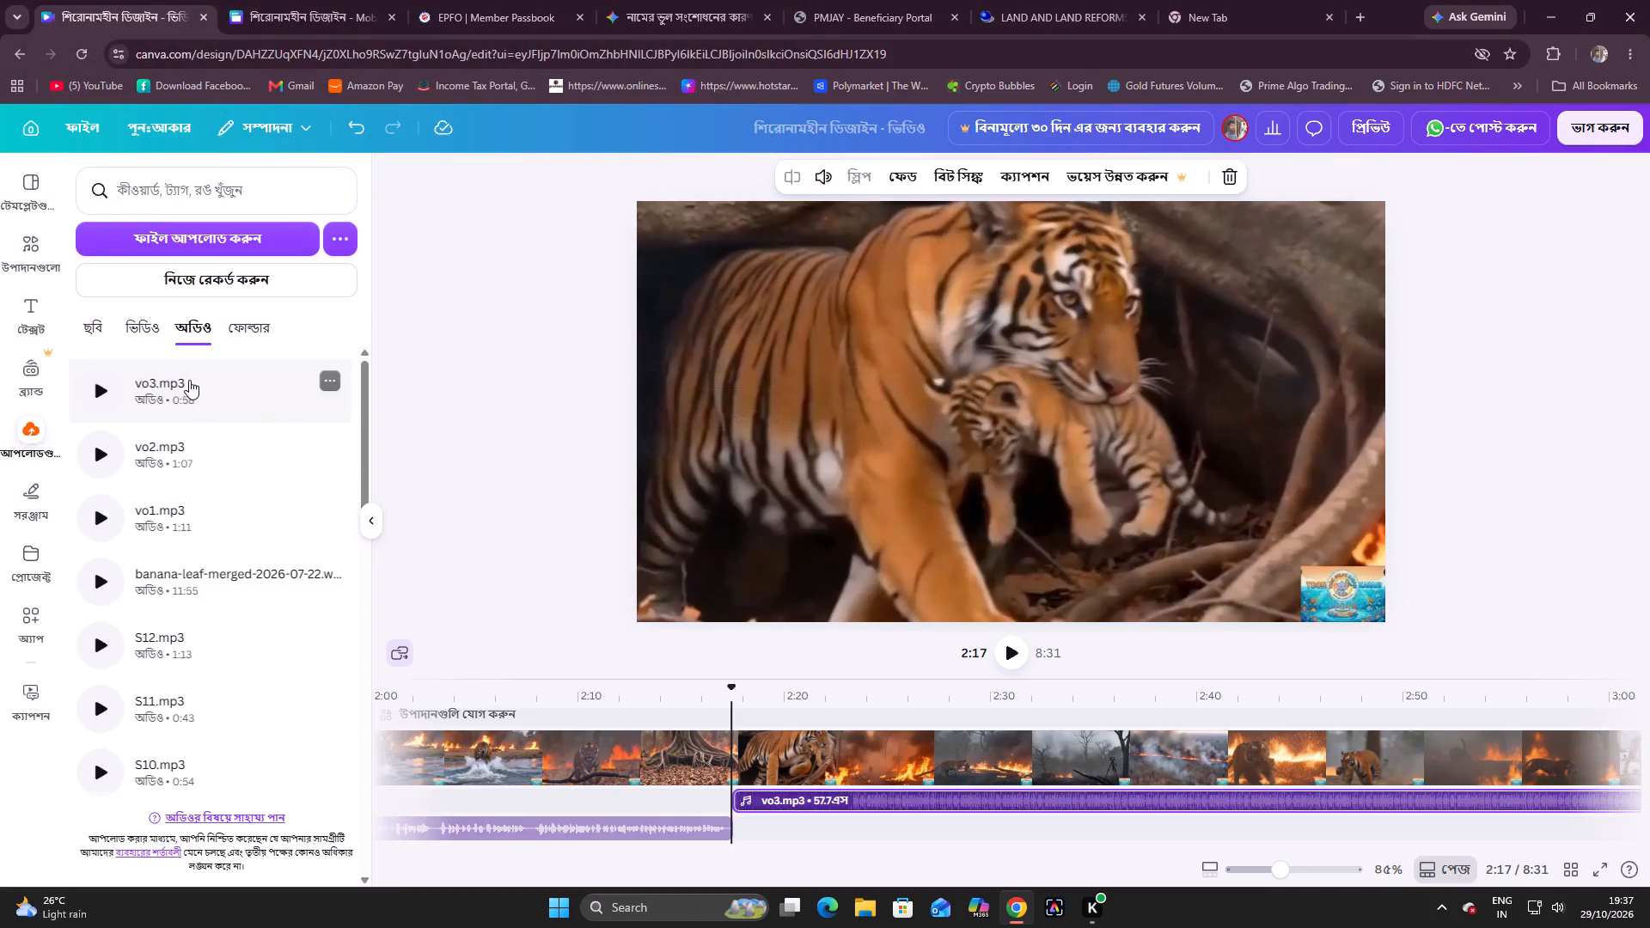
Play the video from 2:17 past the end of the vo3.mp3 clip to check it with the voice-over.
click(1005, 652)
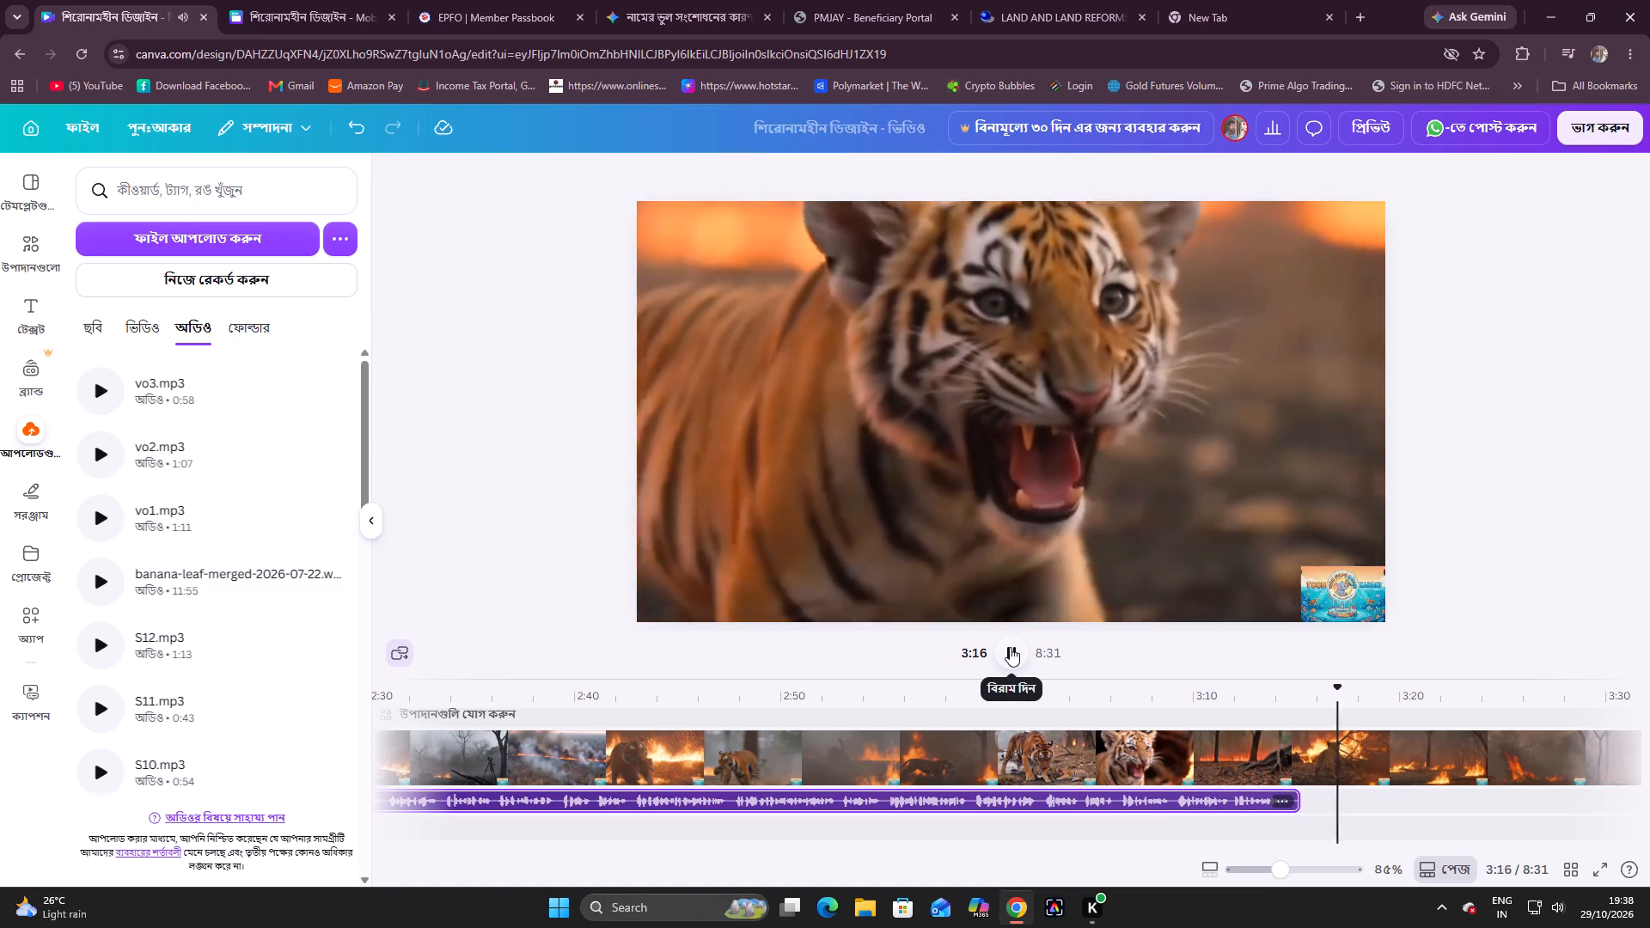
click(1010, 647)
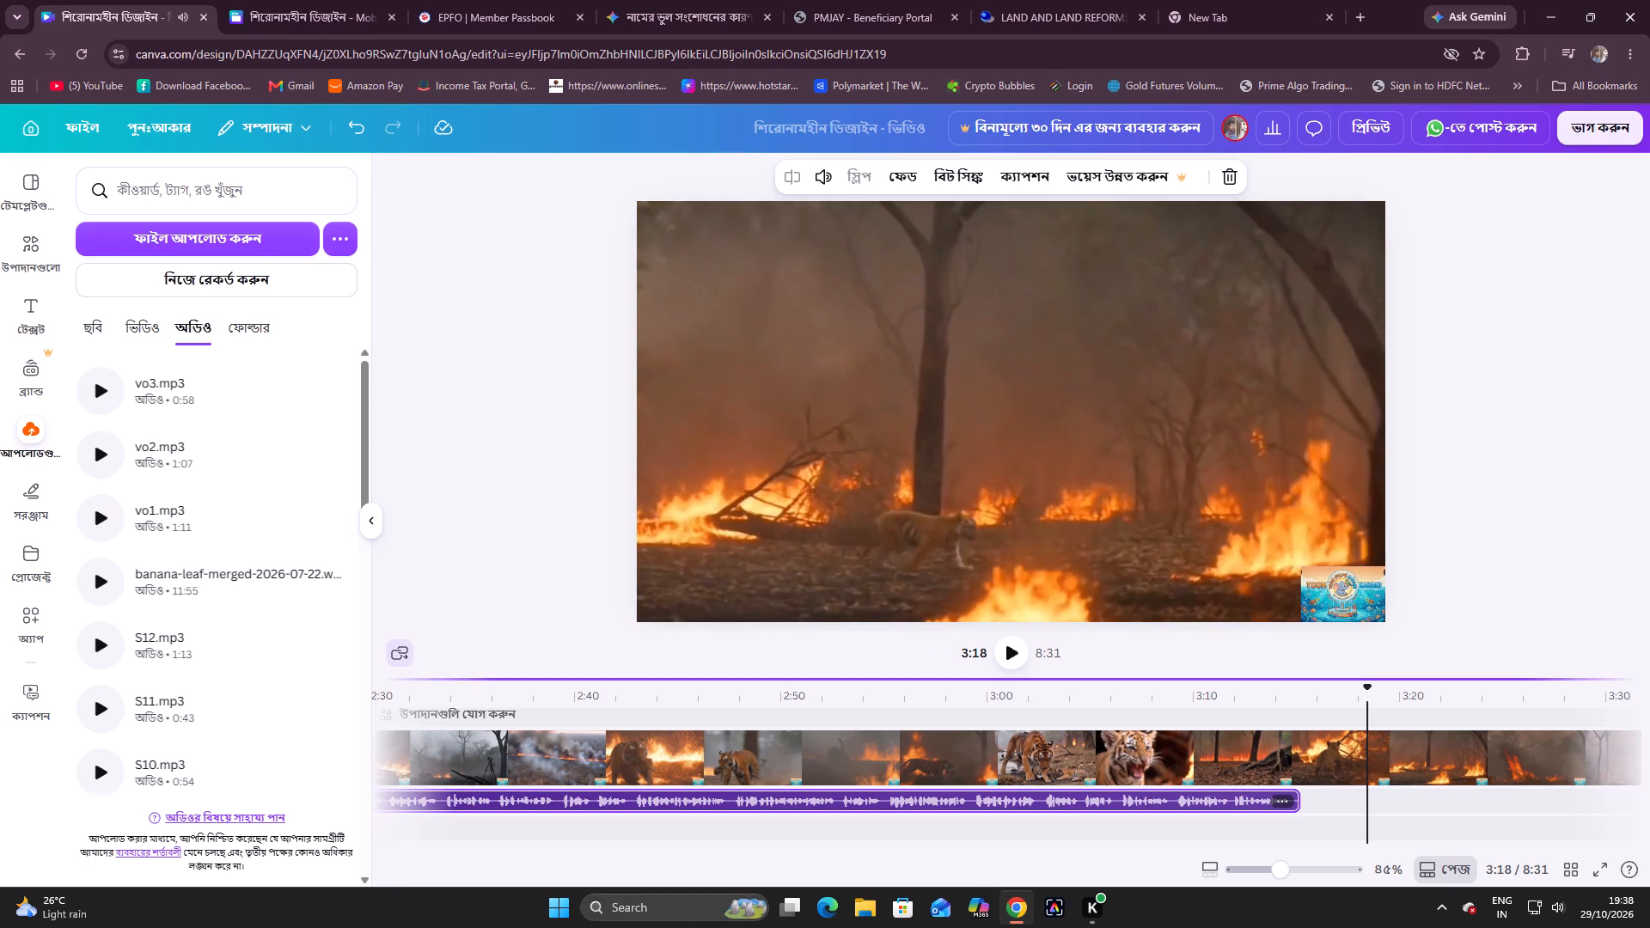
Place the playhead at the end of the vo3.mp3 clip on the timeline, at 3:15.
drag(1369, 688, 1293, 711)
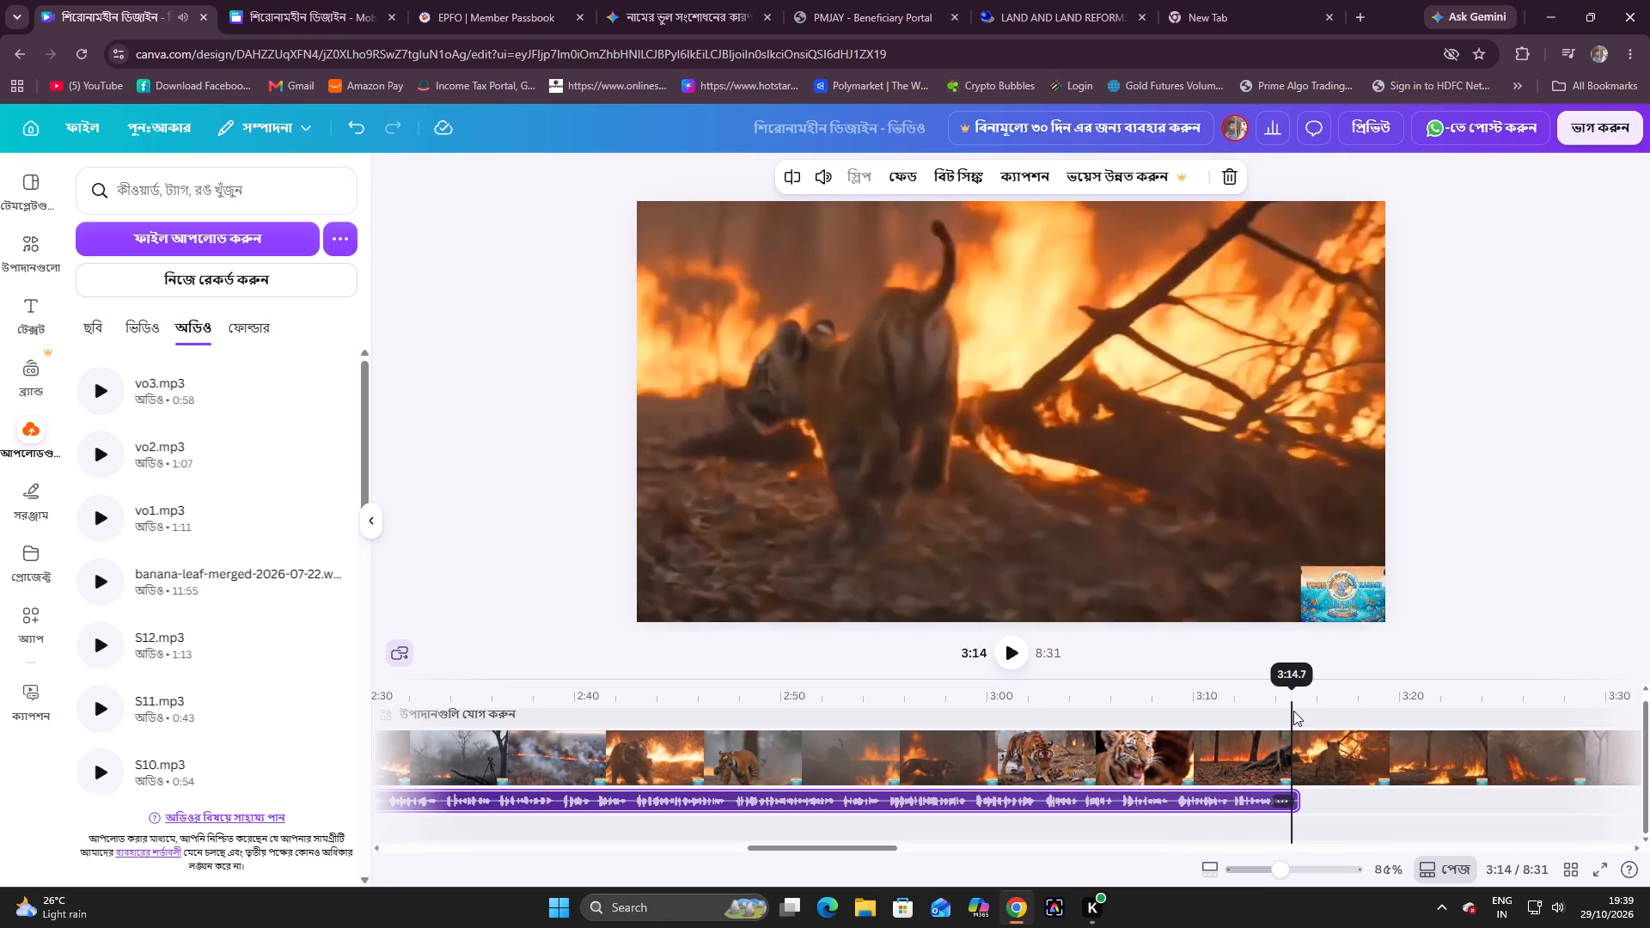
drag(1293, 711, 1300, 710)
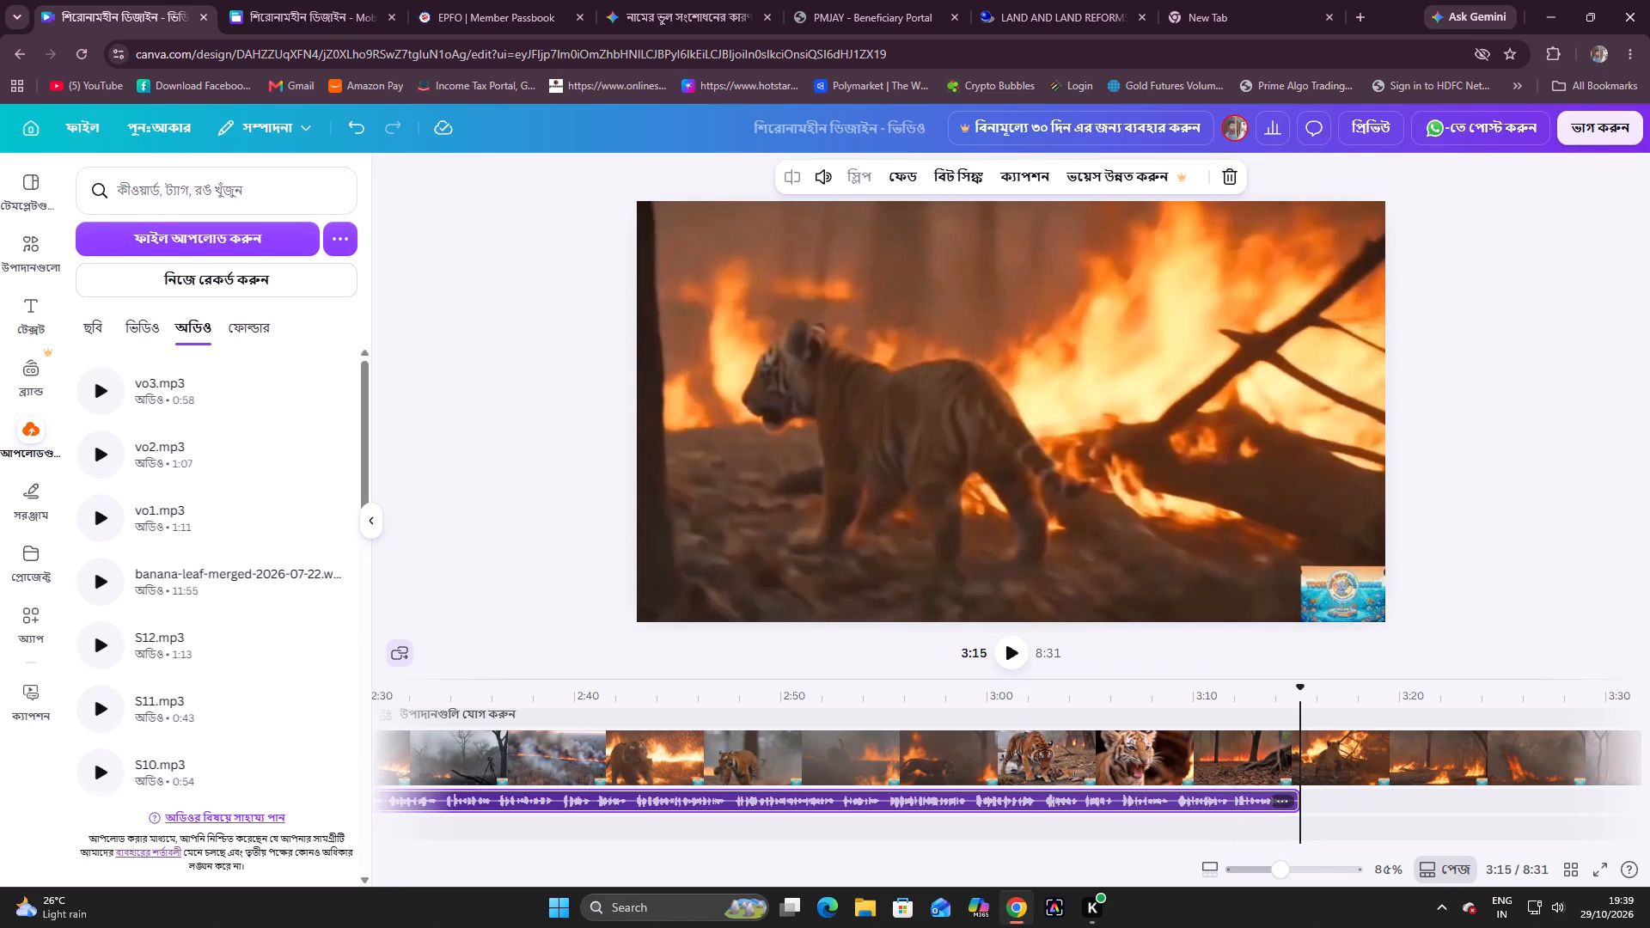
Upload the vo4 audio file from the Downloads folder.
click(184, 241)
scroll(430, 270, down, 4)
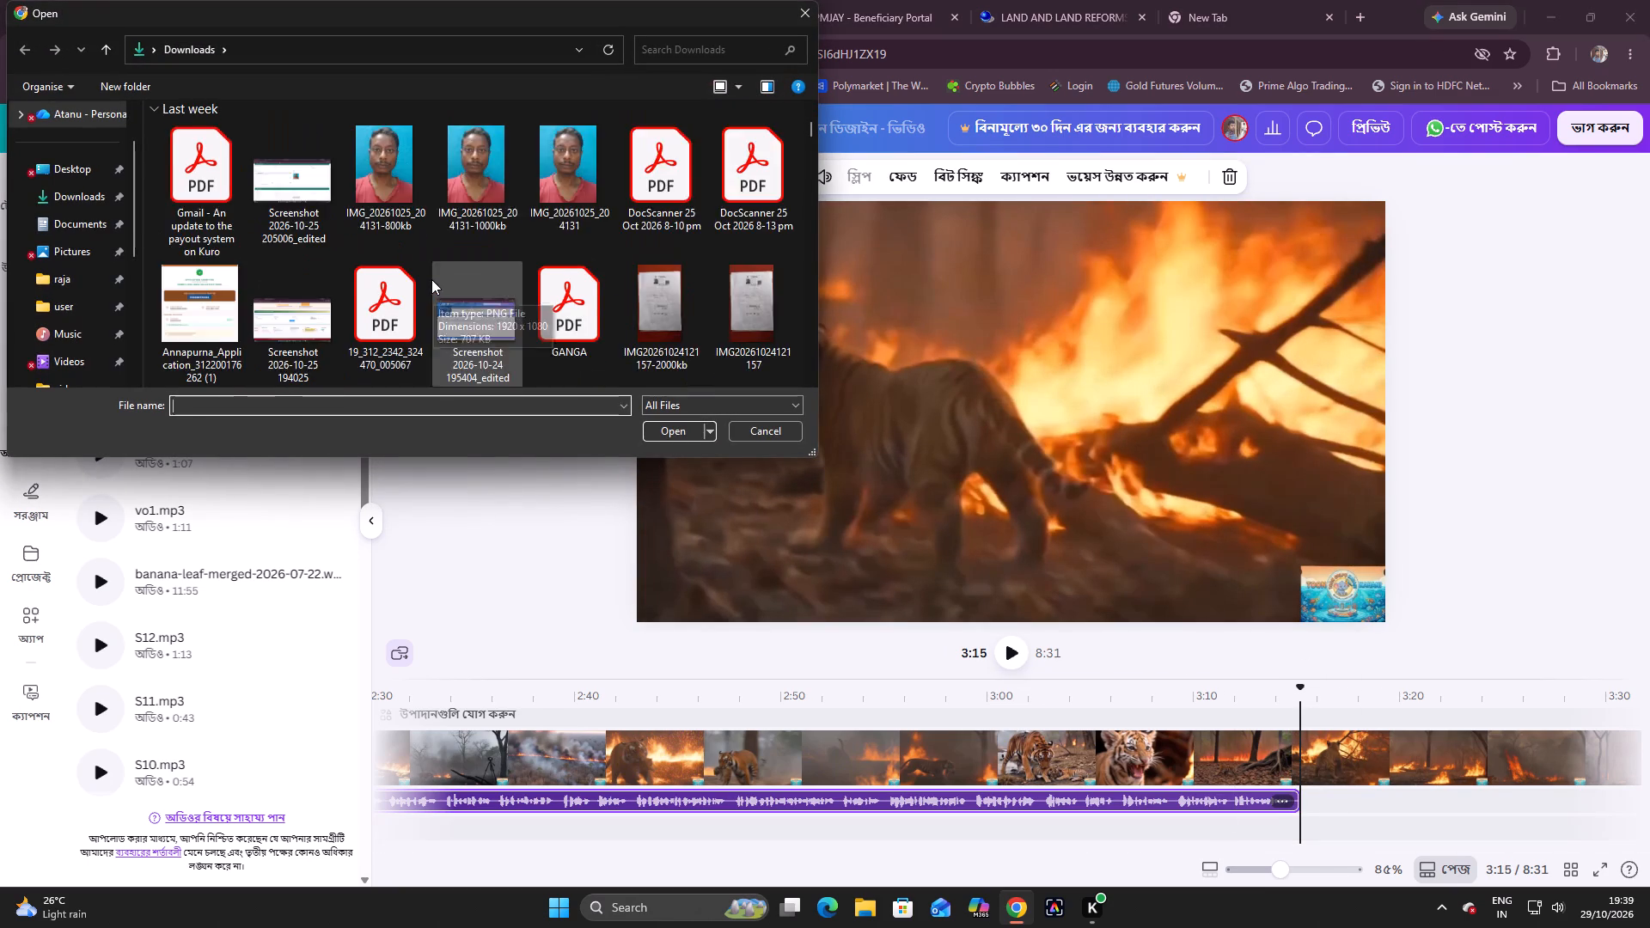
scroll(431, 279, down, 20)
scroll(425, 286, down, 5)
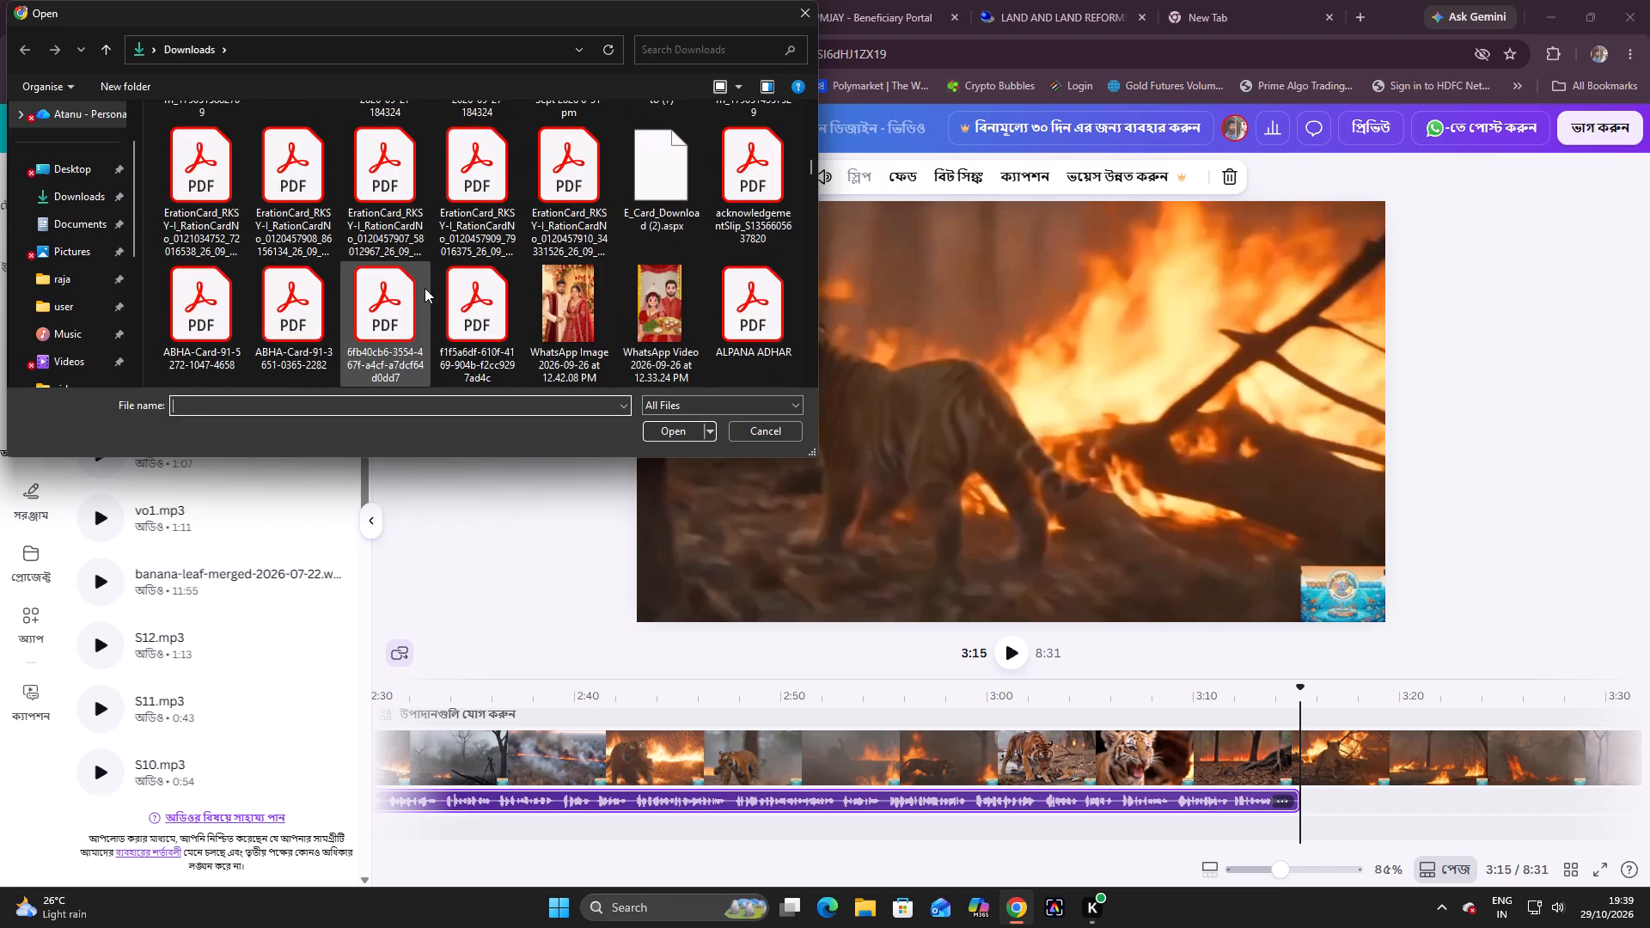
scroll(425, 288, down, 20)
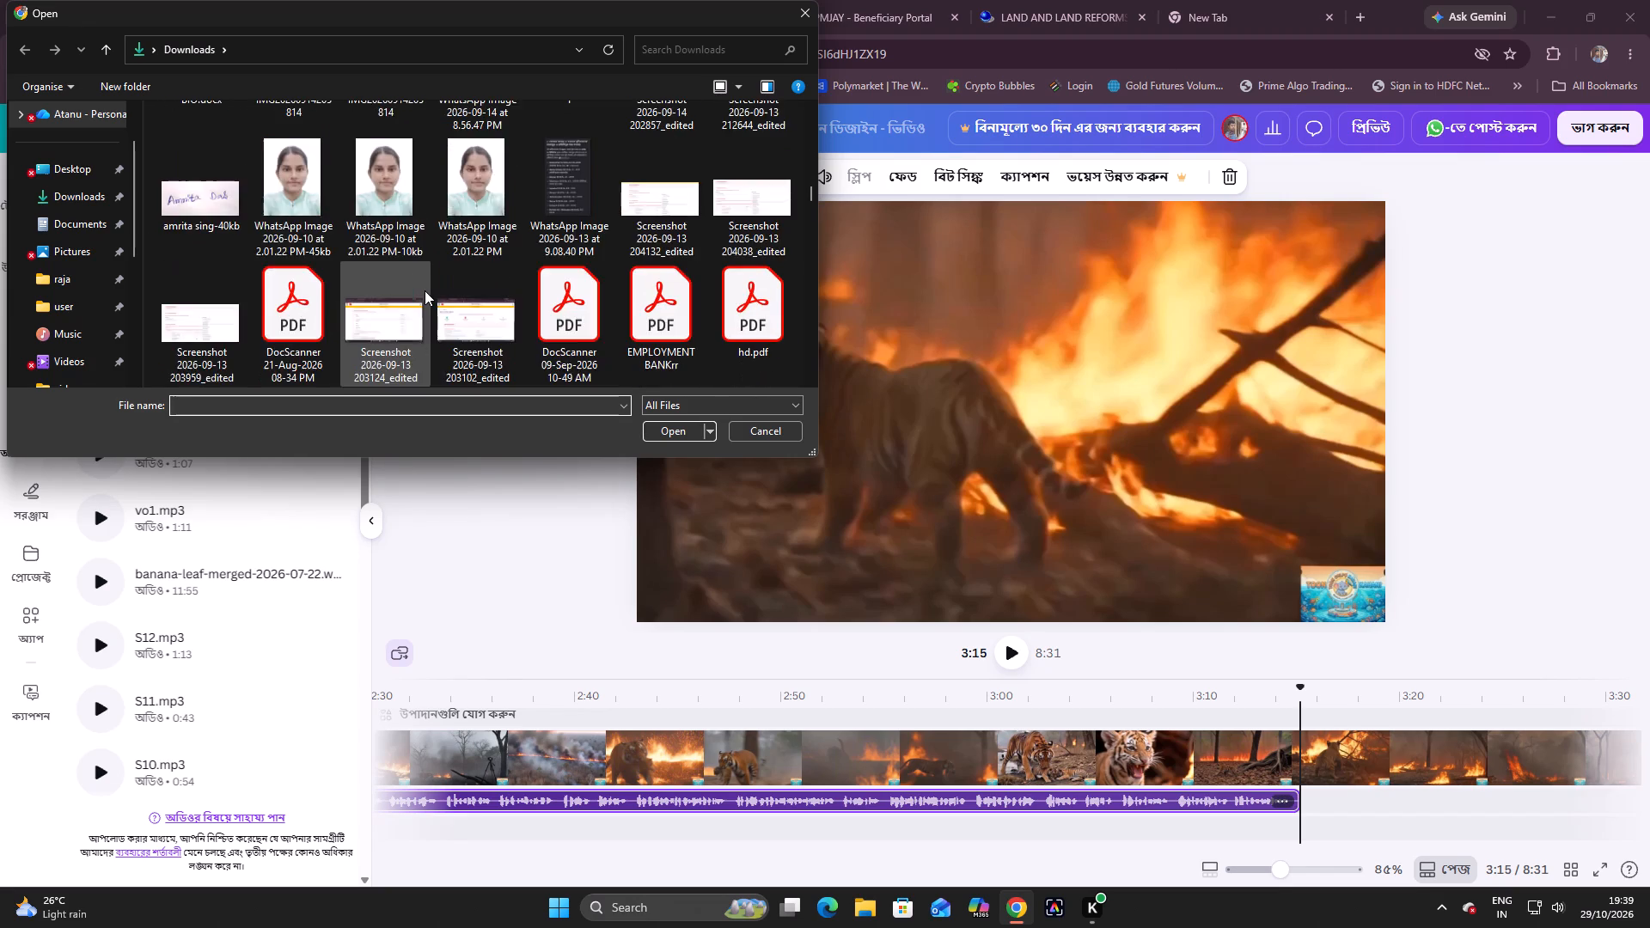
scroll(425, 290, down, 20)
scroll(425, 290, down, 2)
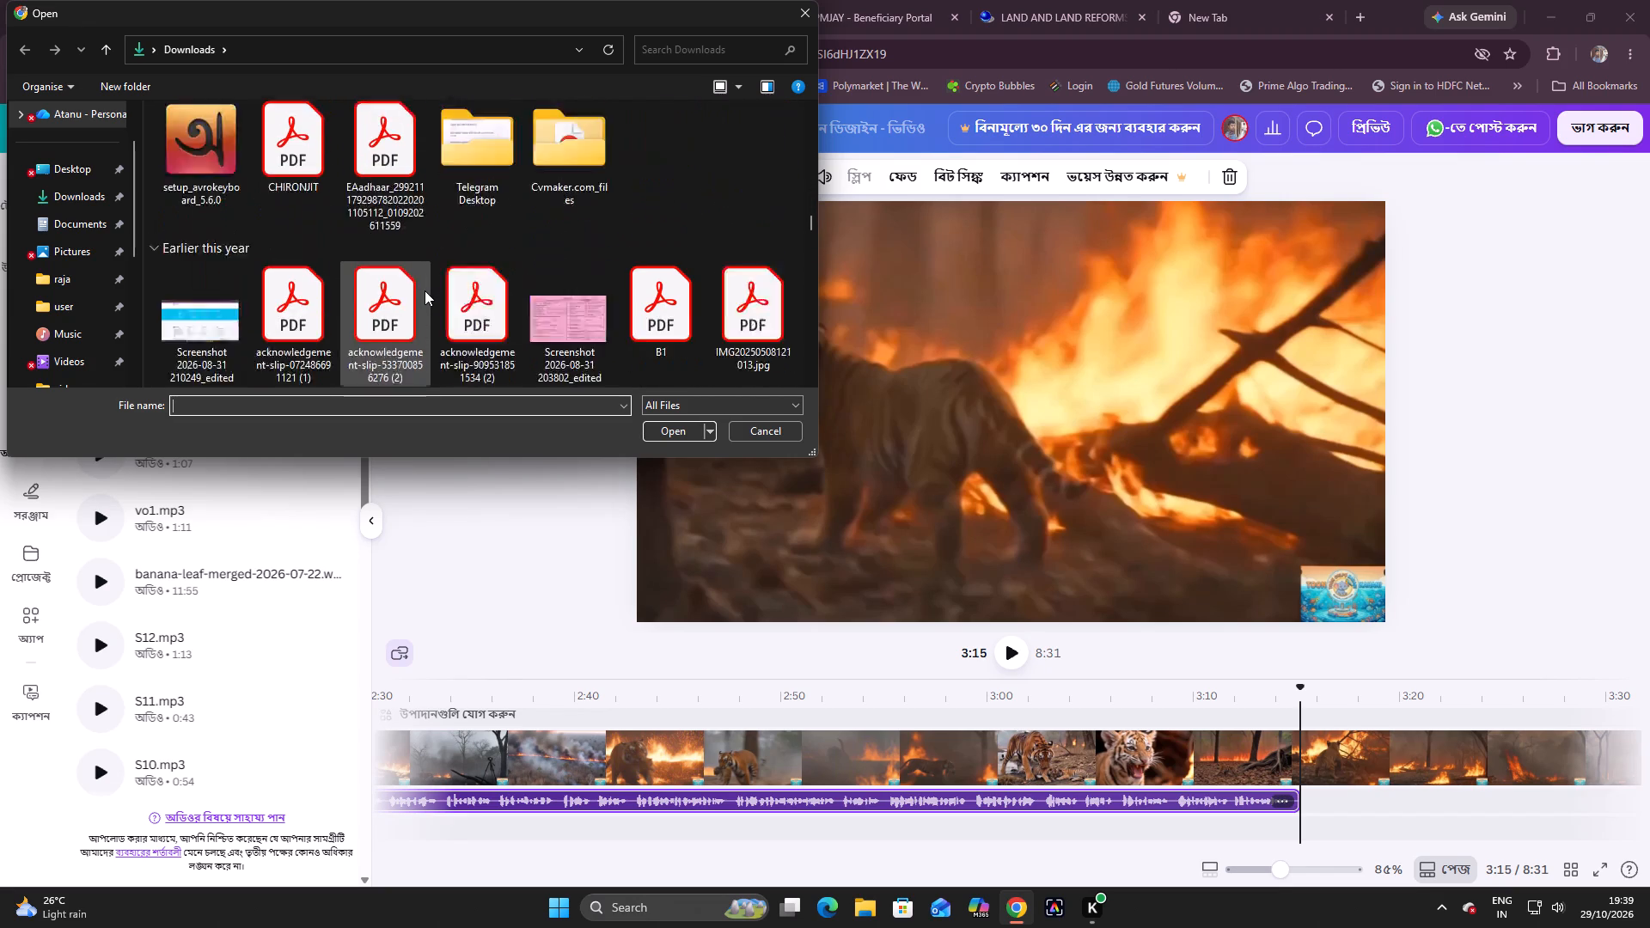
scroll(425, 290, down, 17)
scroll(424, 292, down, 13)
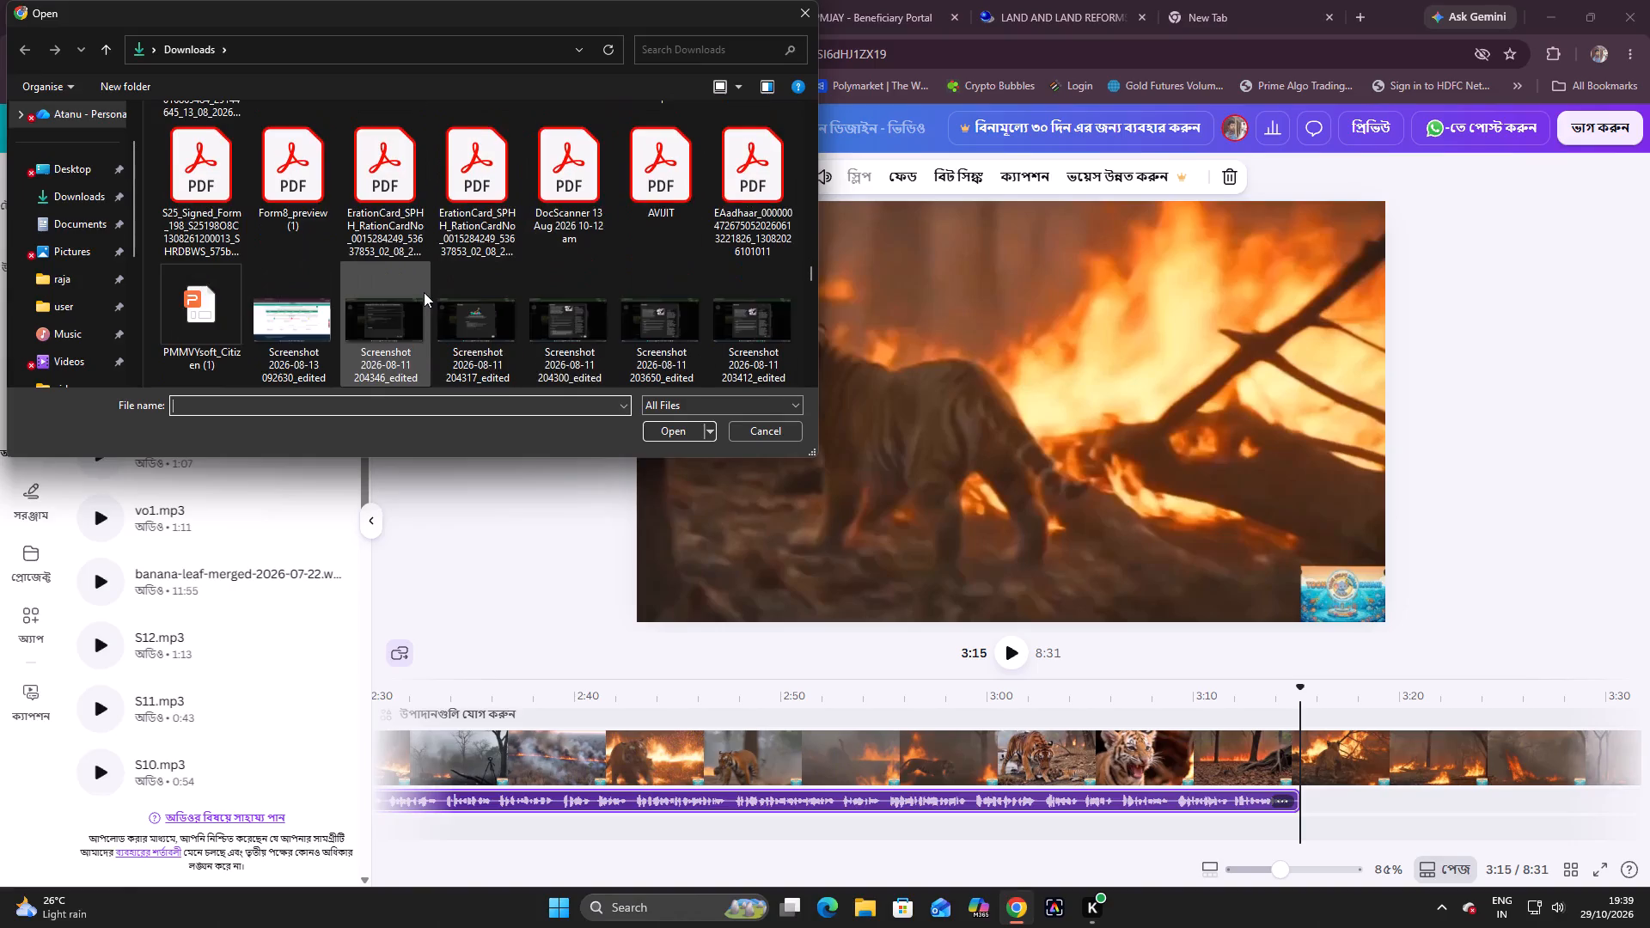
scroll(424, 292, down, 9)
scroll(424, 293, up, 3)
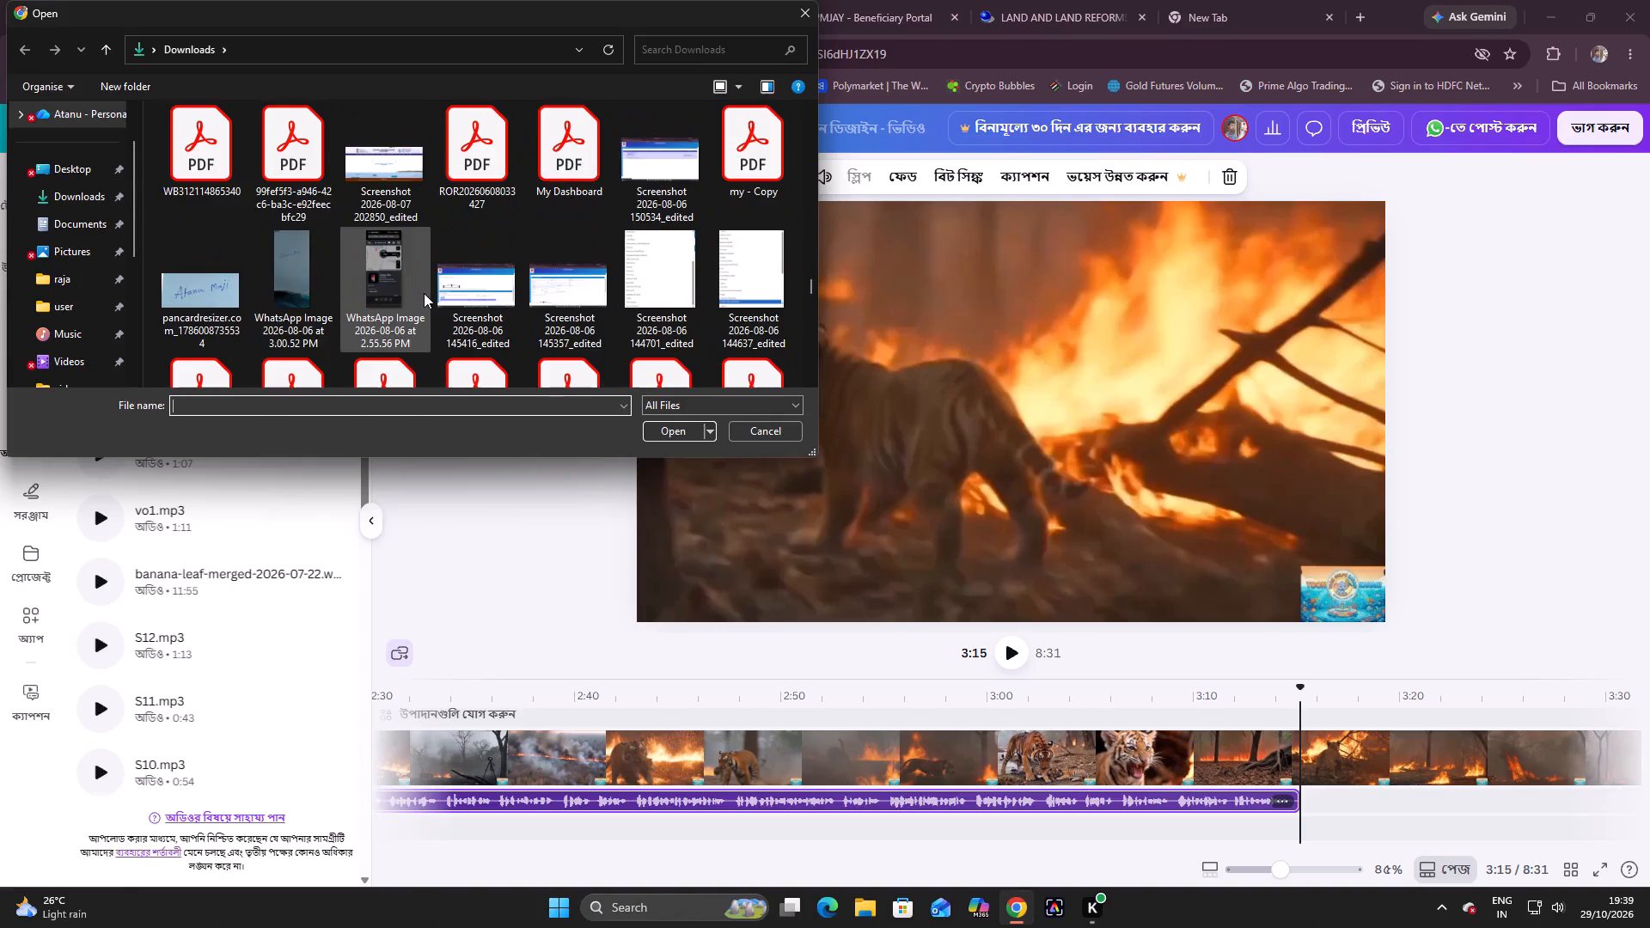
click(571, 131)
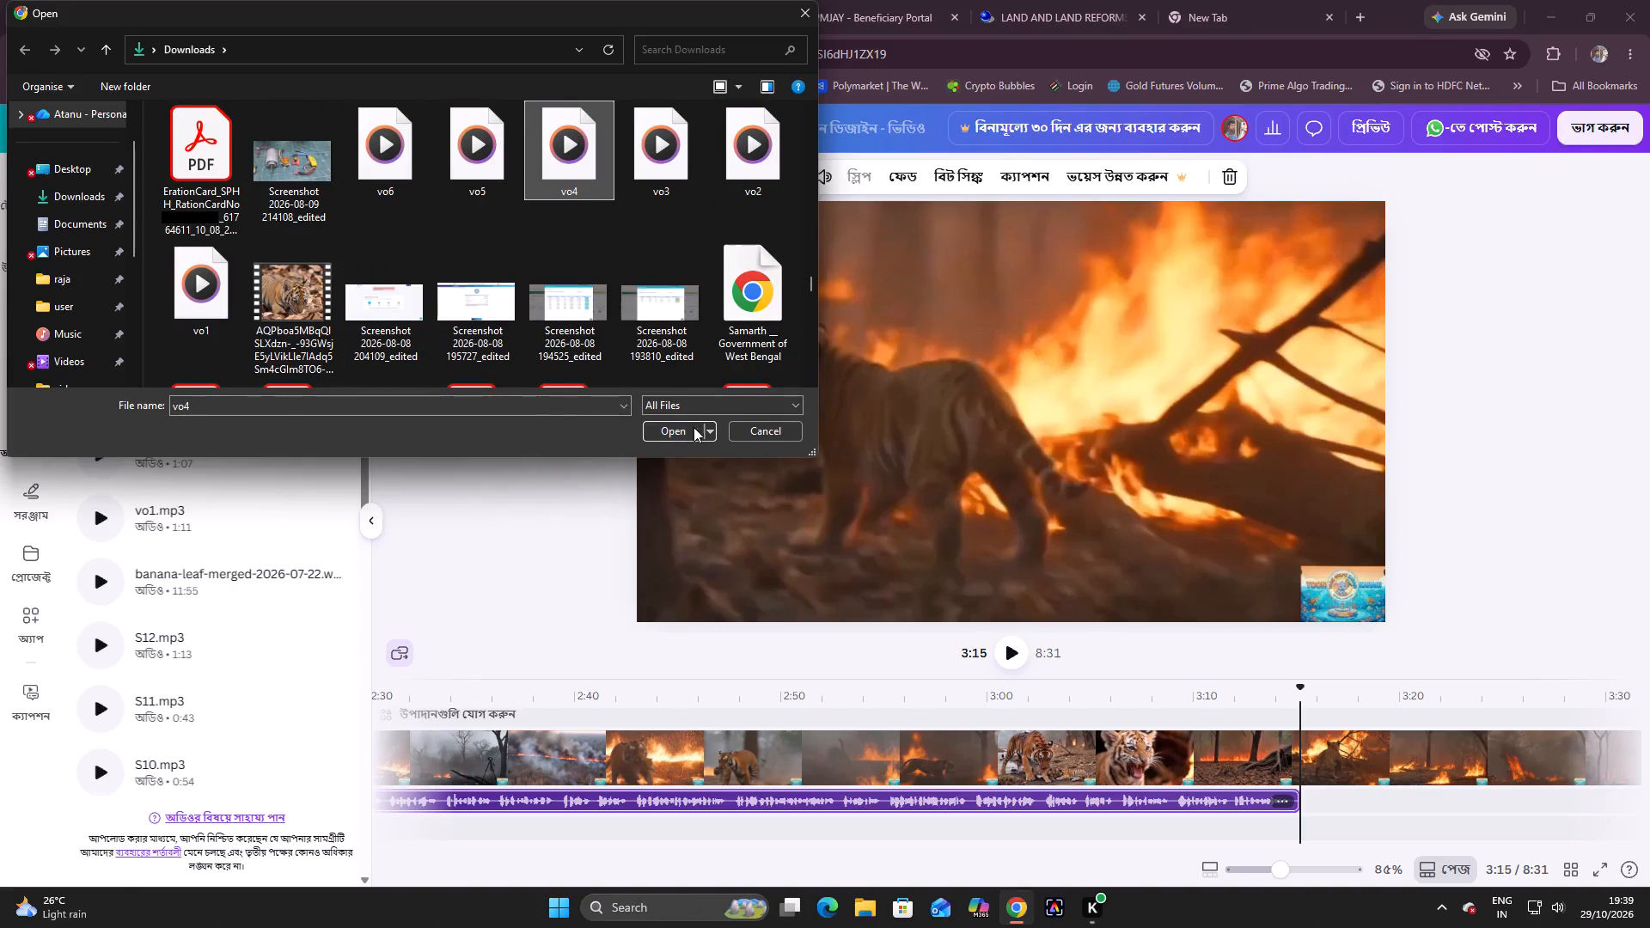
click(683, 431)
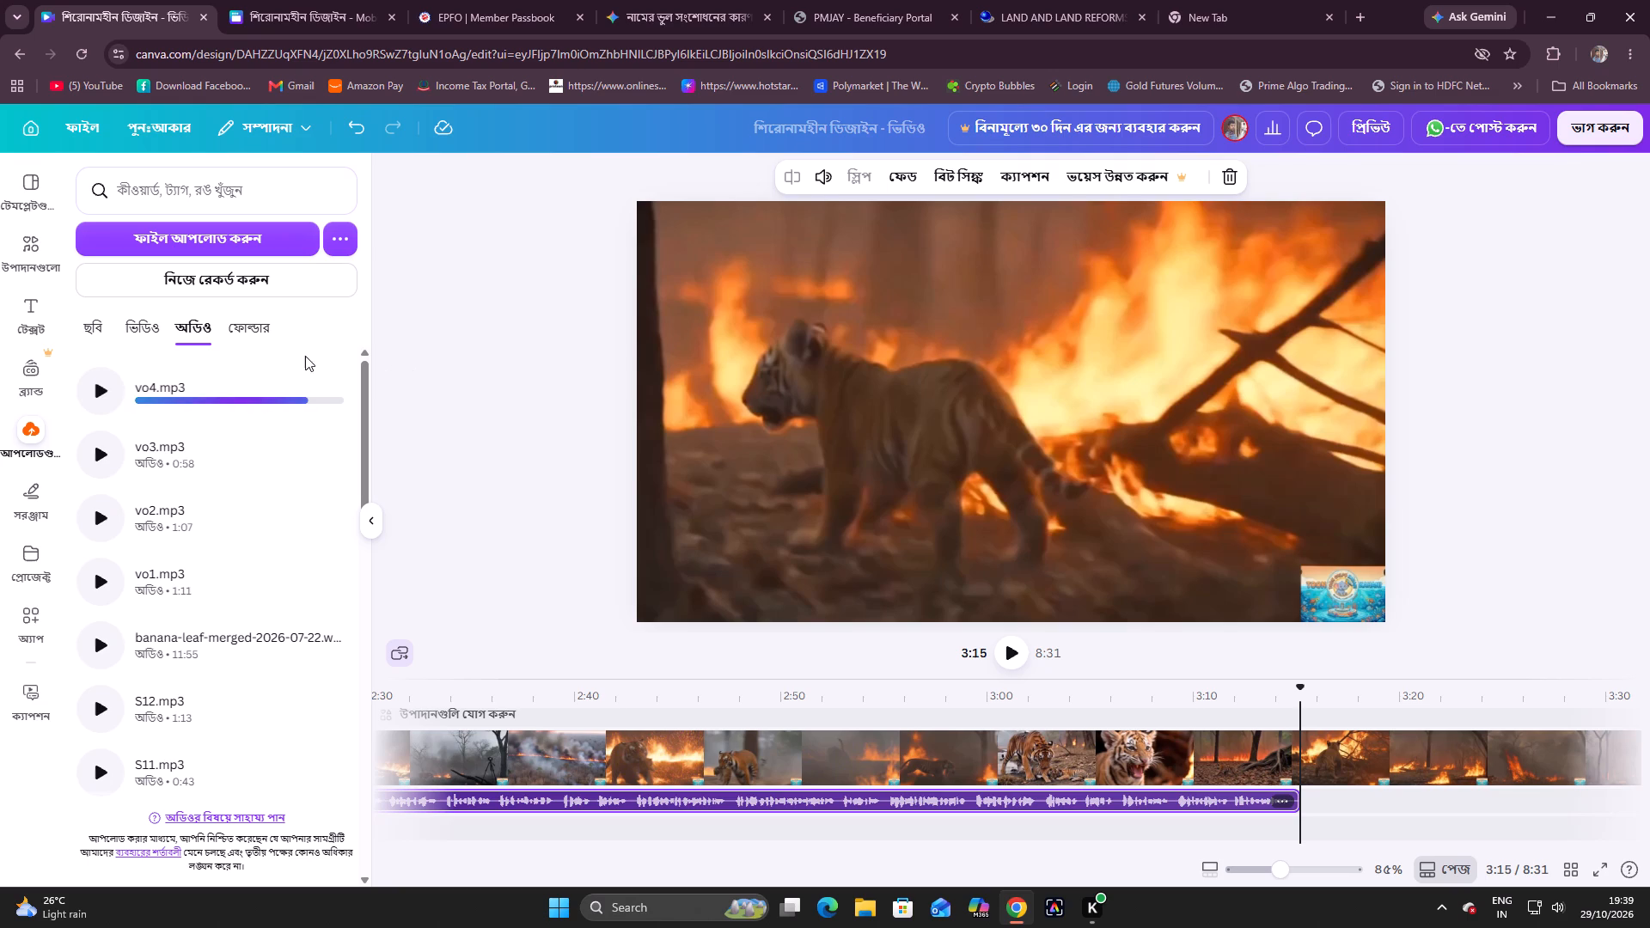
Add the uploaded vo4.mp3 audio to the timeline at 3:15, where the vo3.mp3 clip ends.
click(262, 370)
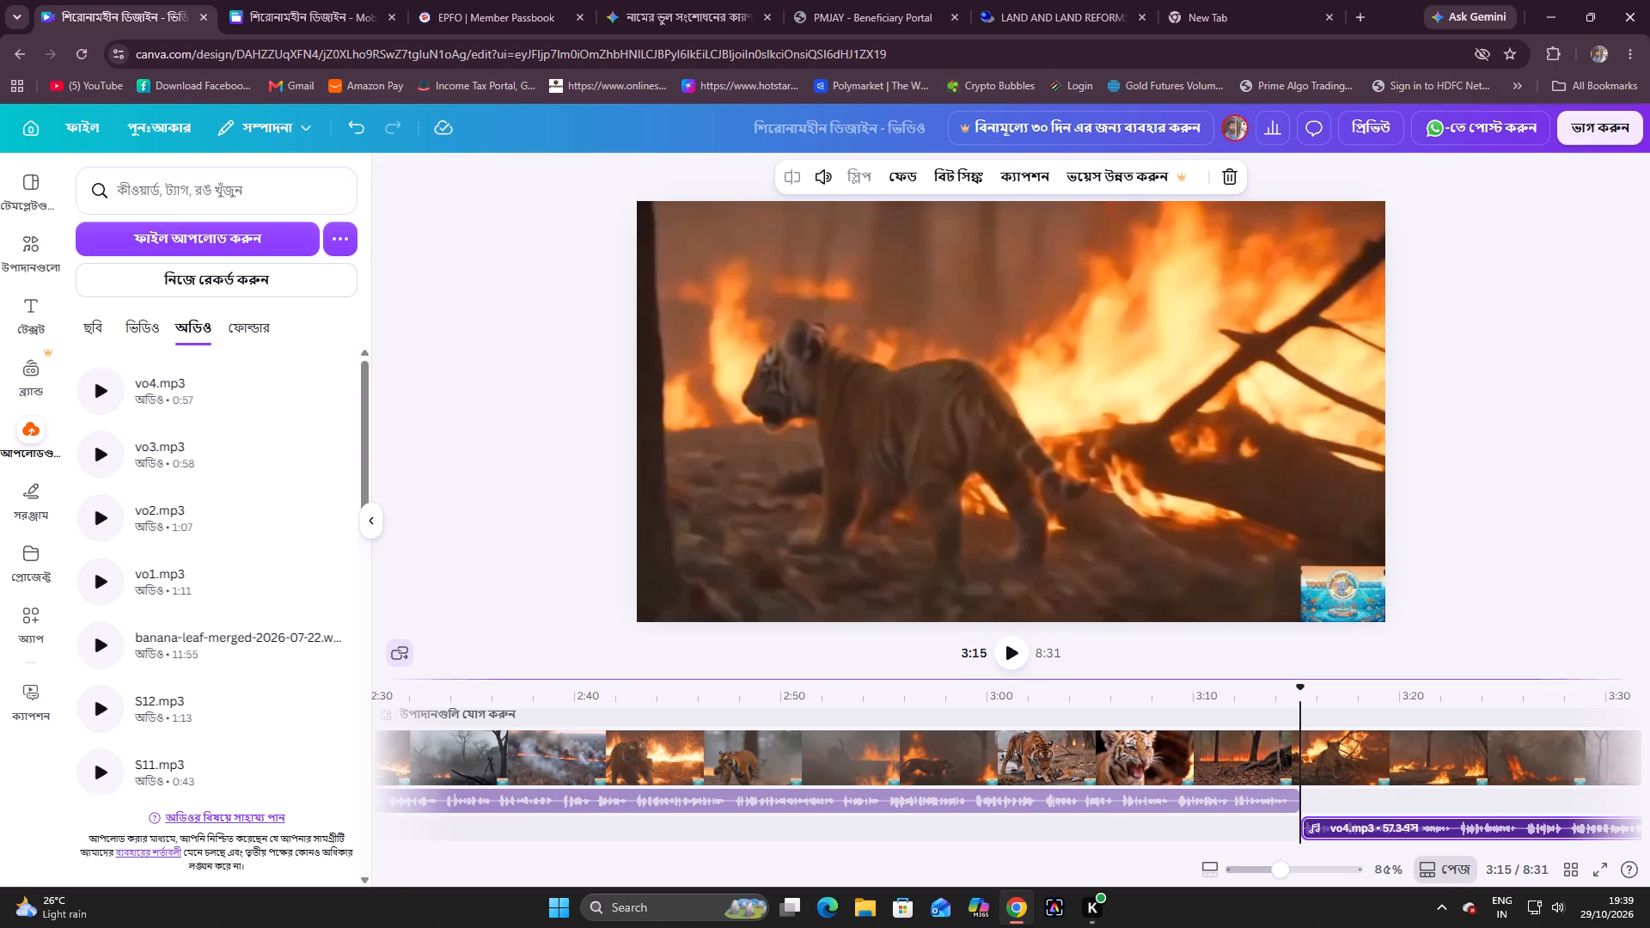
Play the video from 3:15 past the end of the vo4.mp3 clip to check it with the voice-over.
click(1010, 652)
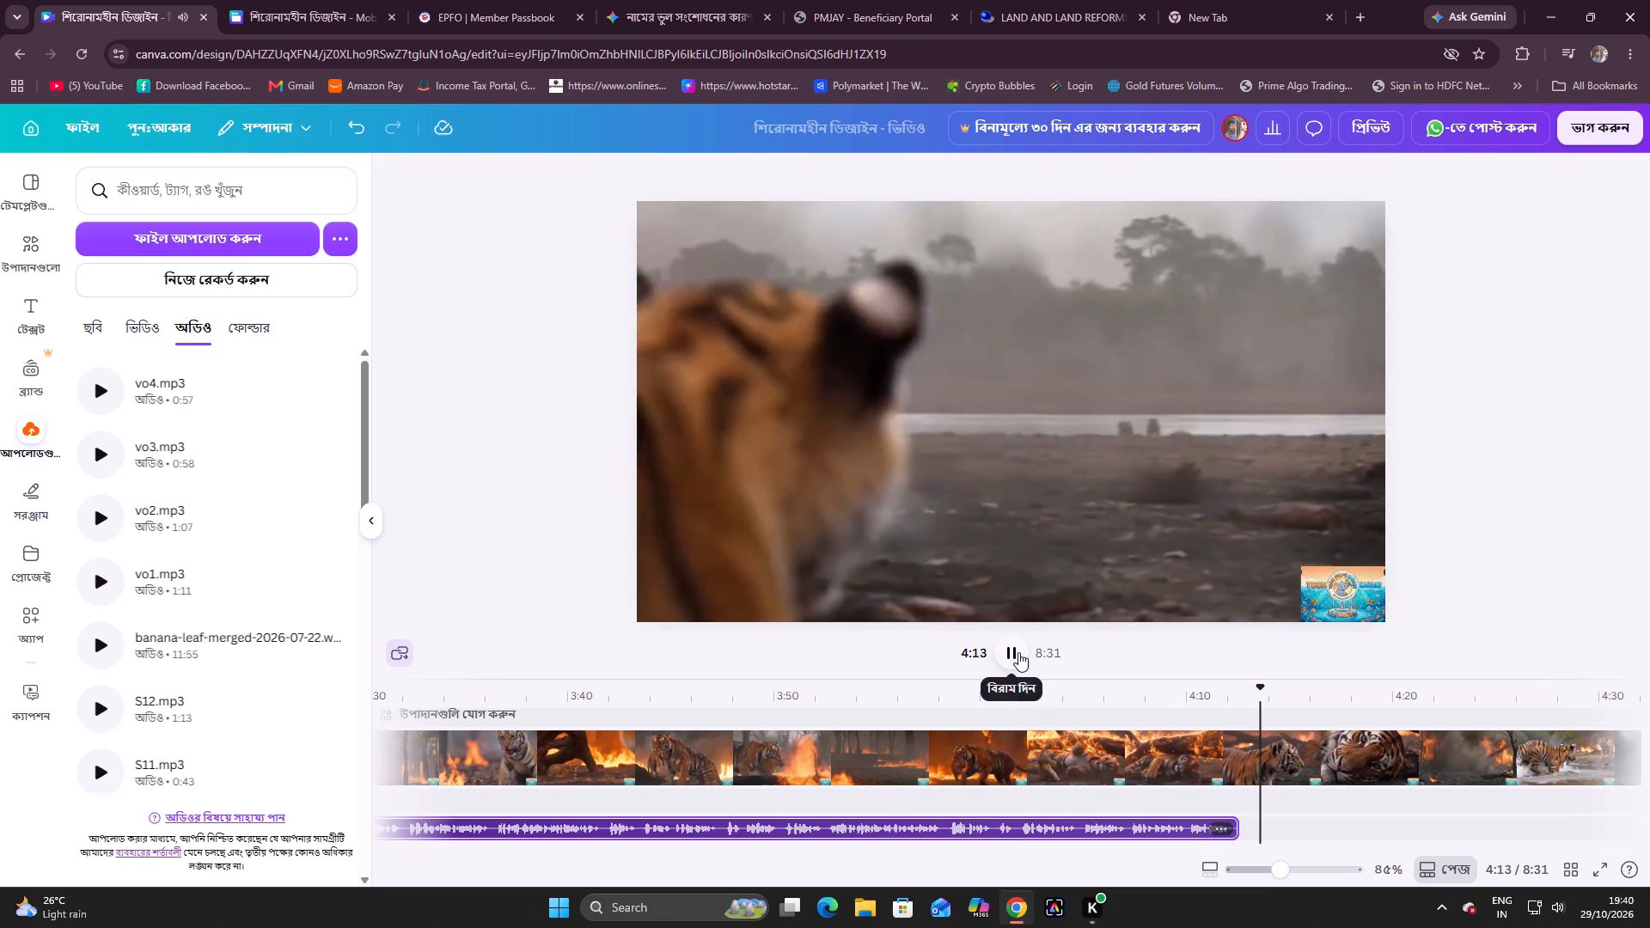
click(1017, 652)
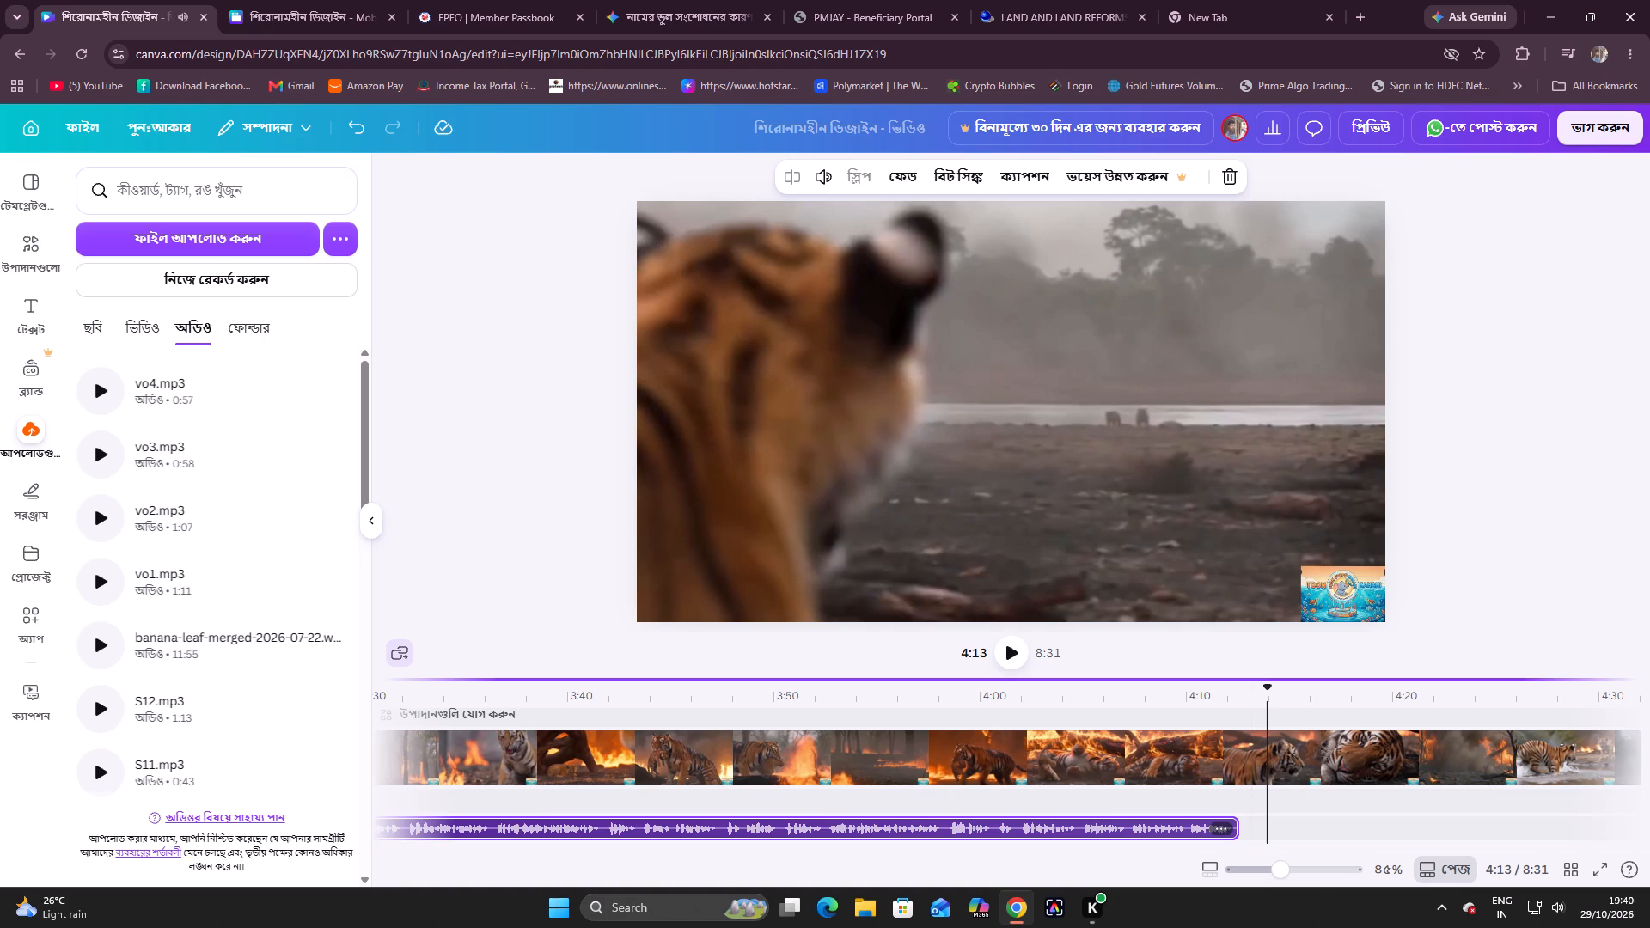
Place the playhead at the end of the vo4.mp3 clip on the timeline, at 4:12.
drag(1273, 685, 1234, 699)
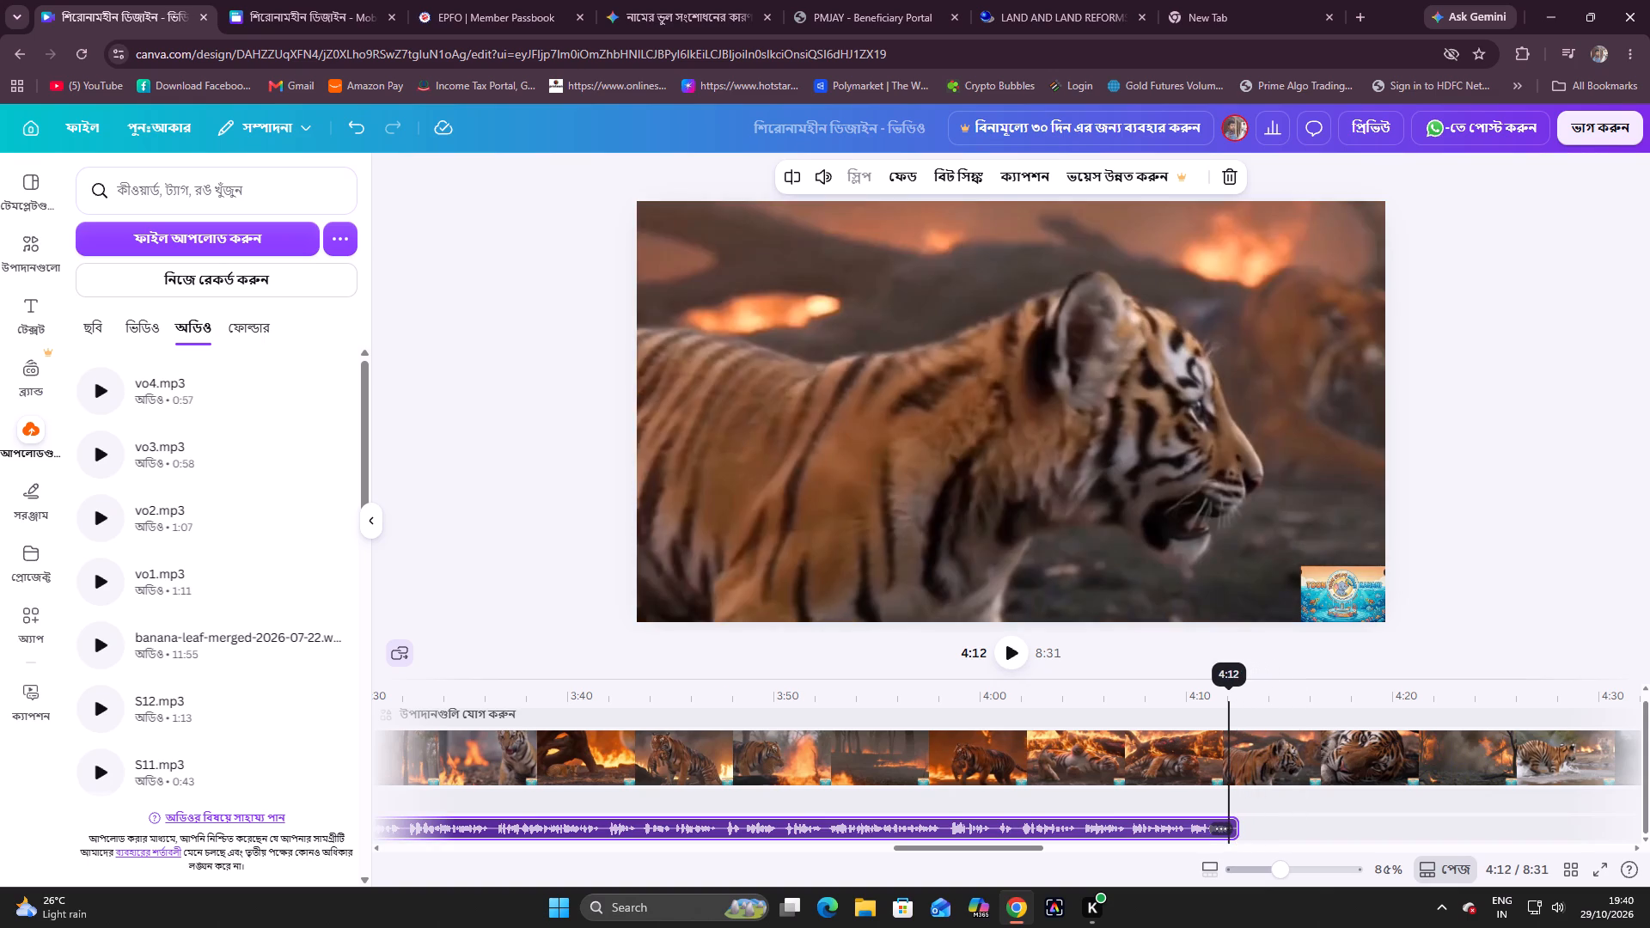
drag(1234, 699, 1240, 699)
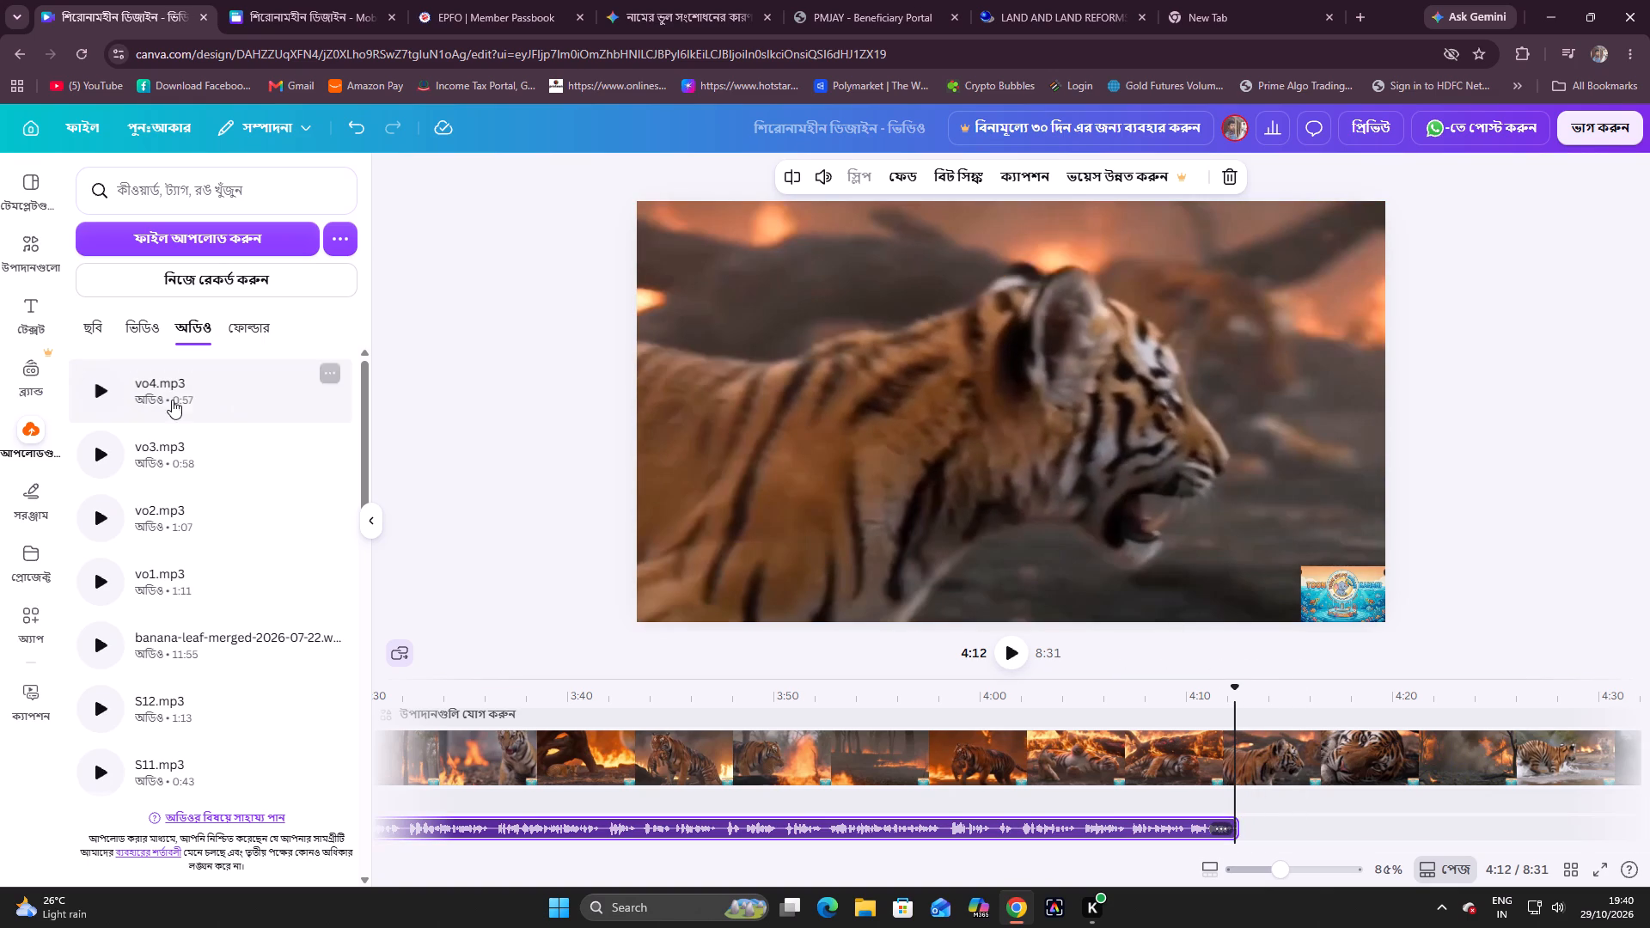
Upload the vo5 audio file from the Downloads folder.
click(213, 246)
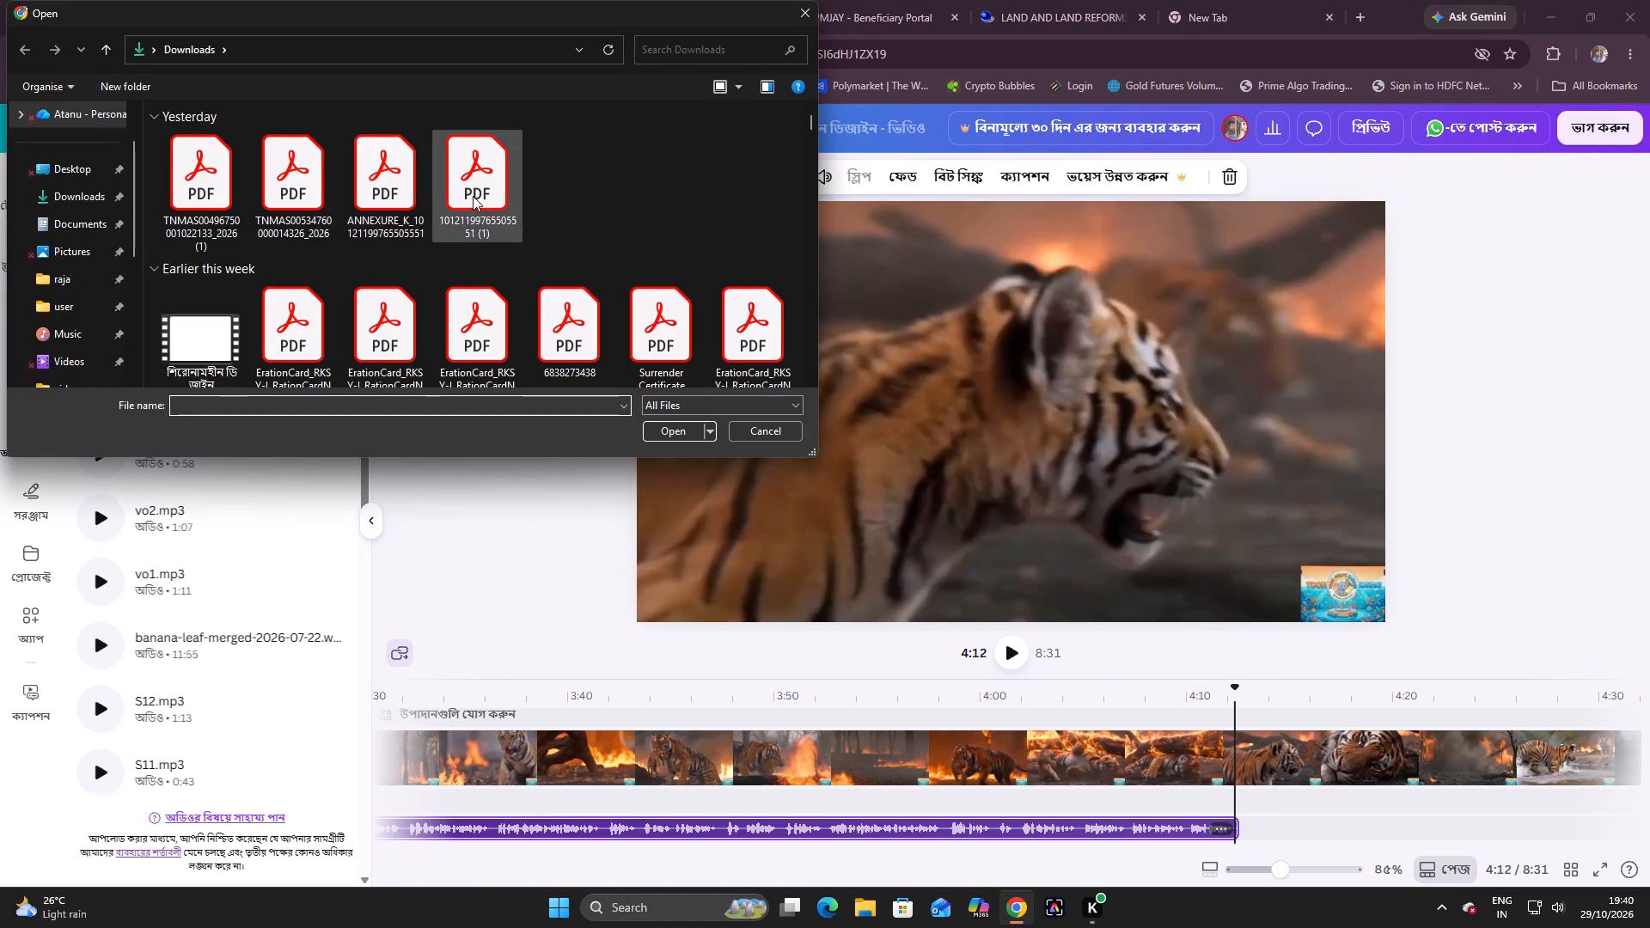
scroll(481, 256, down, 19)
scroll(467, 267, down, 5)
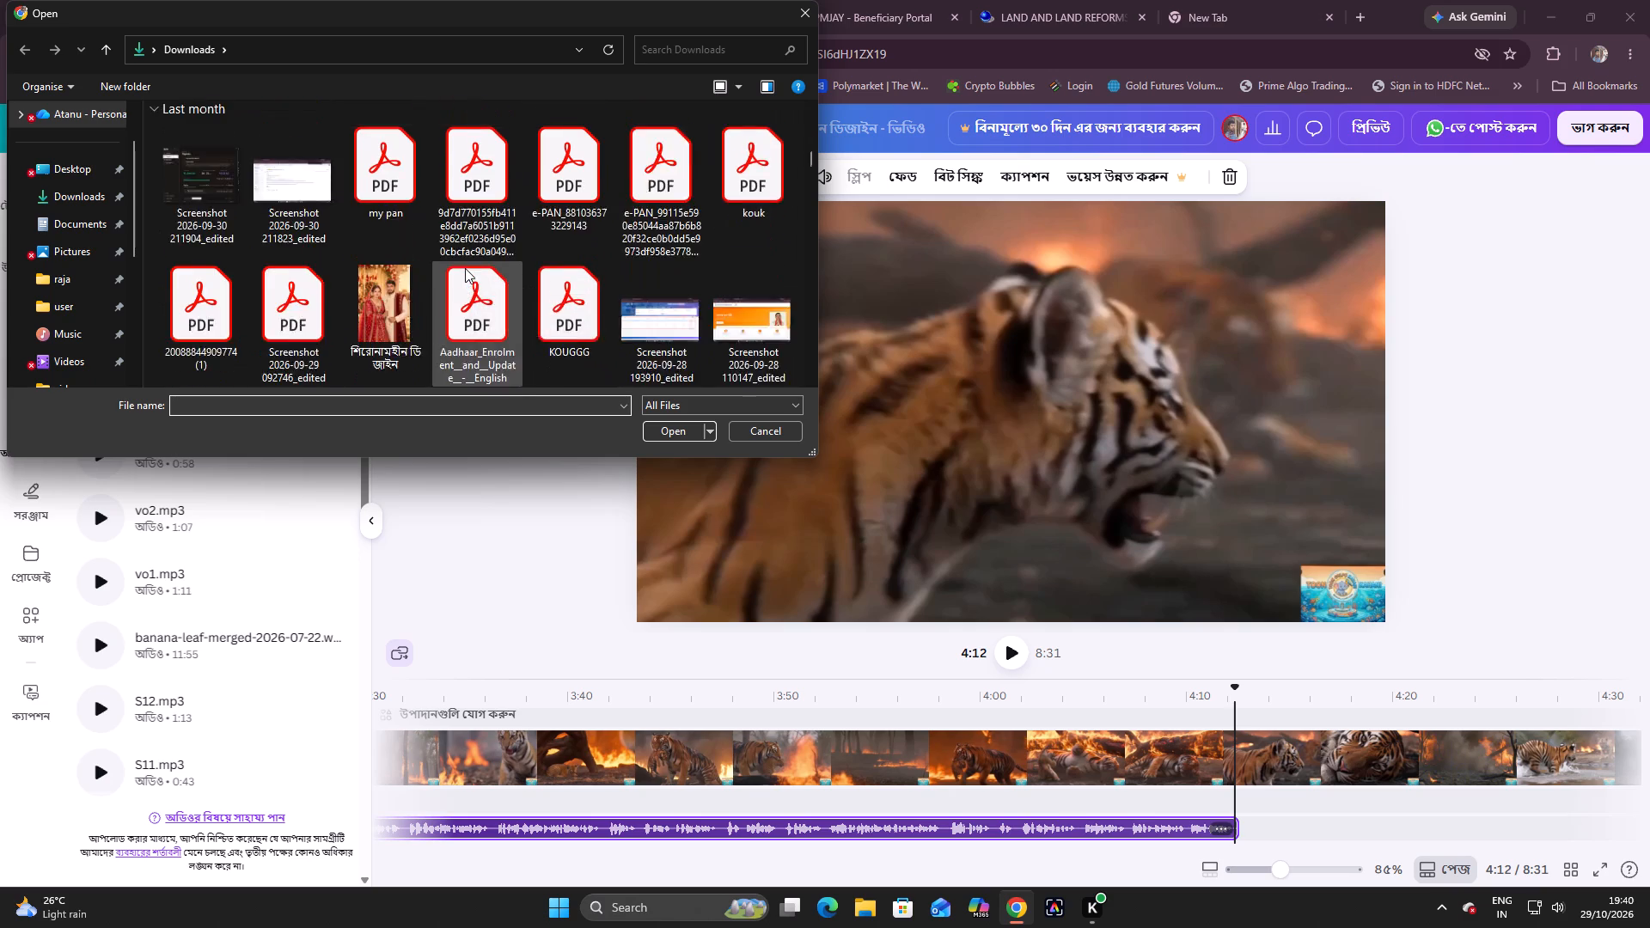
scroll(464, 268, down, 19)
scroll(458, 275, down, 5)
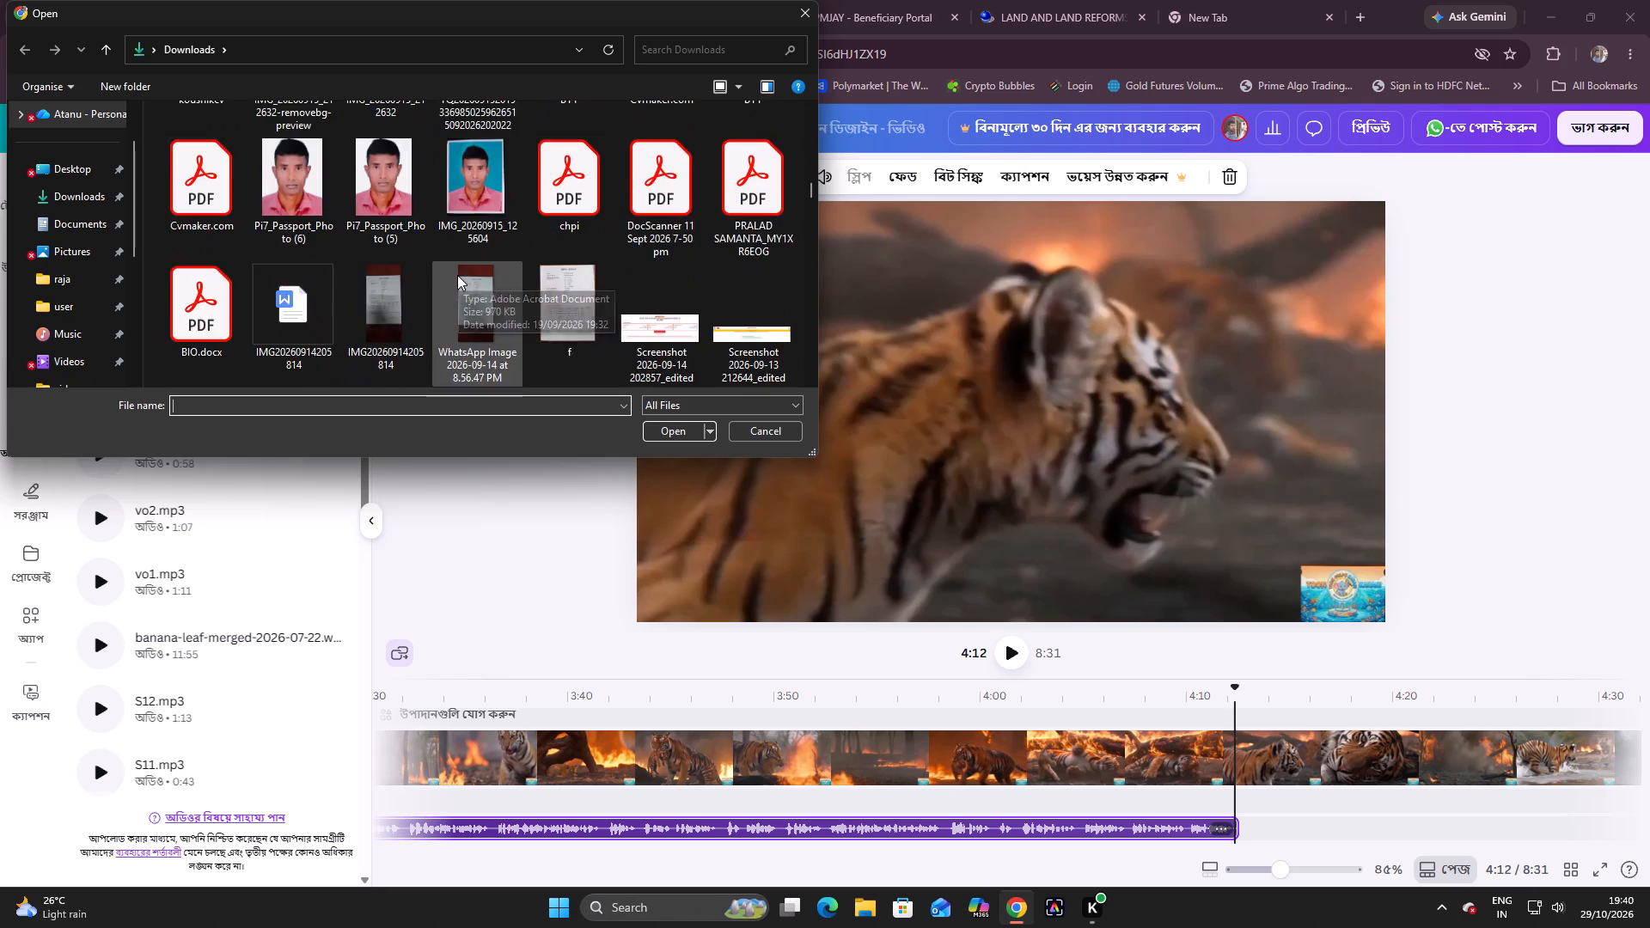
scroll(457, 275, down, 19)
scroll(455, 277, down, 4)
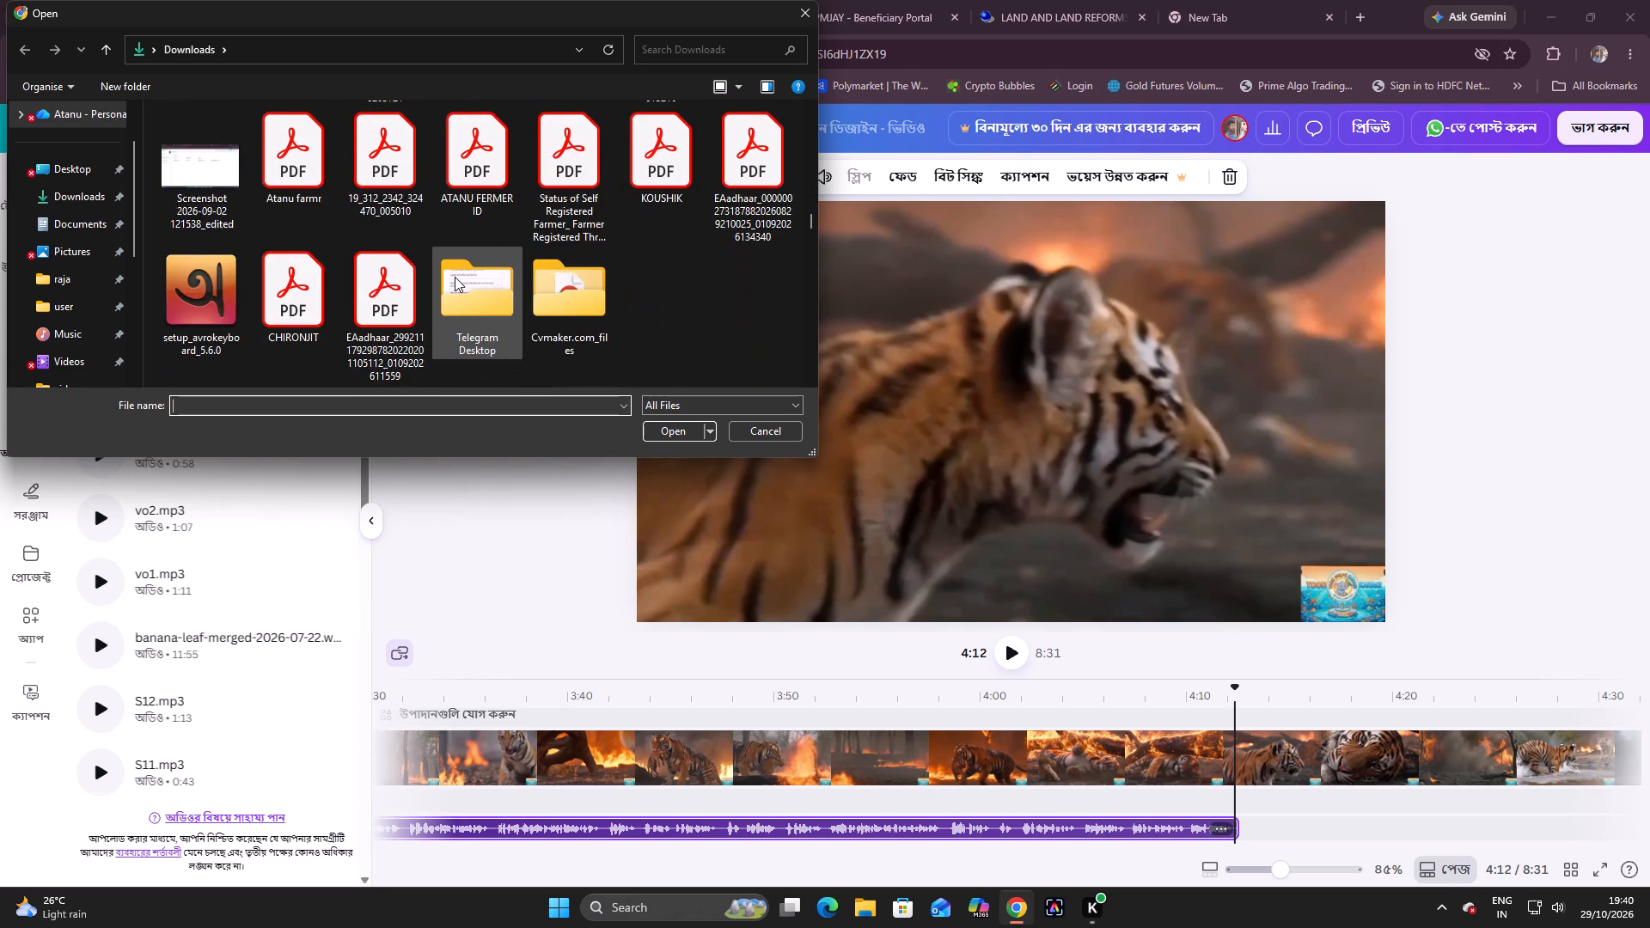
scroll(455, 277, down, 20)
scroll(451, 281, down, 4)
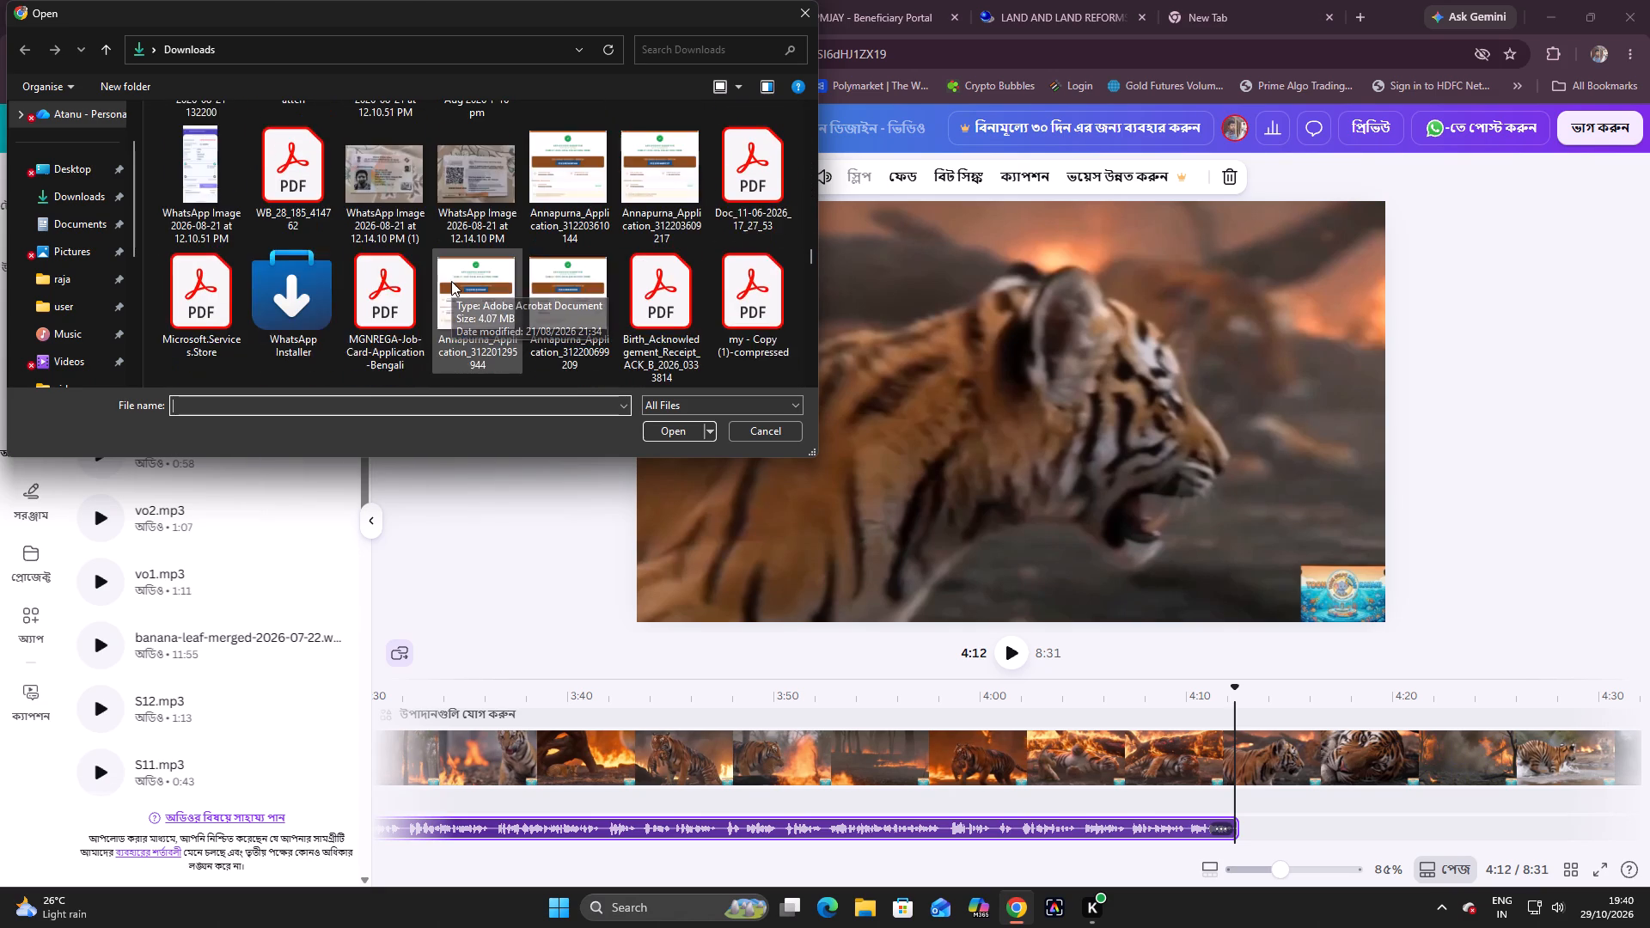
scroll(451, 280, down, 18)
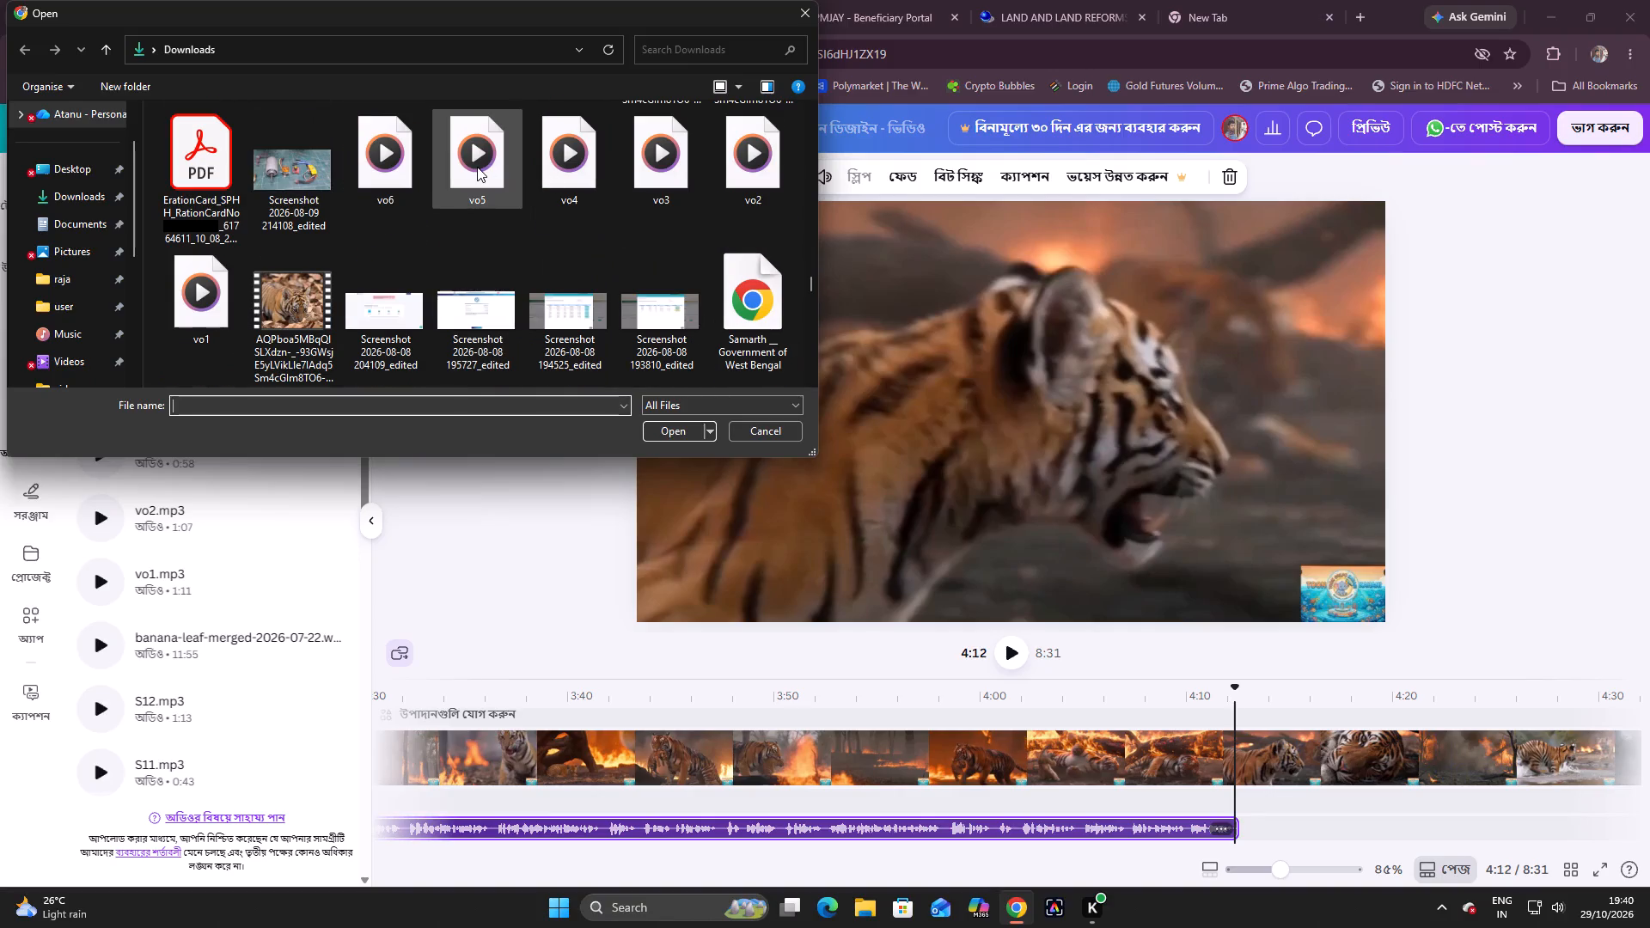
click(474, 167)
click(694, 434)
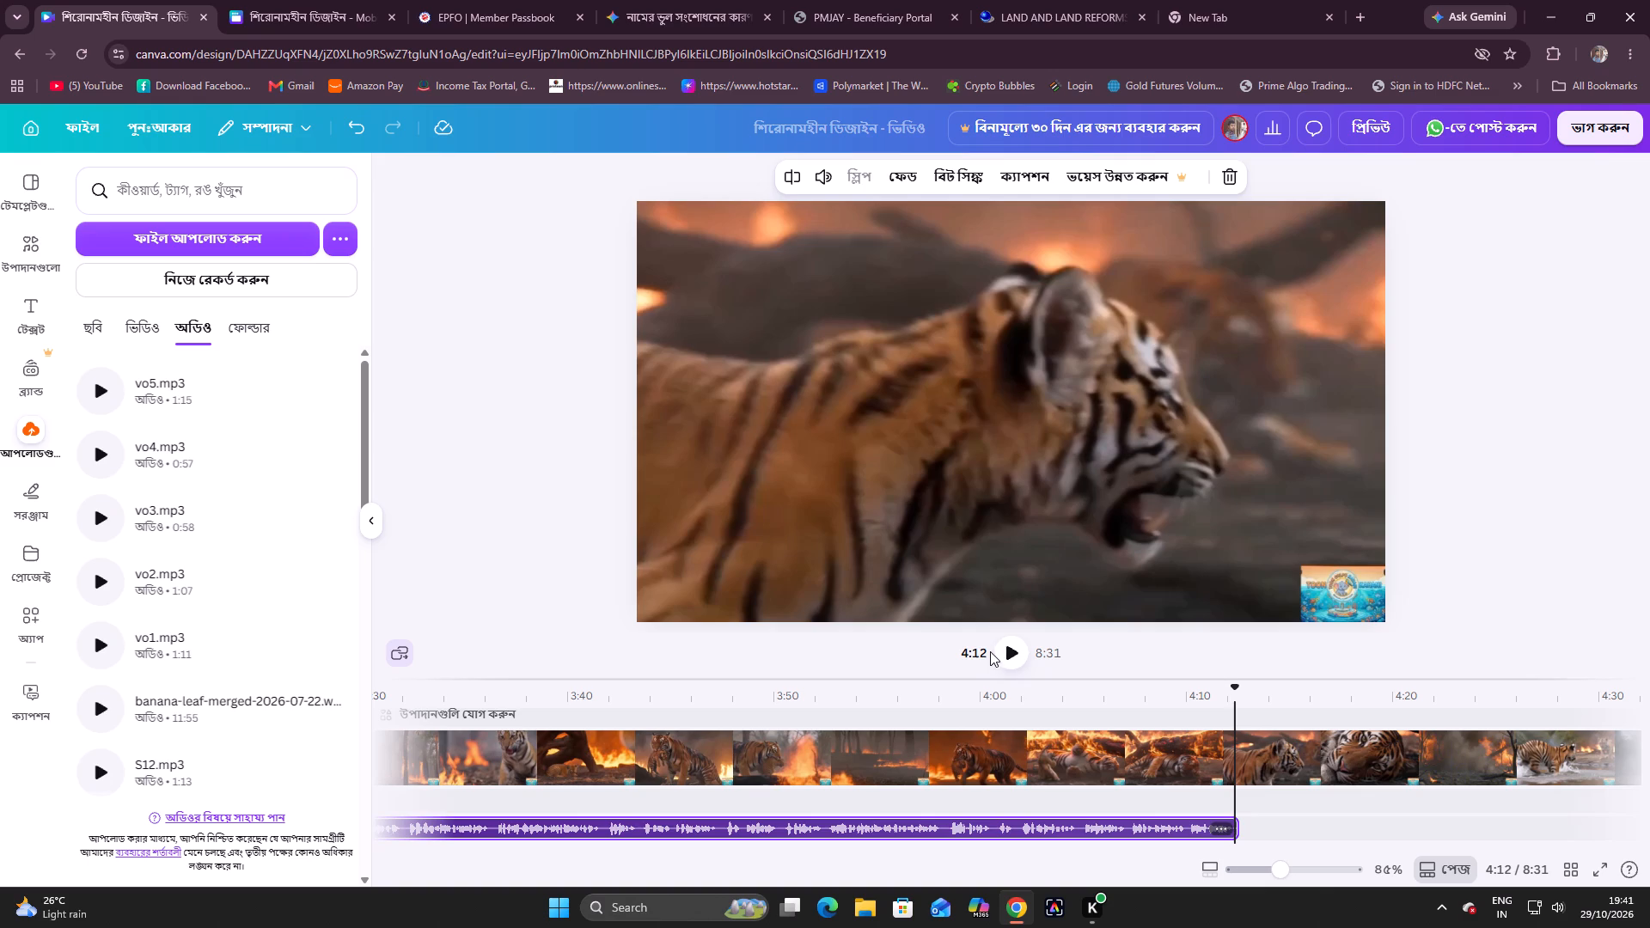
Play the video briefly from 4:12, at the end of the vo4.mp3 clip.
click(1022, 657)
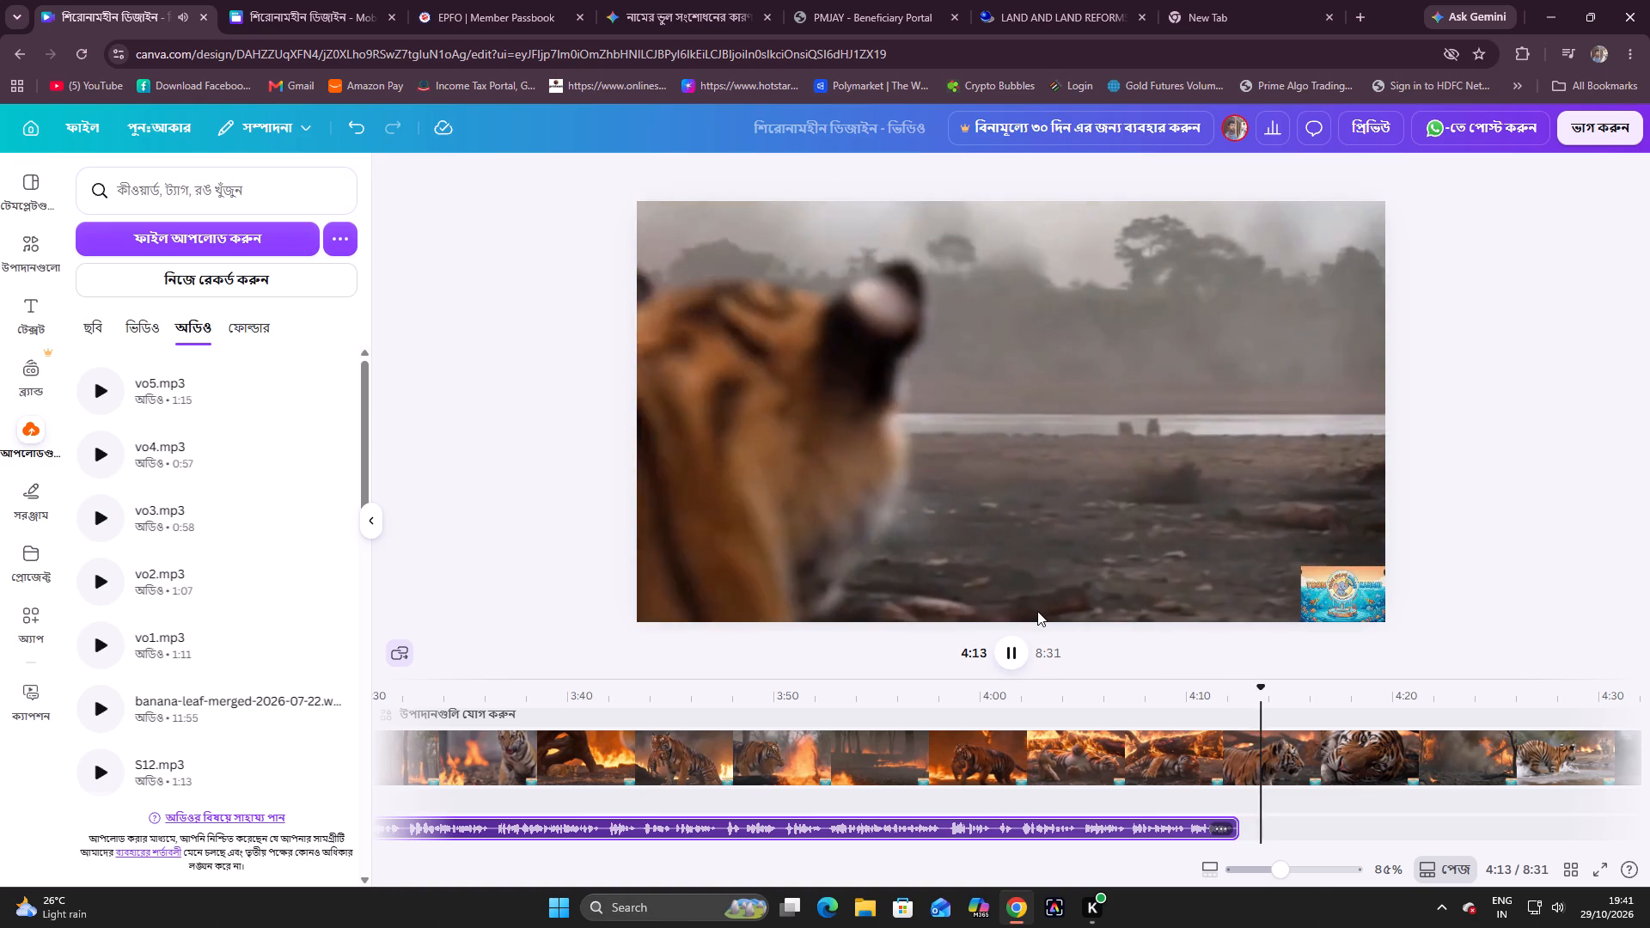
click(1023, 648)
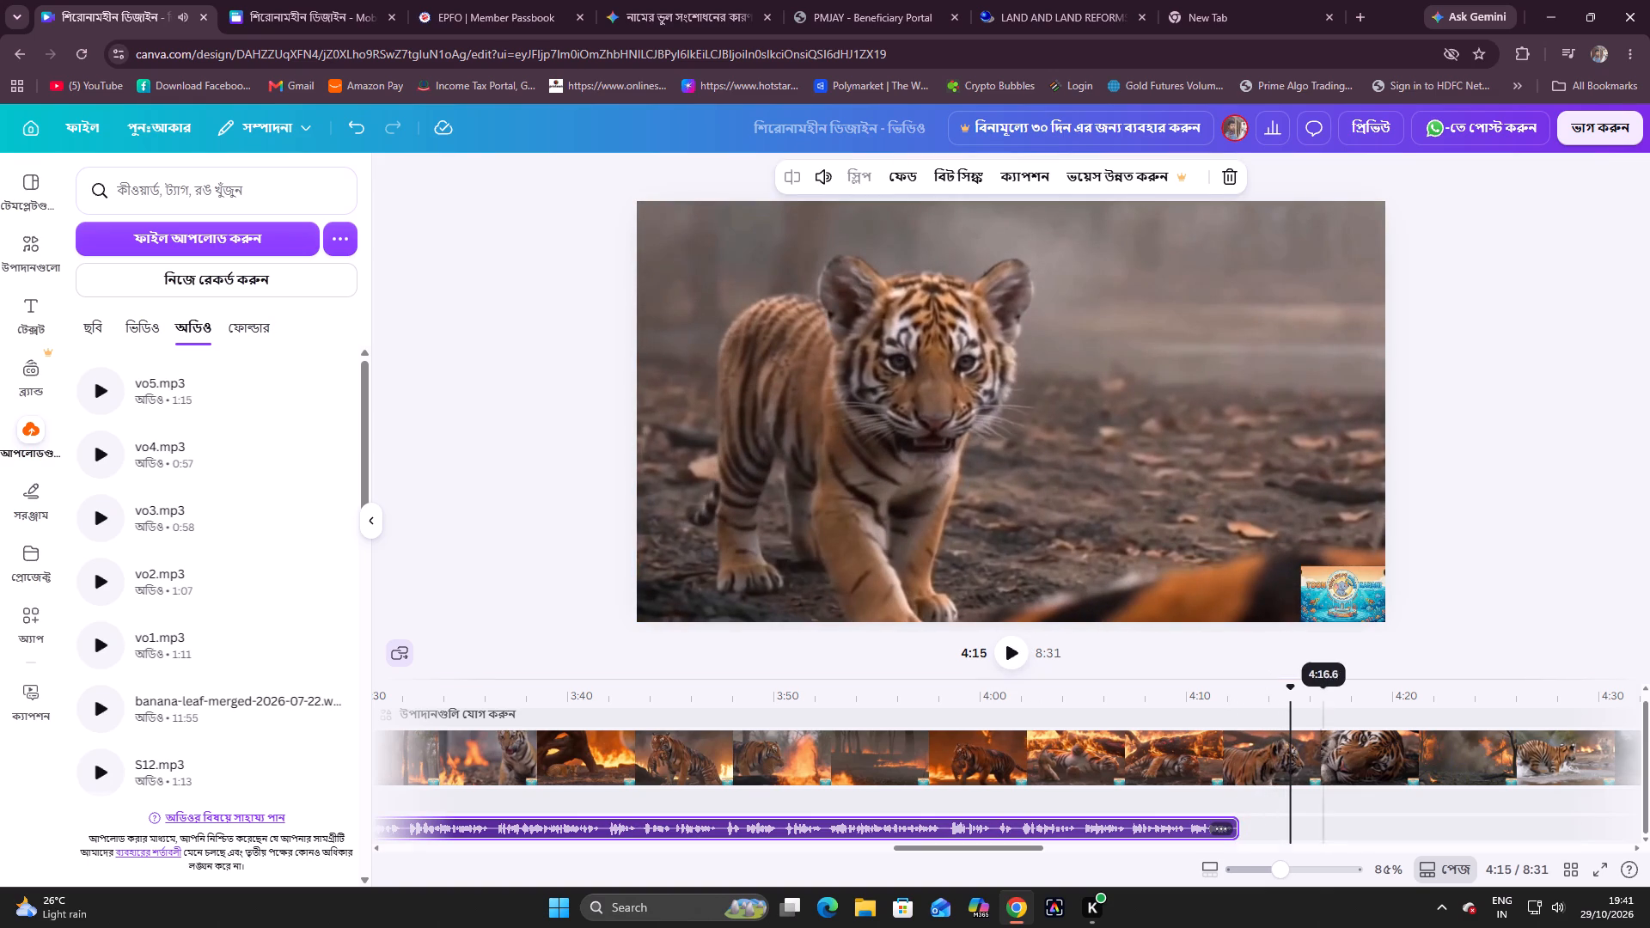
Add the uploaded vo5.mp3 audio to the timeline at 4:12, where the vo4.mp3 clip ends.
drag(1293, 686, 1219, 702)
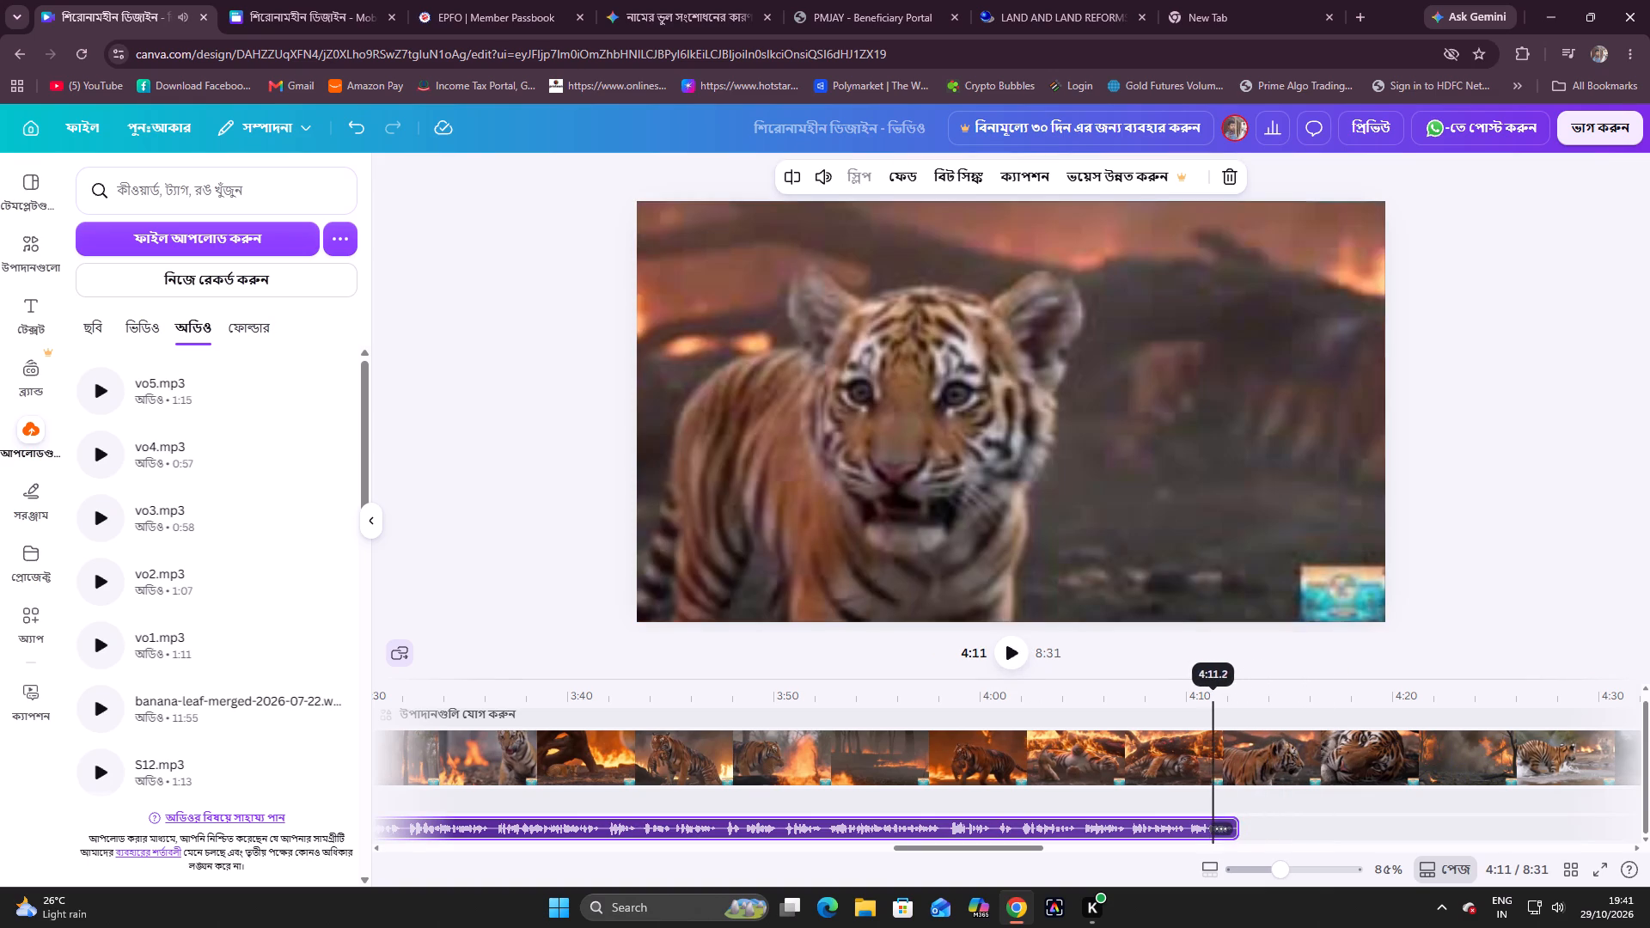
drag(1219, 702, 1238, 702)
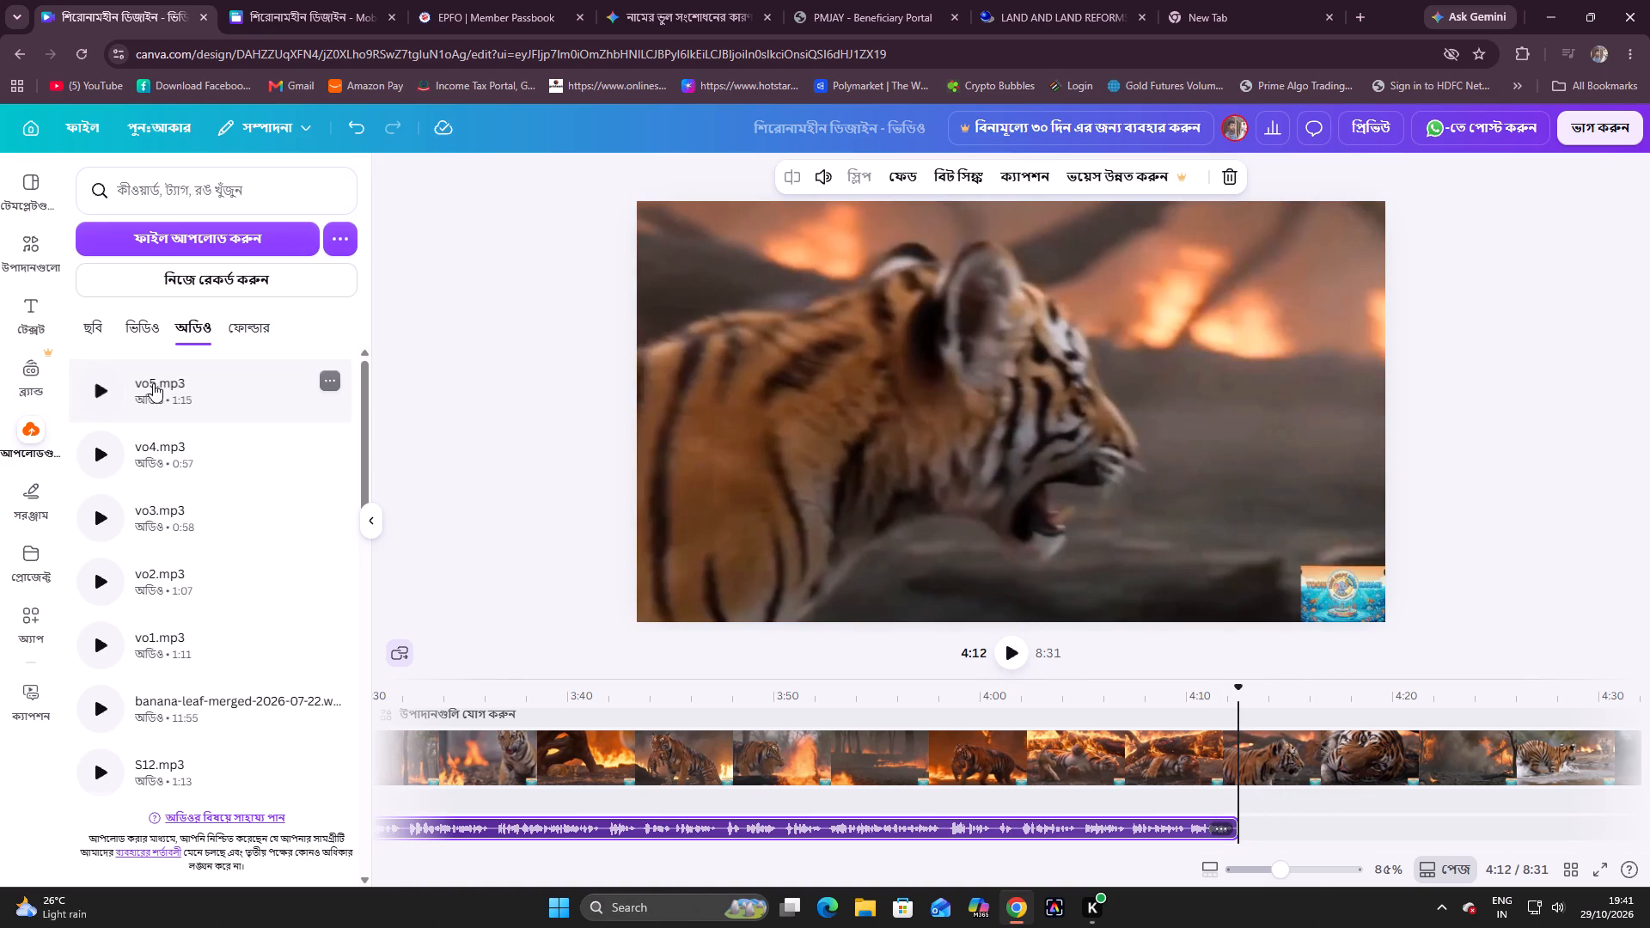
click(153, 383)
Play the video from 4:12 to check it with the vo5.mp3 audio.
click(1010, 652)
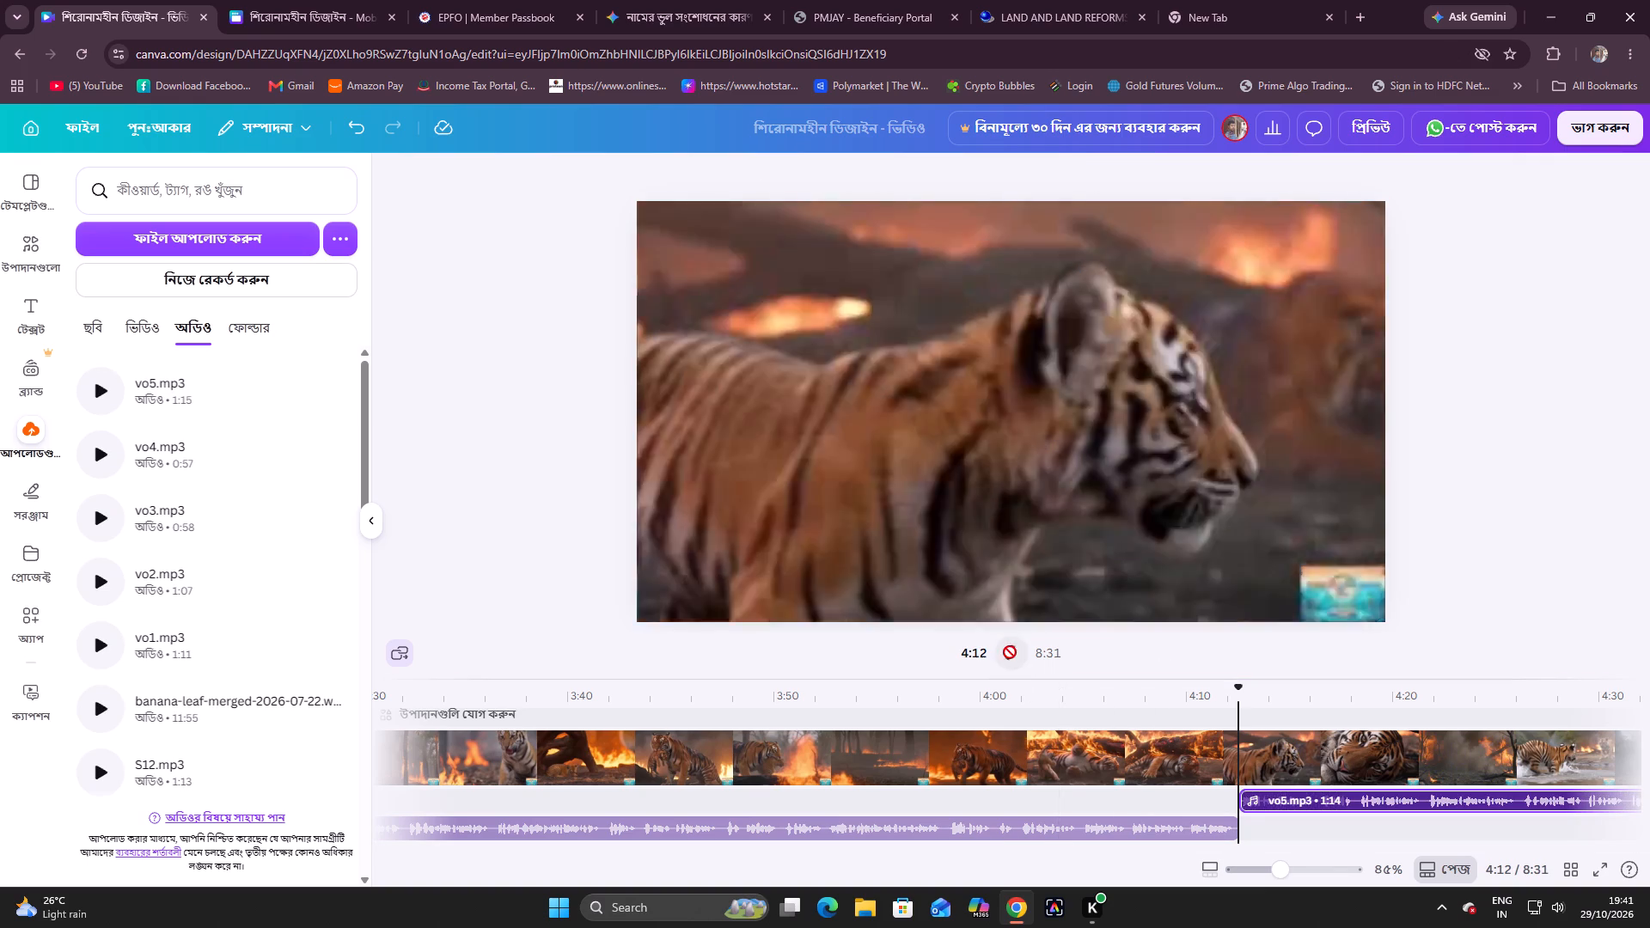
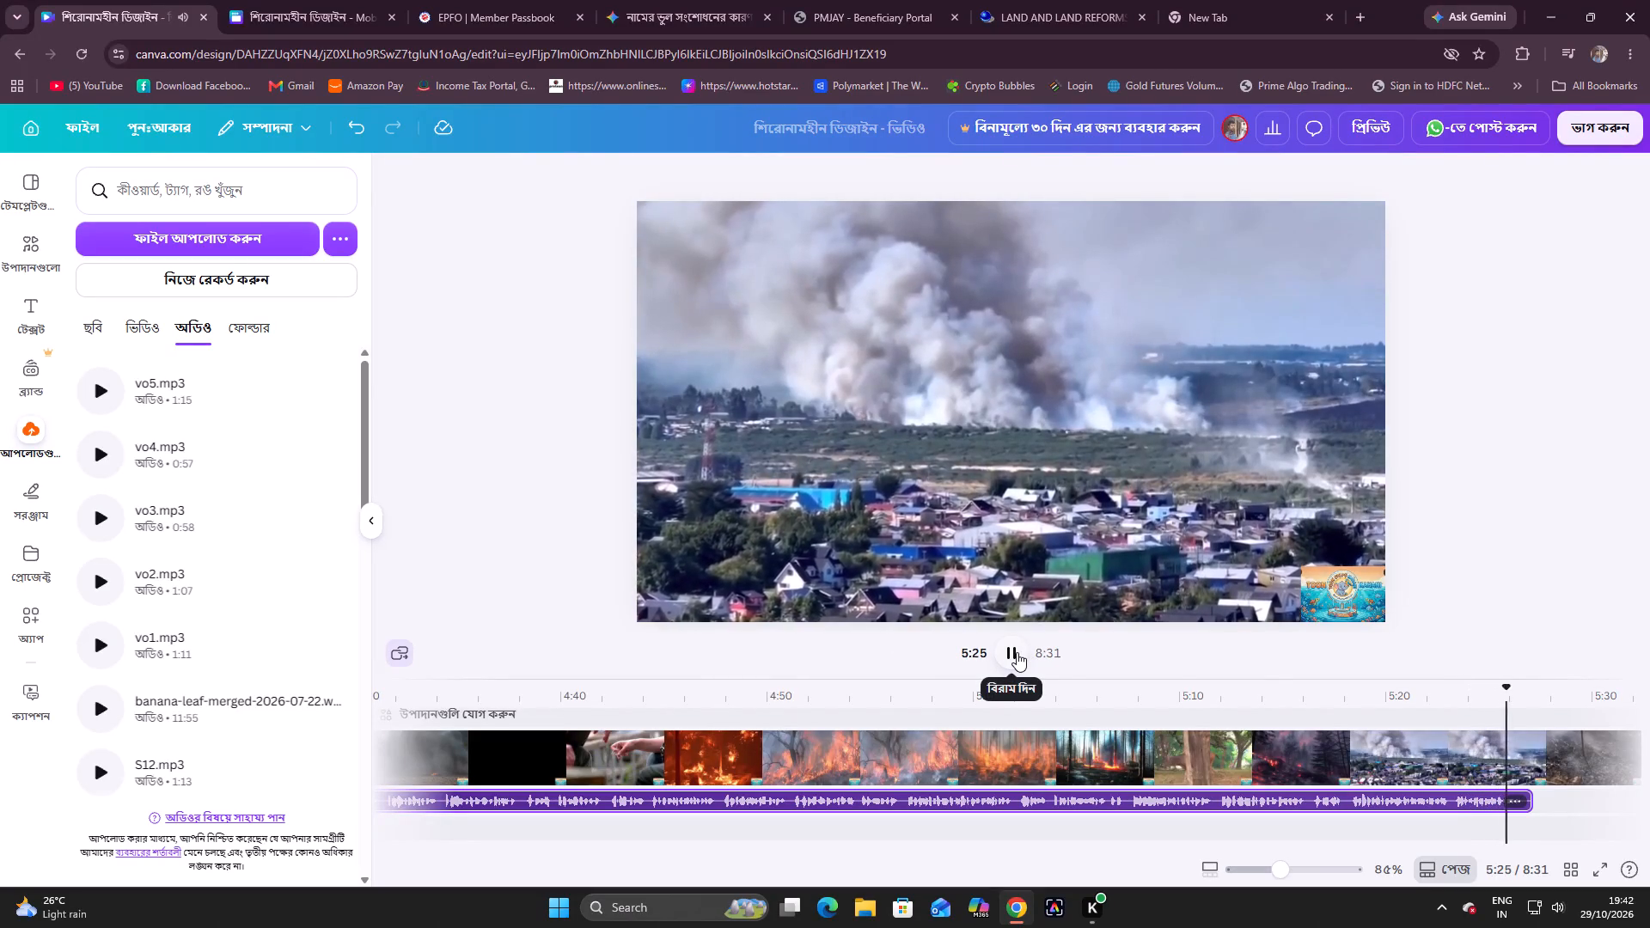
Pause playback at 5:27, at the end of the vo5.mp3 clip.
click(1017, 652)
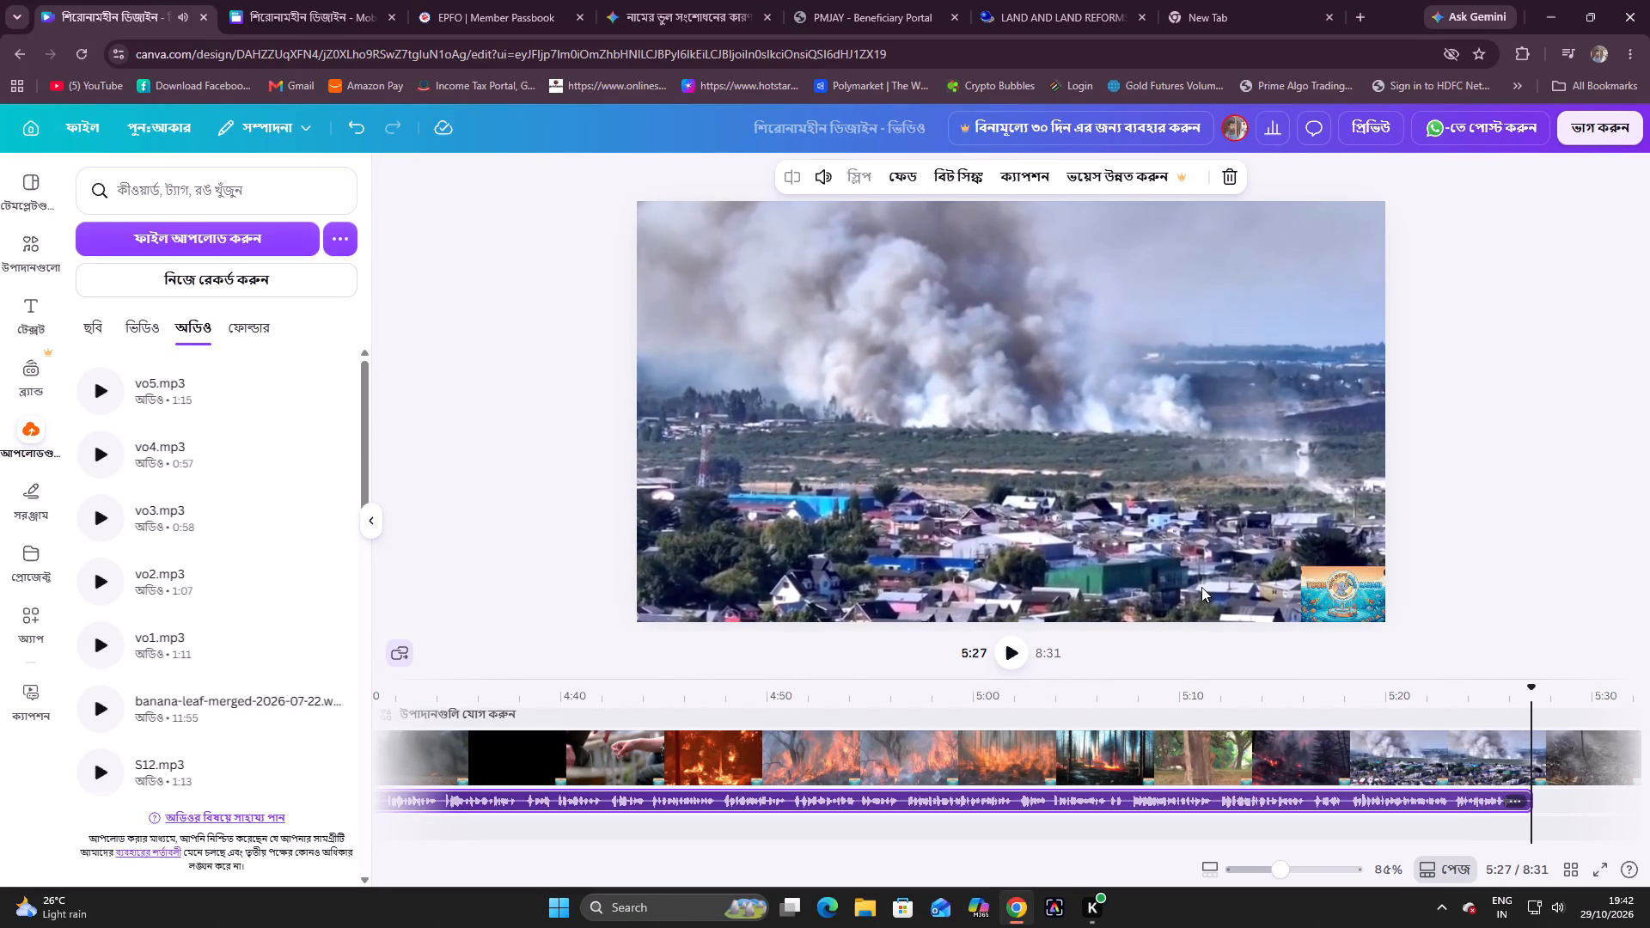
Upload the vo6 audio file from the Downloads folder.
click(158, 232)
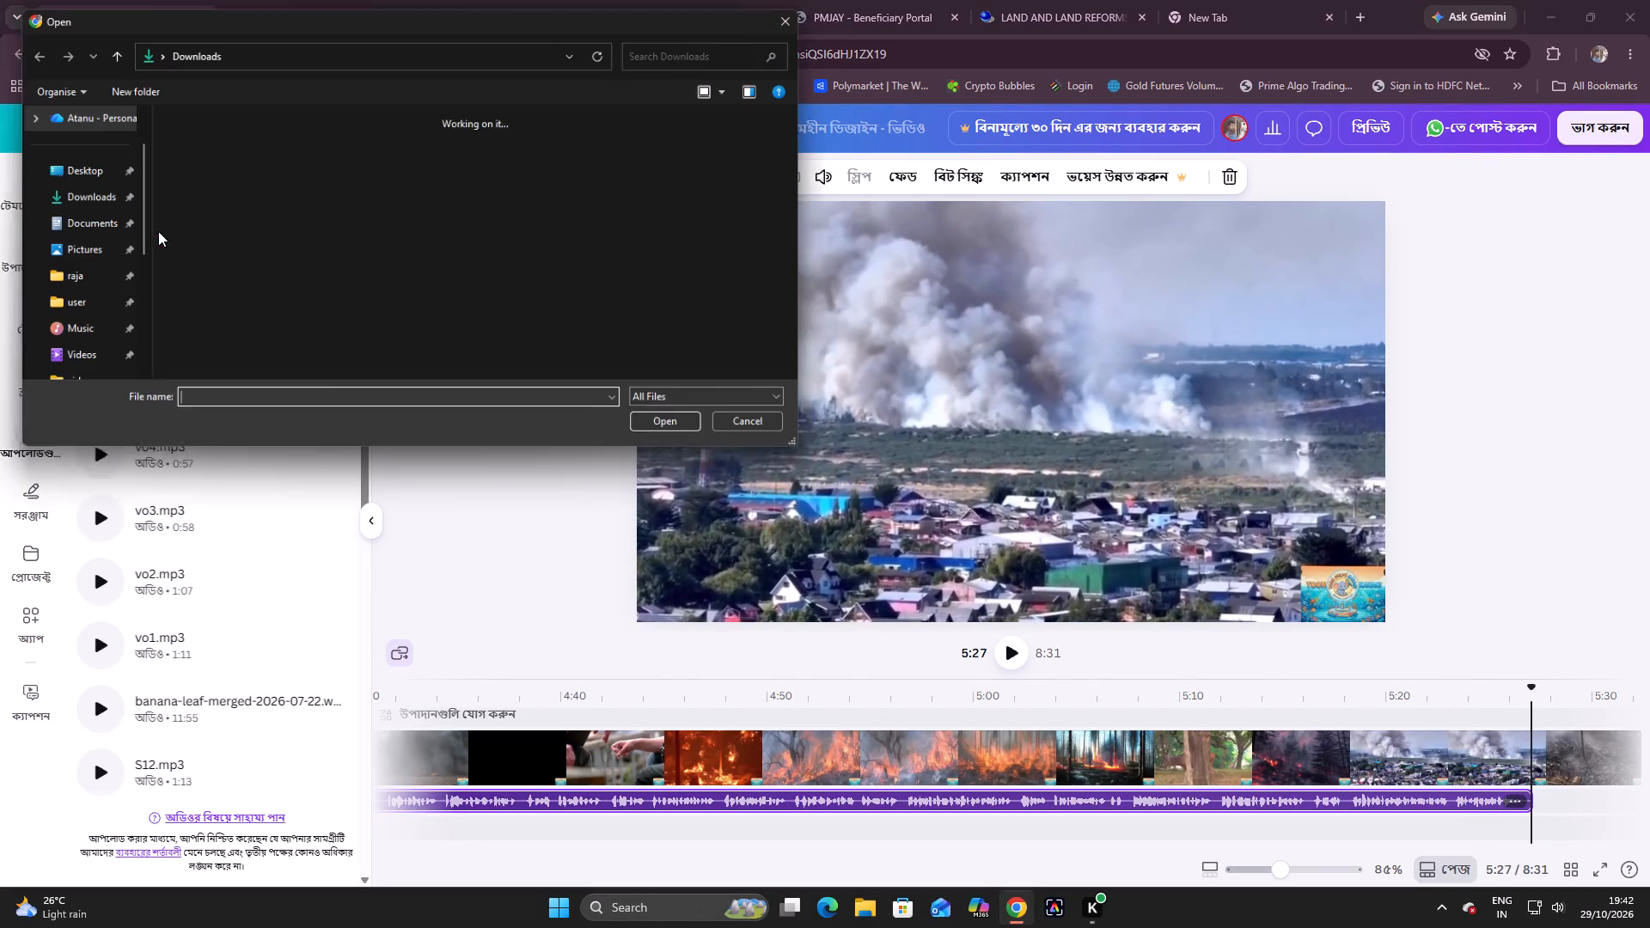
scroll(505, 272, down, 15)
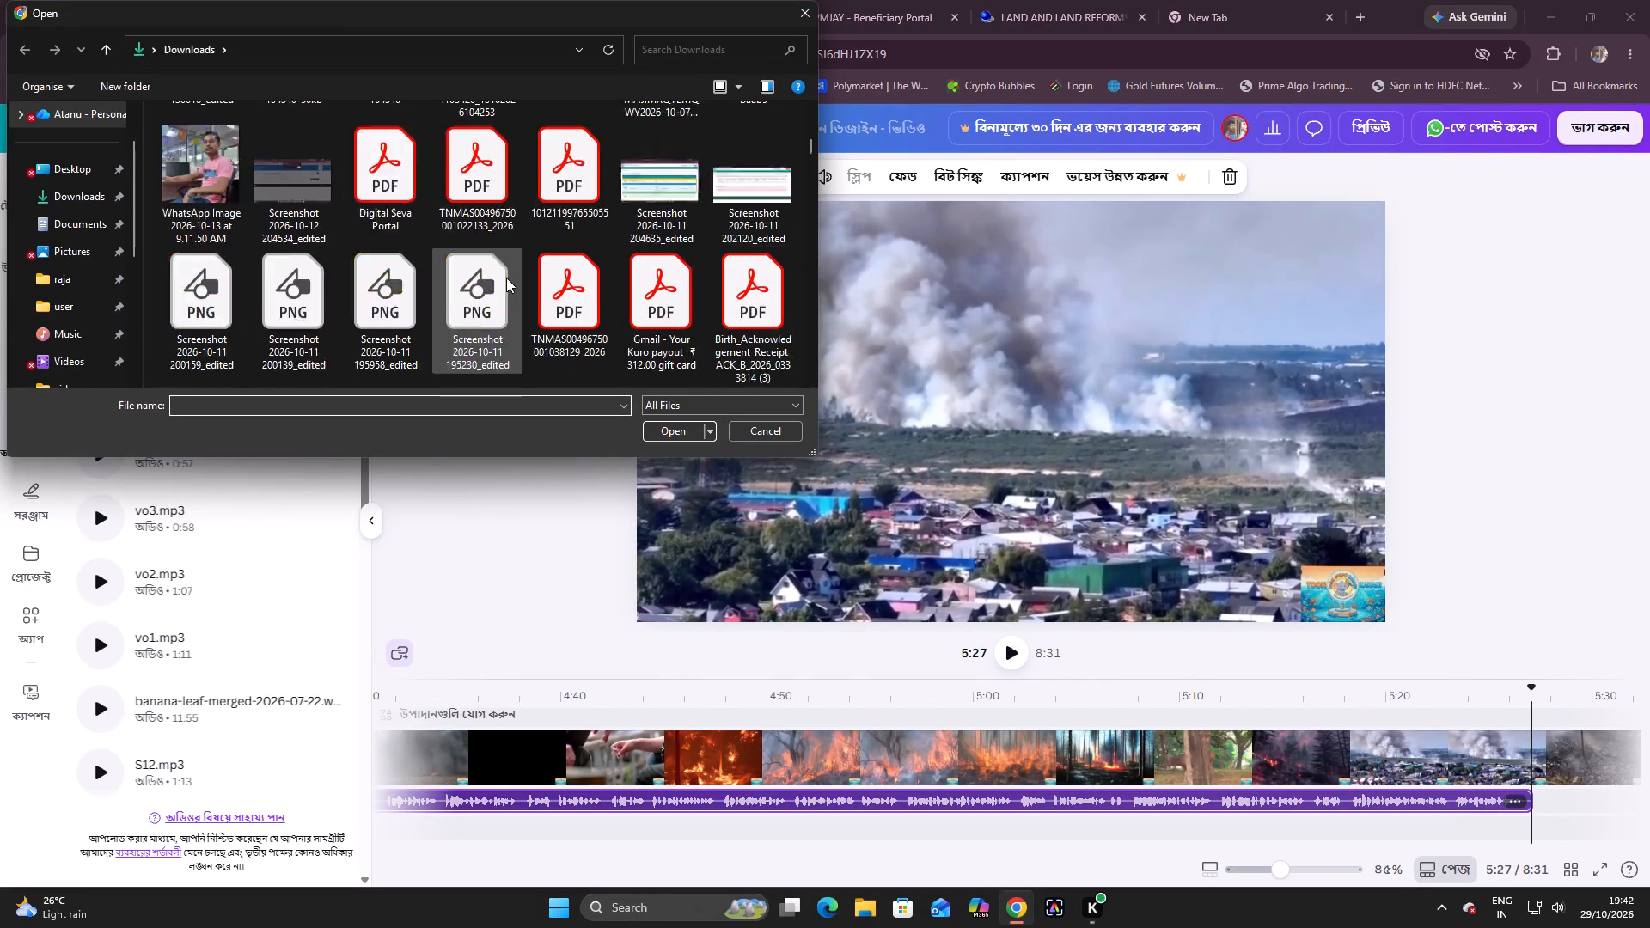
scroll(506, 278, down, 14)
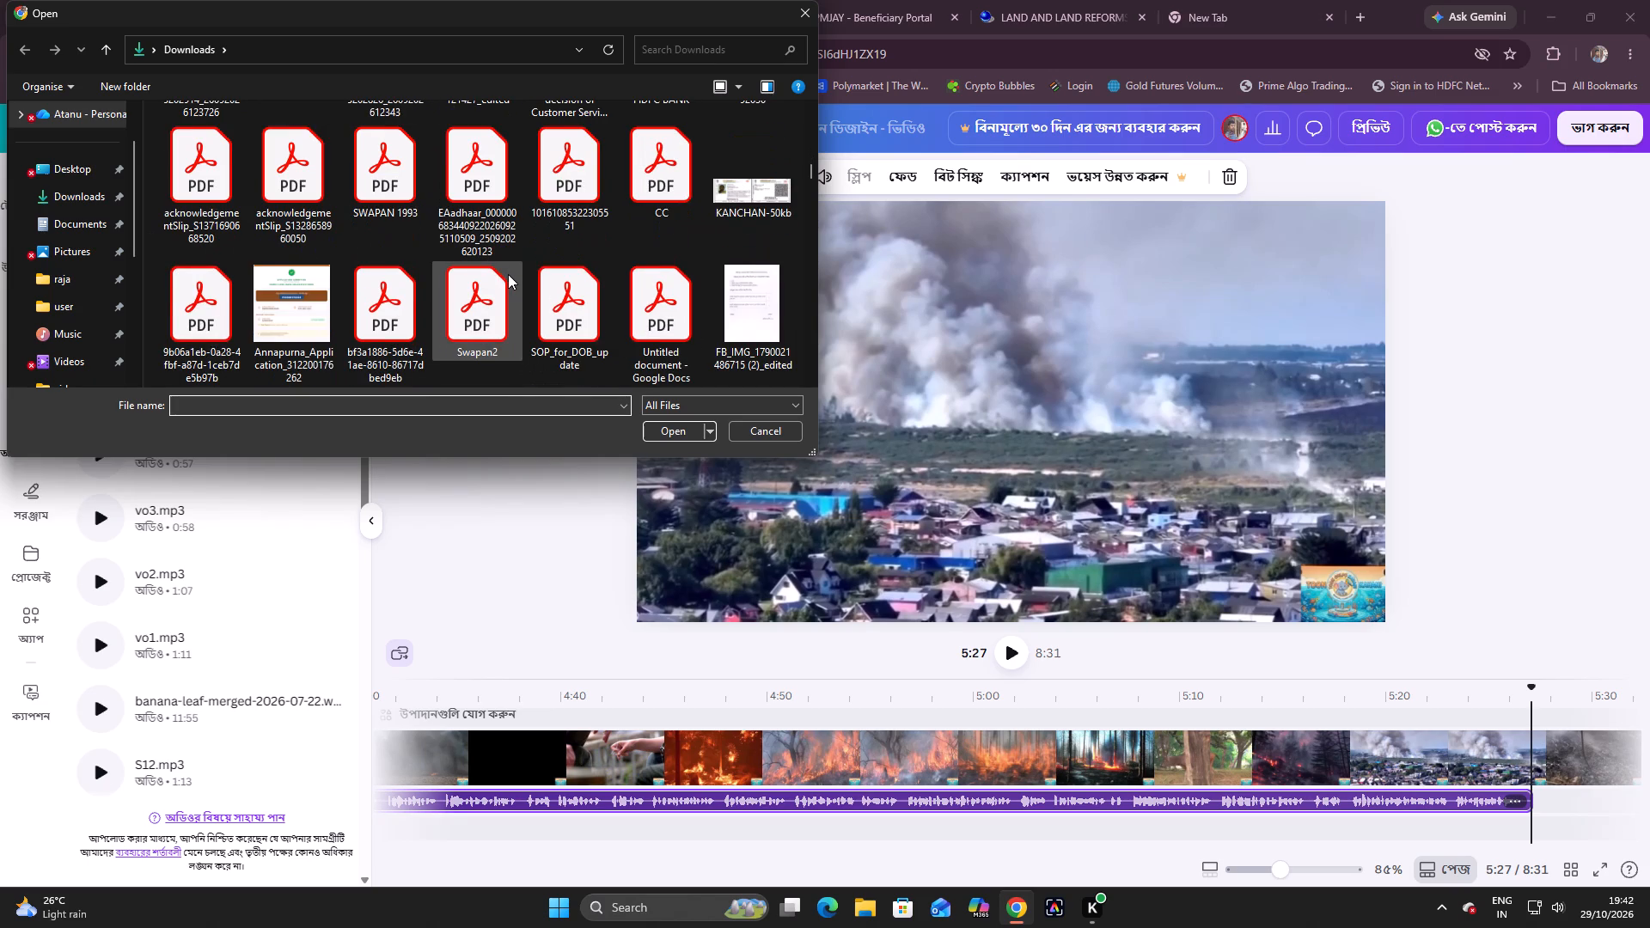
scroll(508, 274, down, 10)
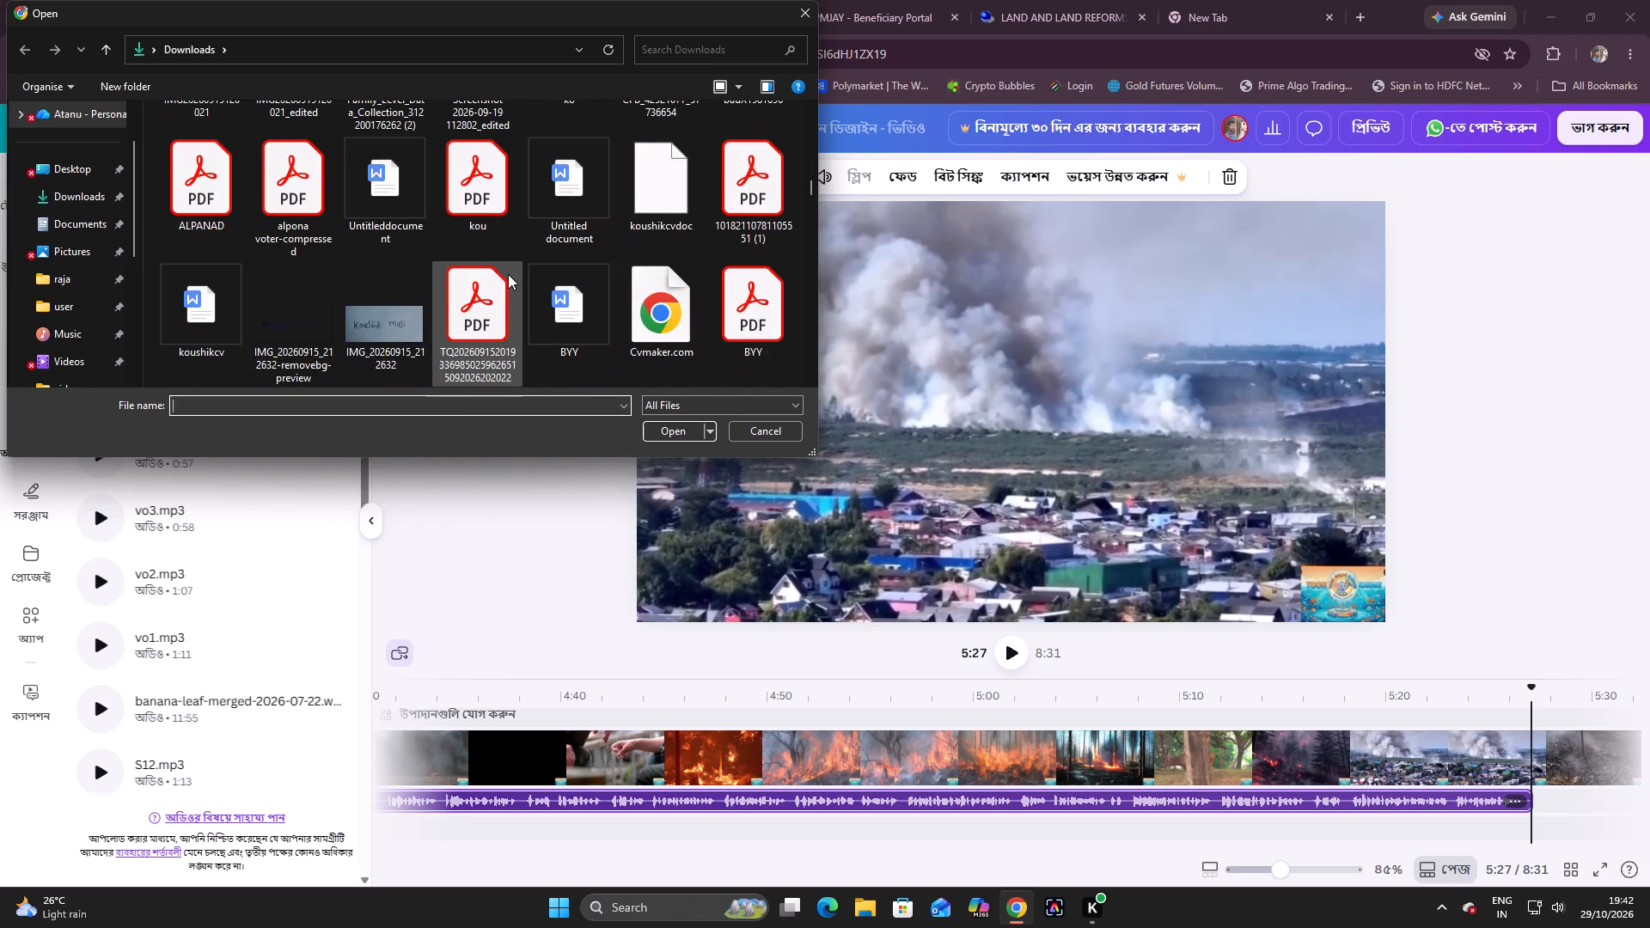
scroll(508, 274, down, 12)
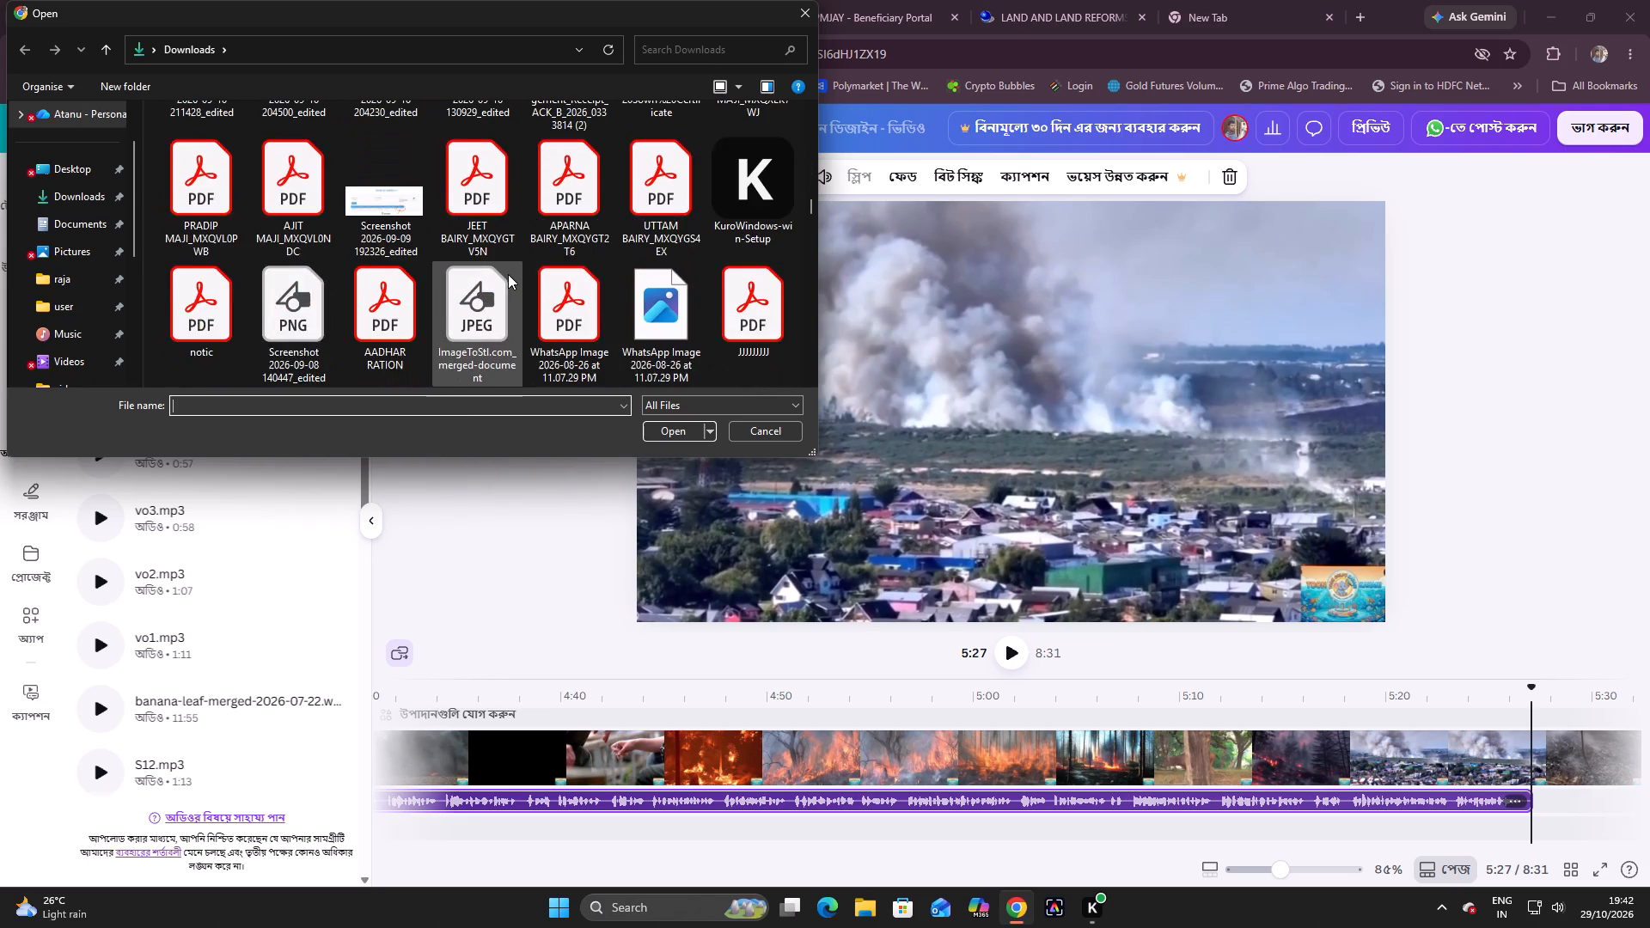
scroll(508, 274, down, 10)
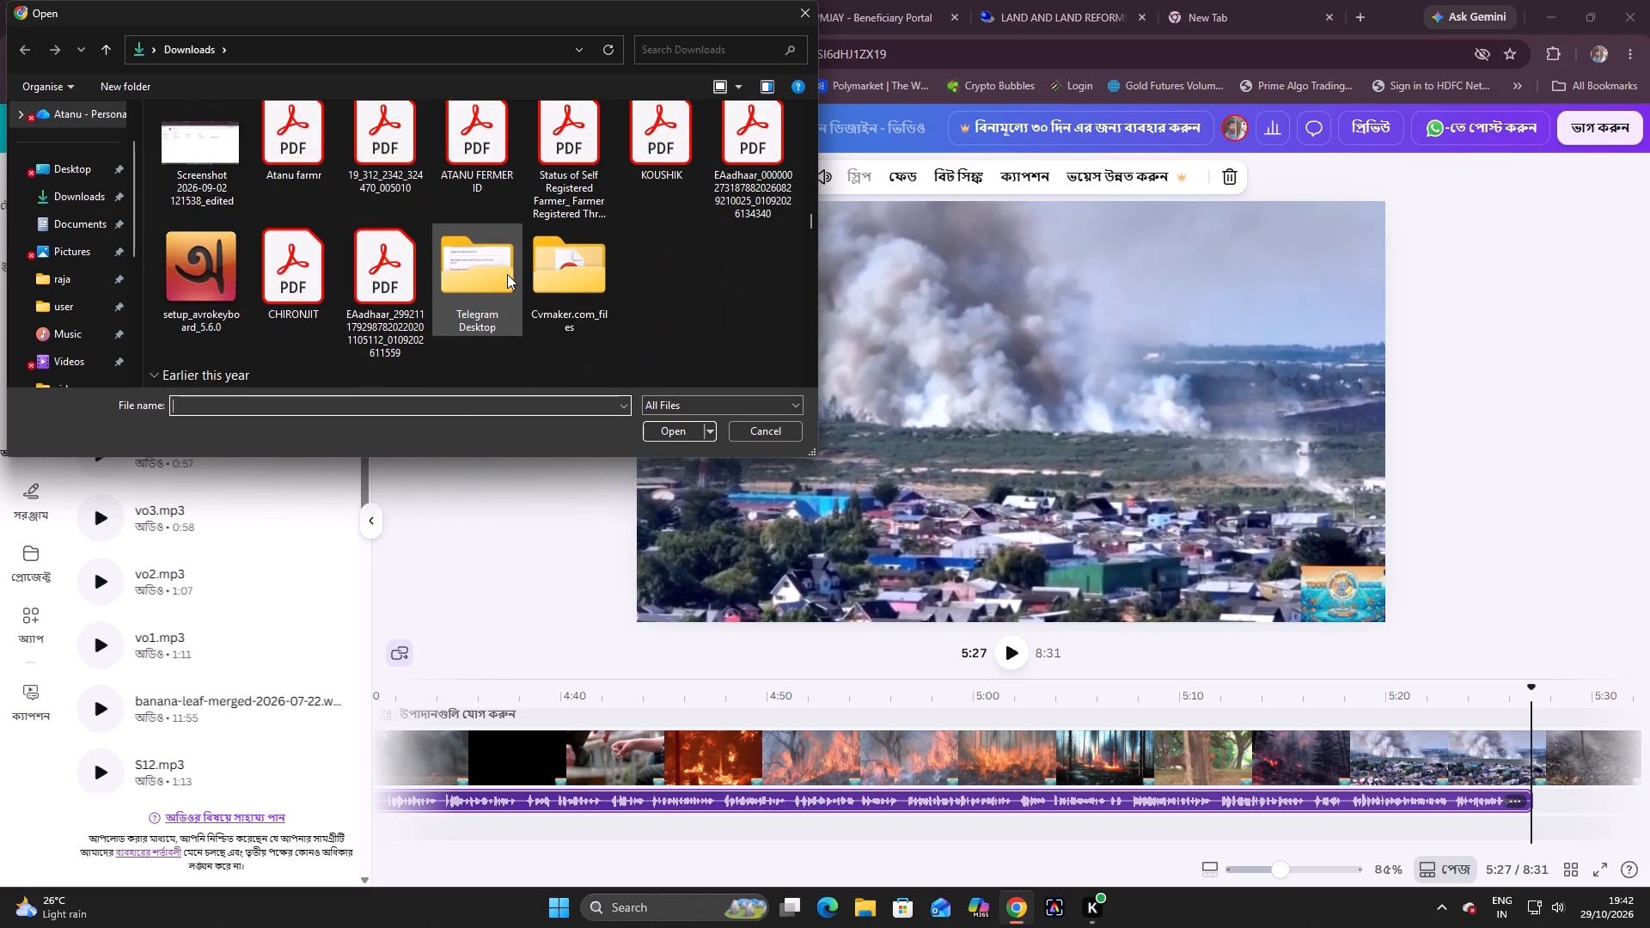
scroll(507, 274, down, 17)
scroll(502, 274, down, 20)
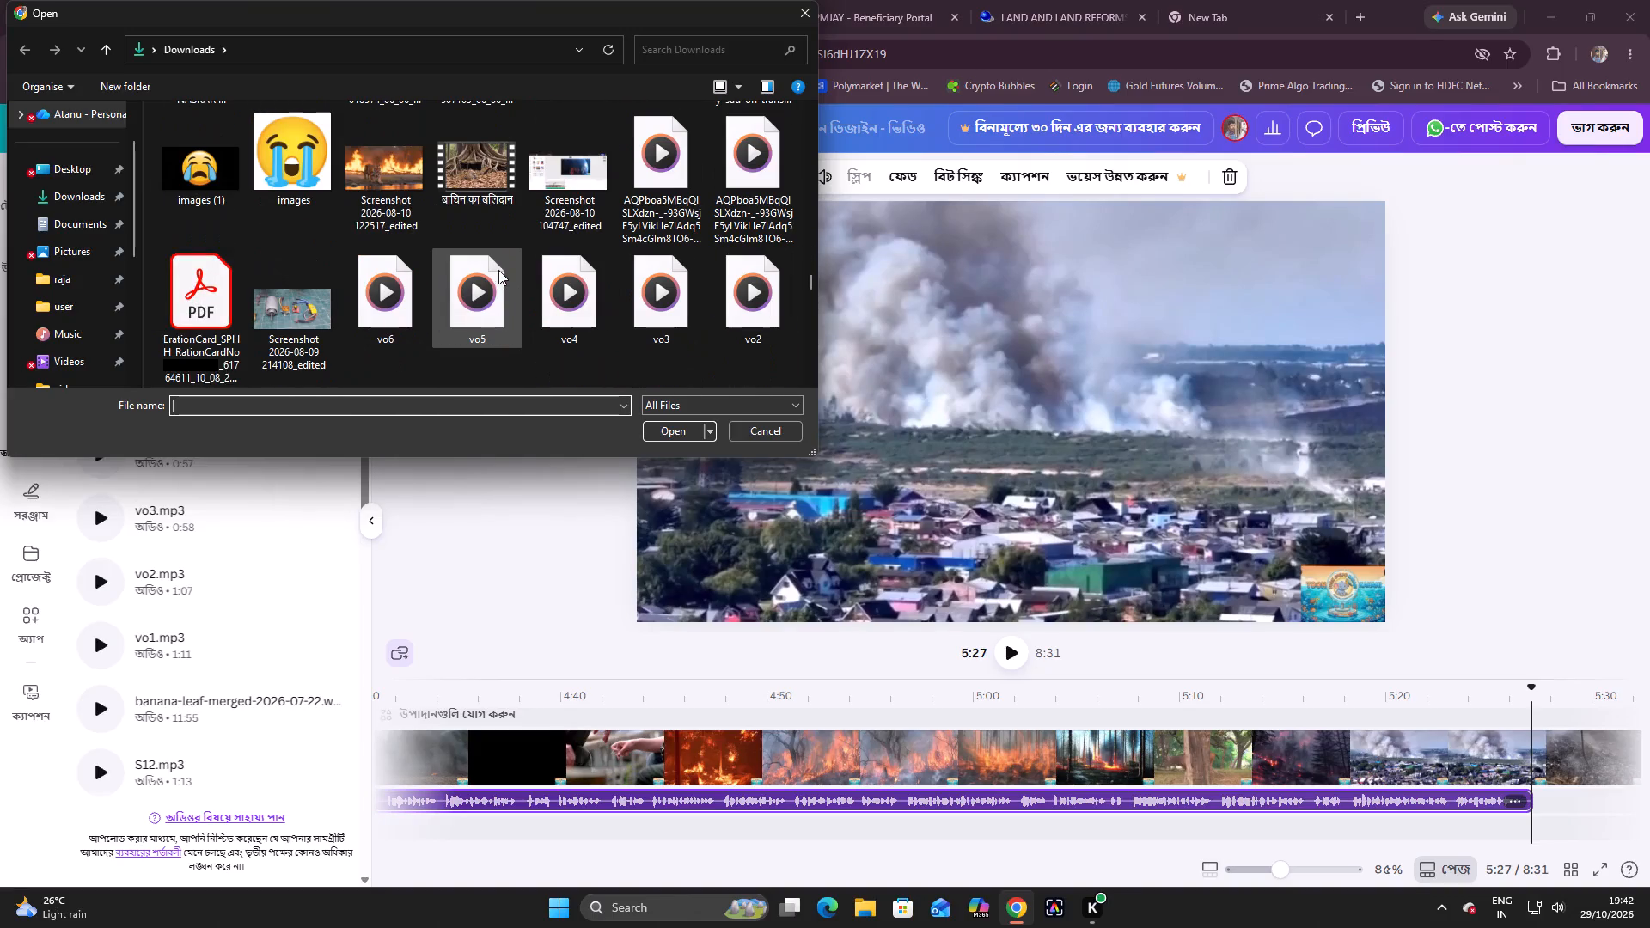
click(375, 302)
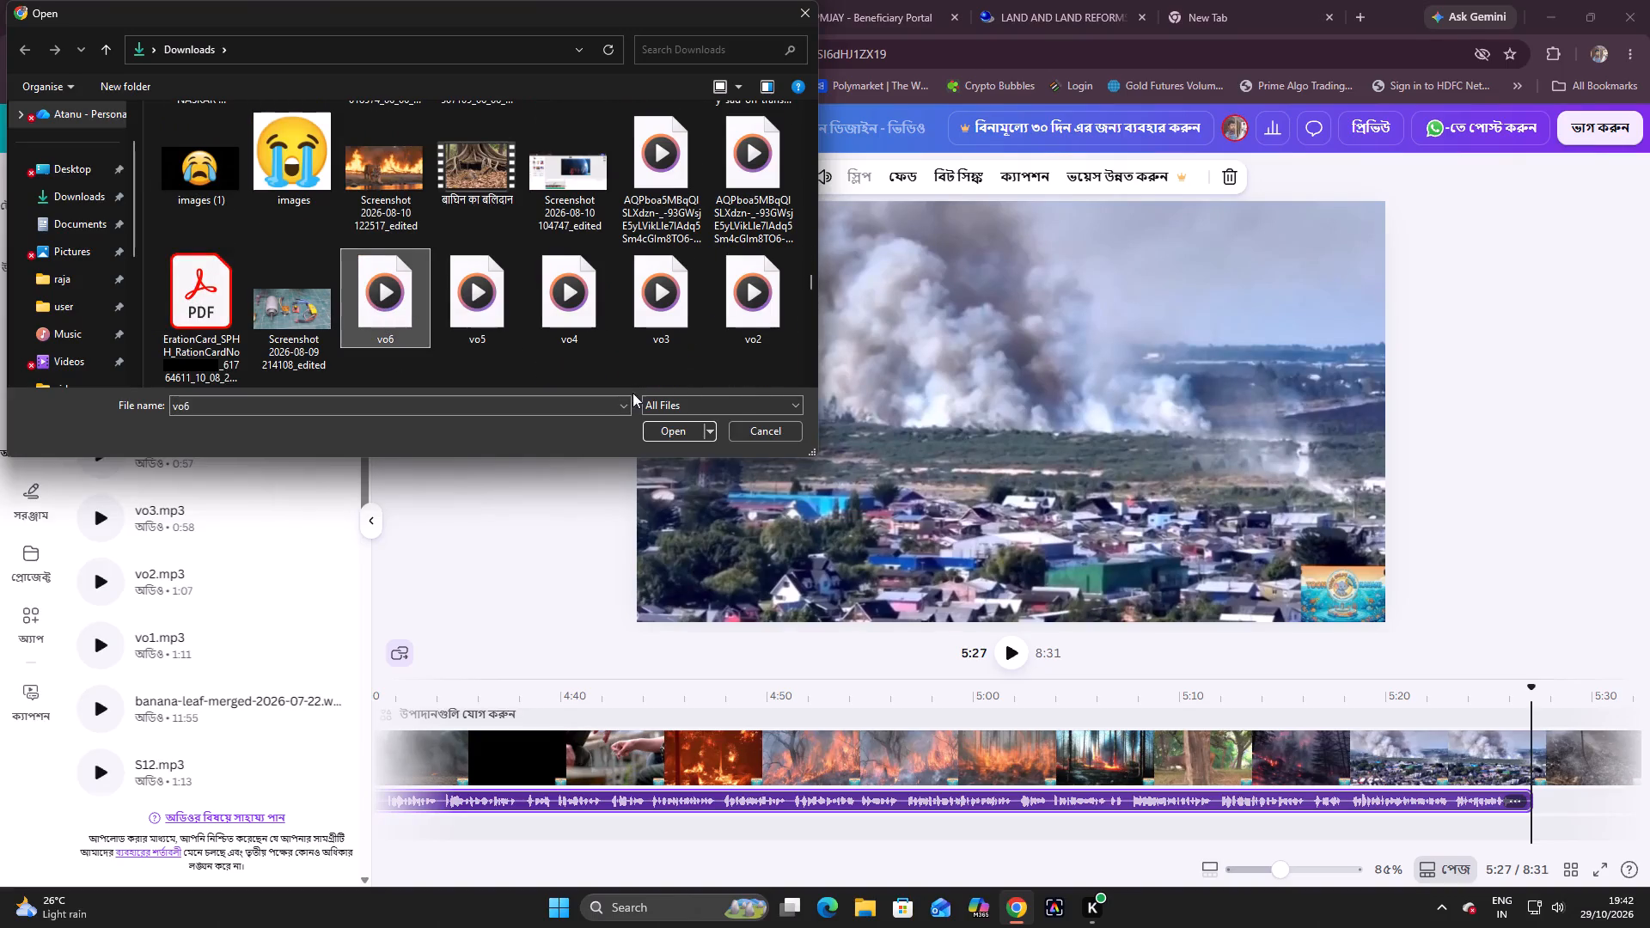
click(697, 427)
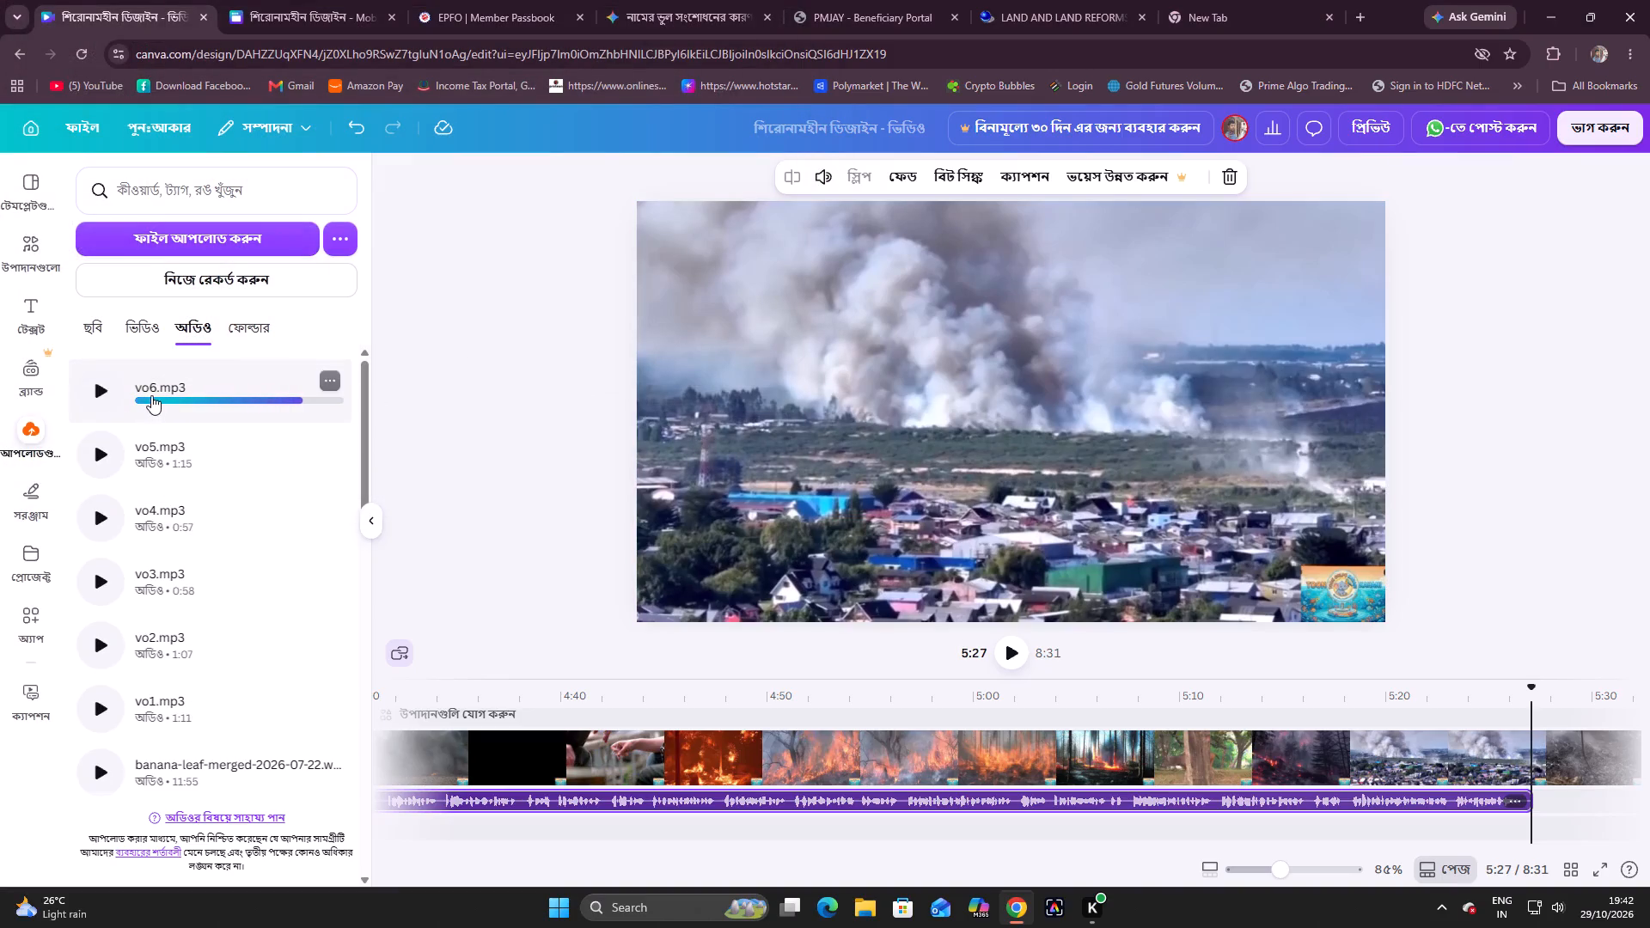
Add the uploaded vo6.mp3 audio to the timeline at 5:27, where the vo5.mp3 clip ends.
click(200, 388)
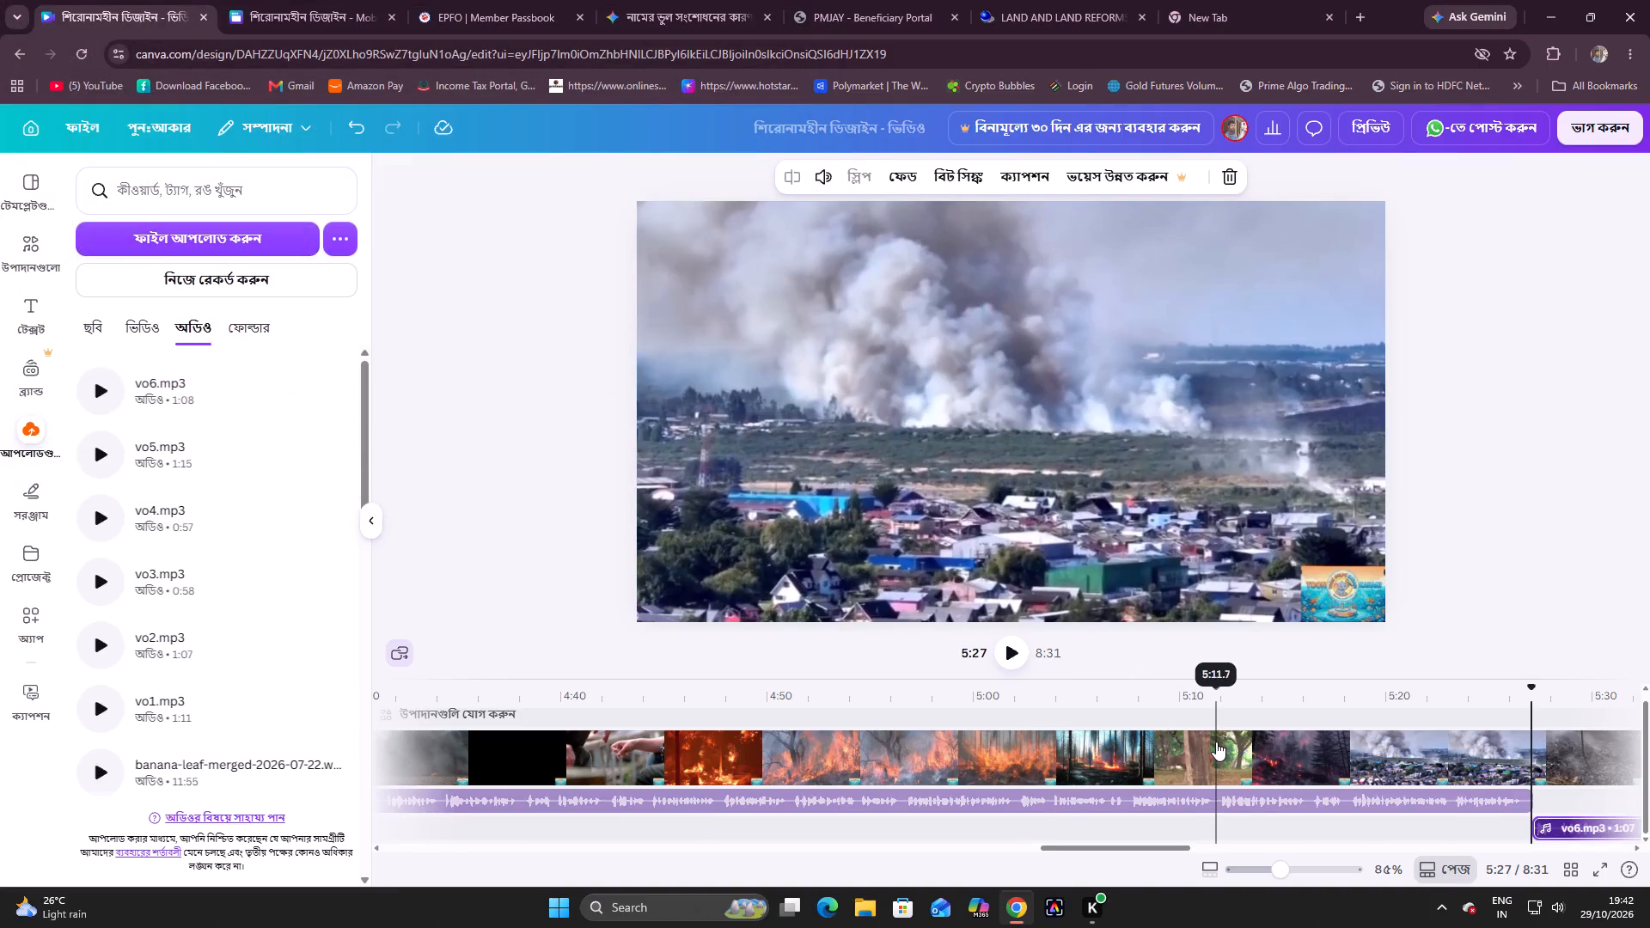
Play the video from 5:27 to check it with the vo6.mp3 audio.
click(1007, 658)
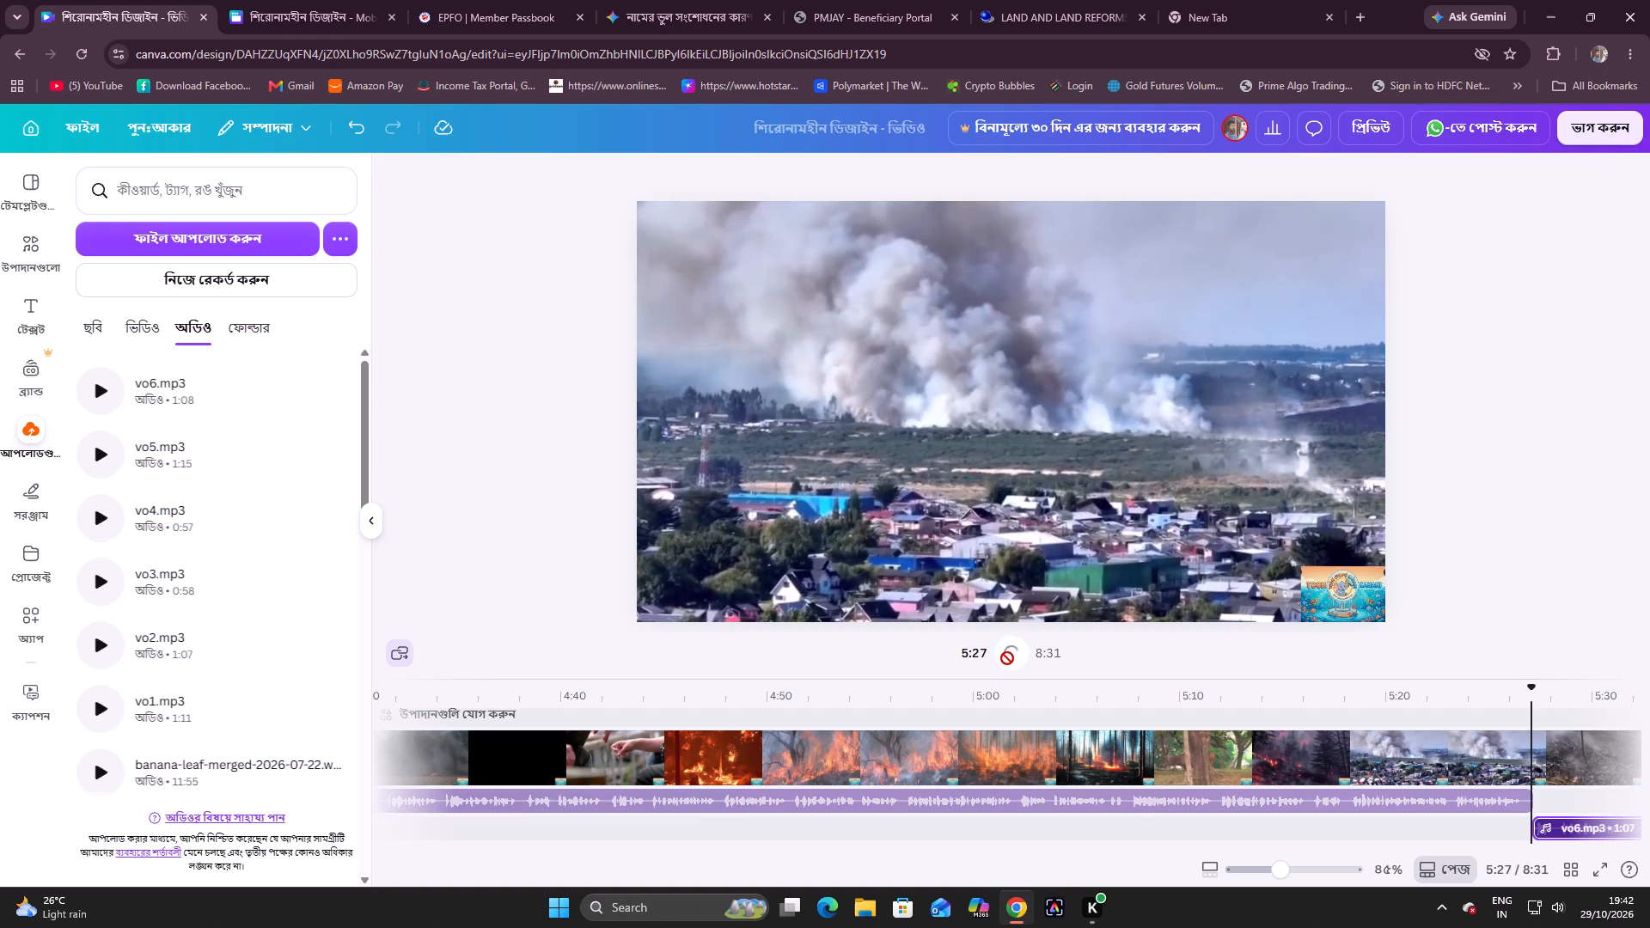
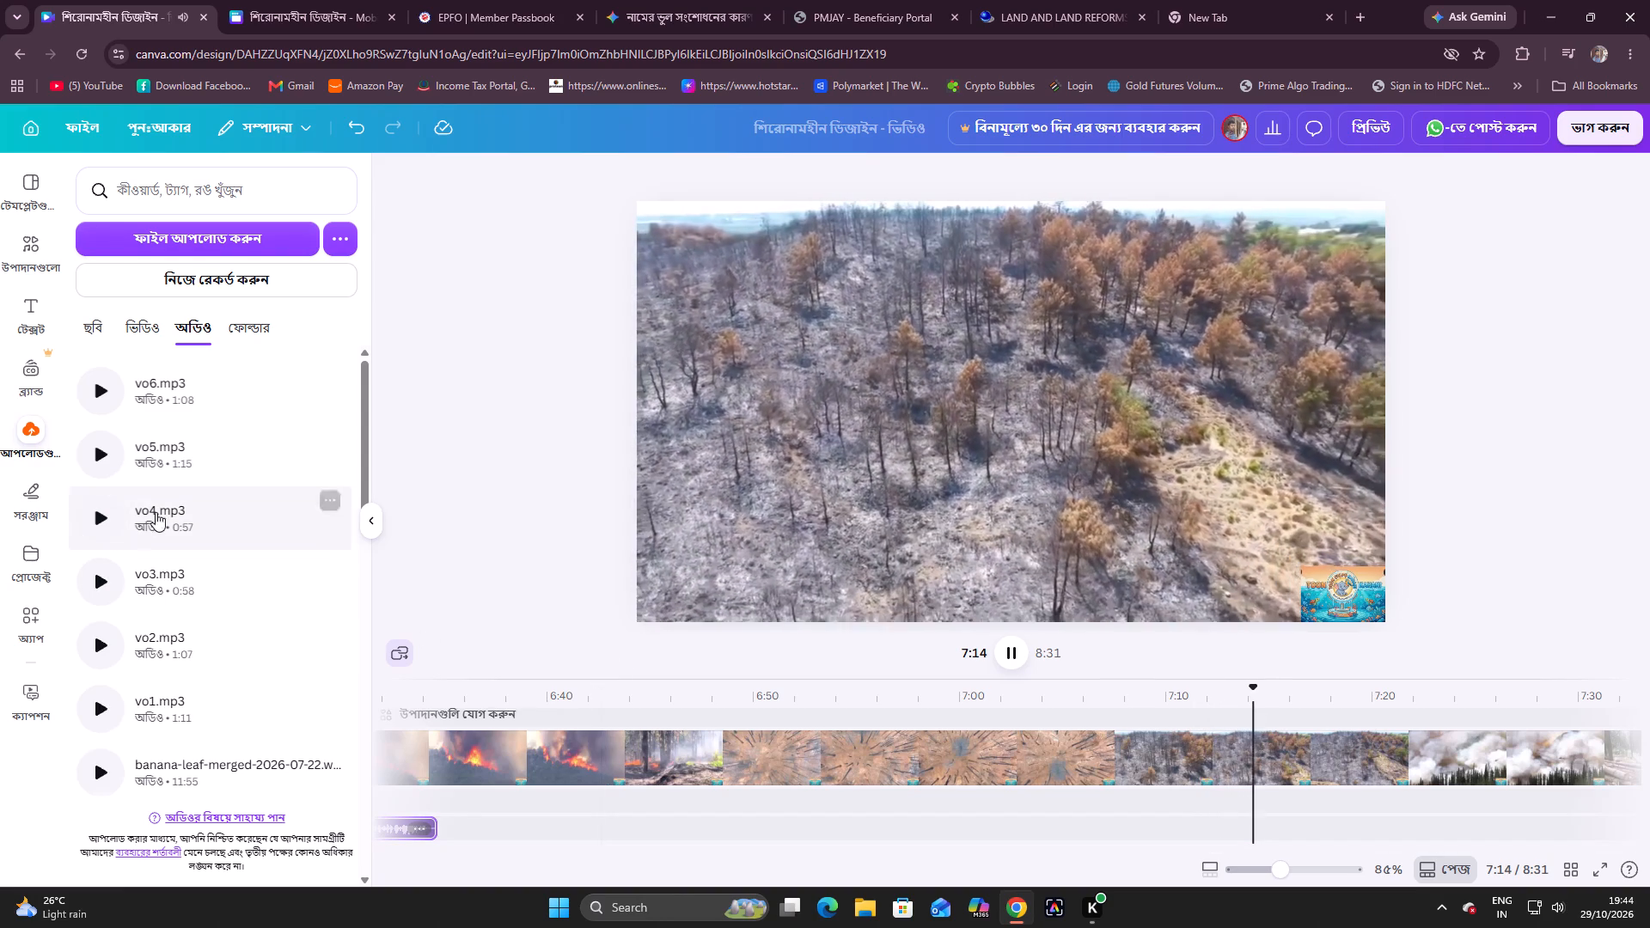
Hide the uploads list and play the rest of the video from 7:15 through to its end at 8:31.
click(366, 530)
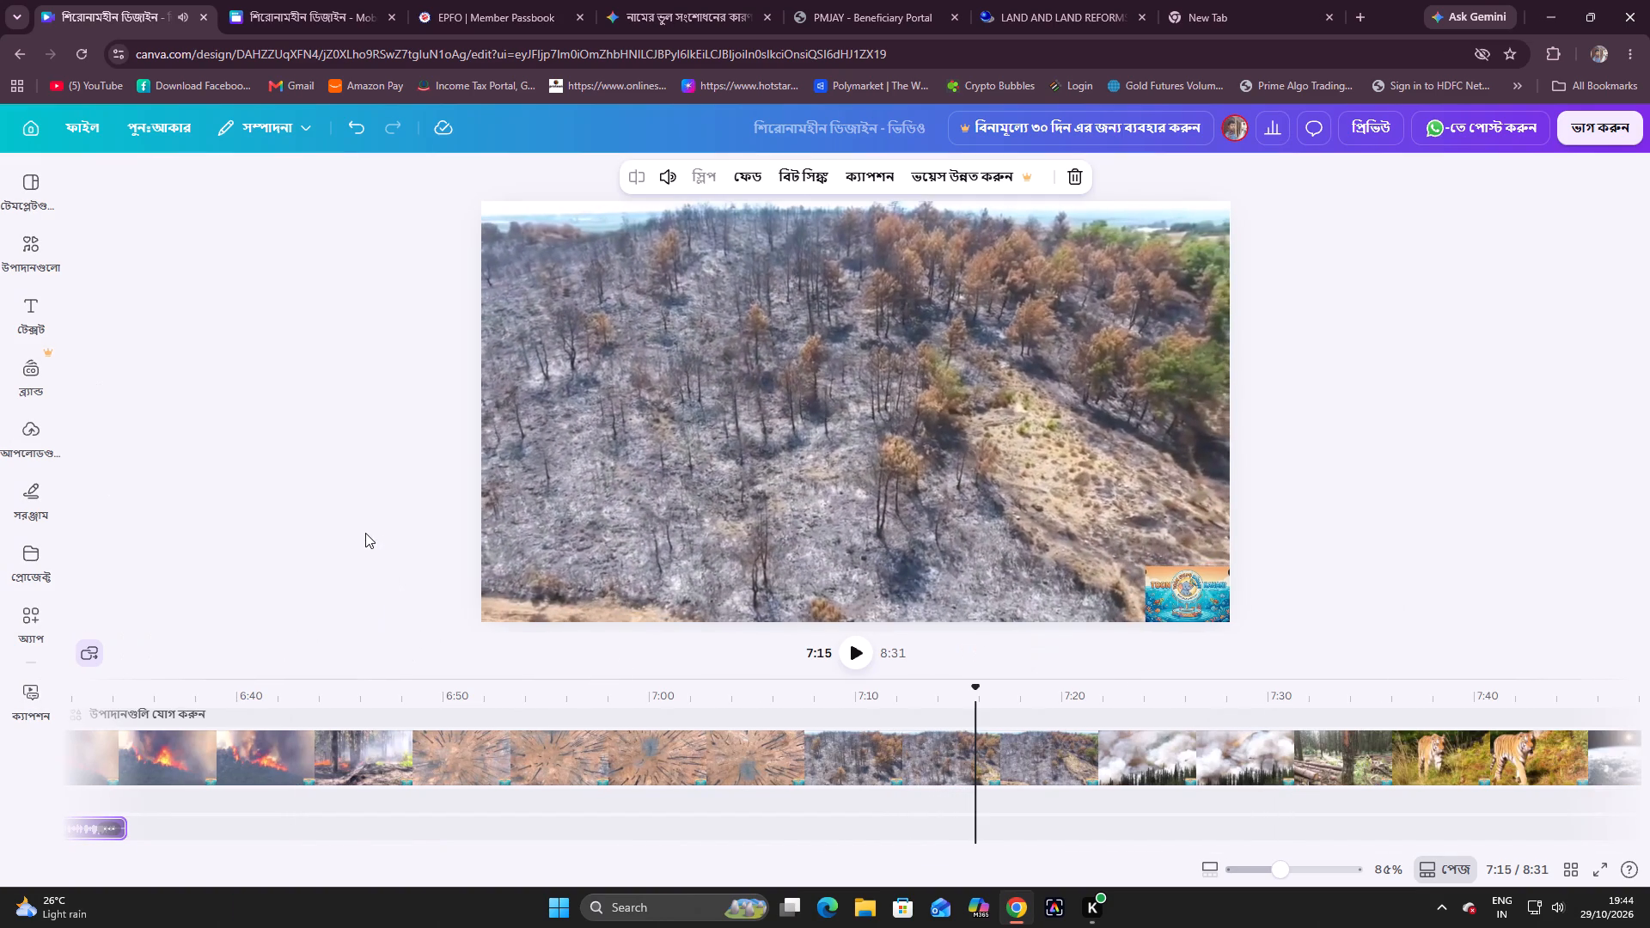
click(856, 655)
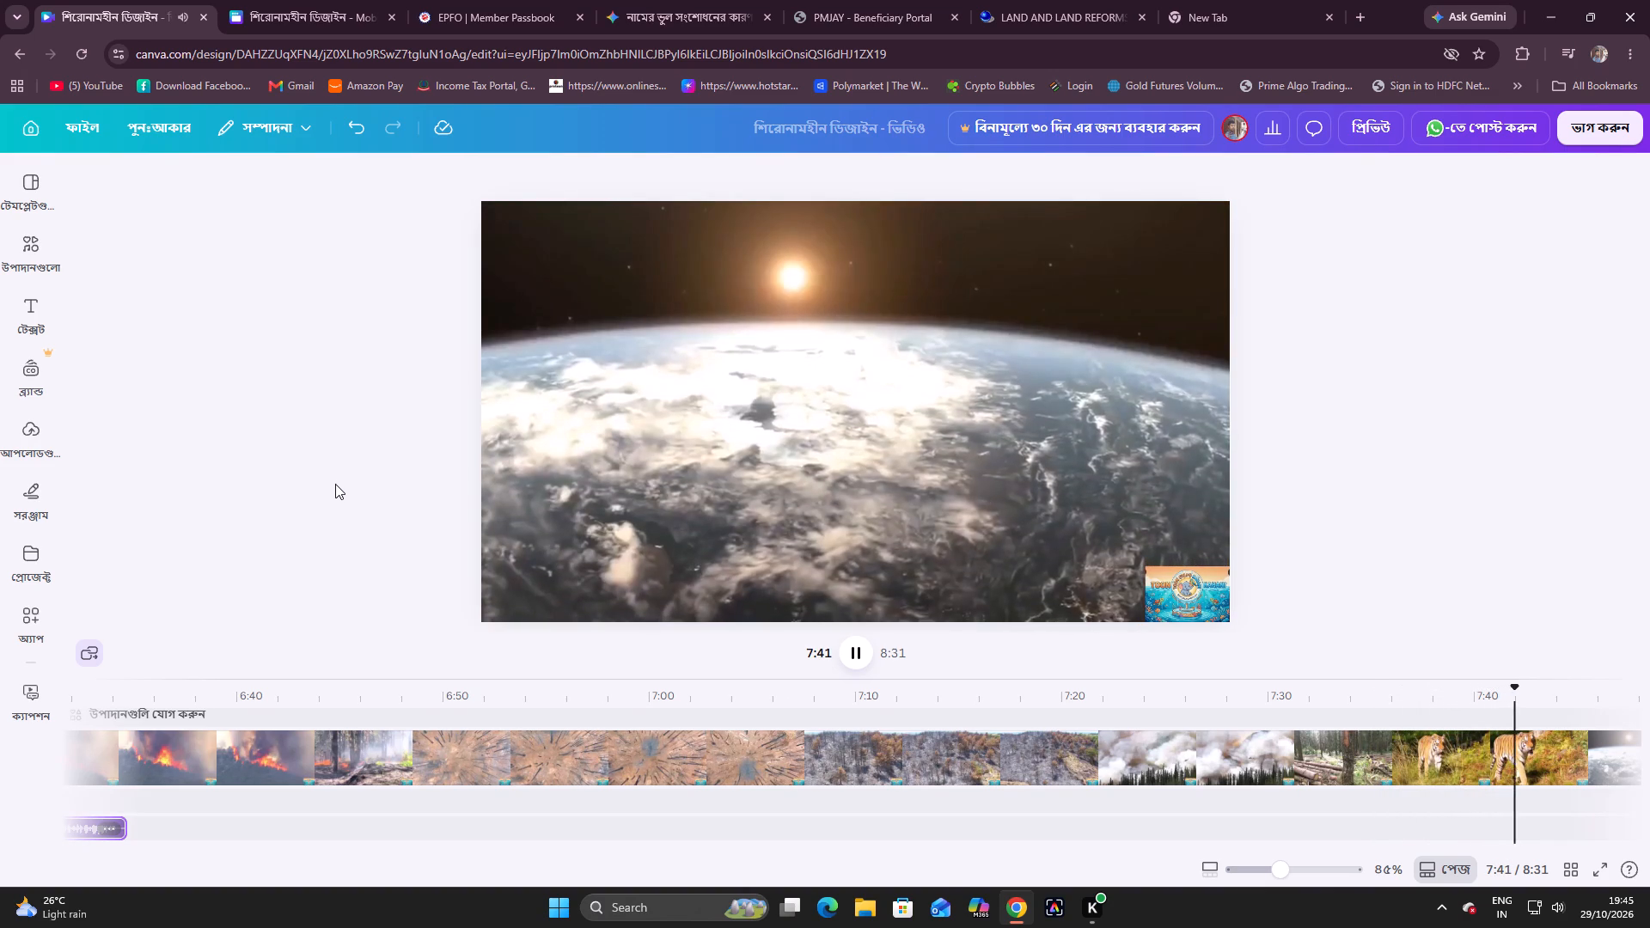
scroll(272, 608, down, 5)
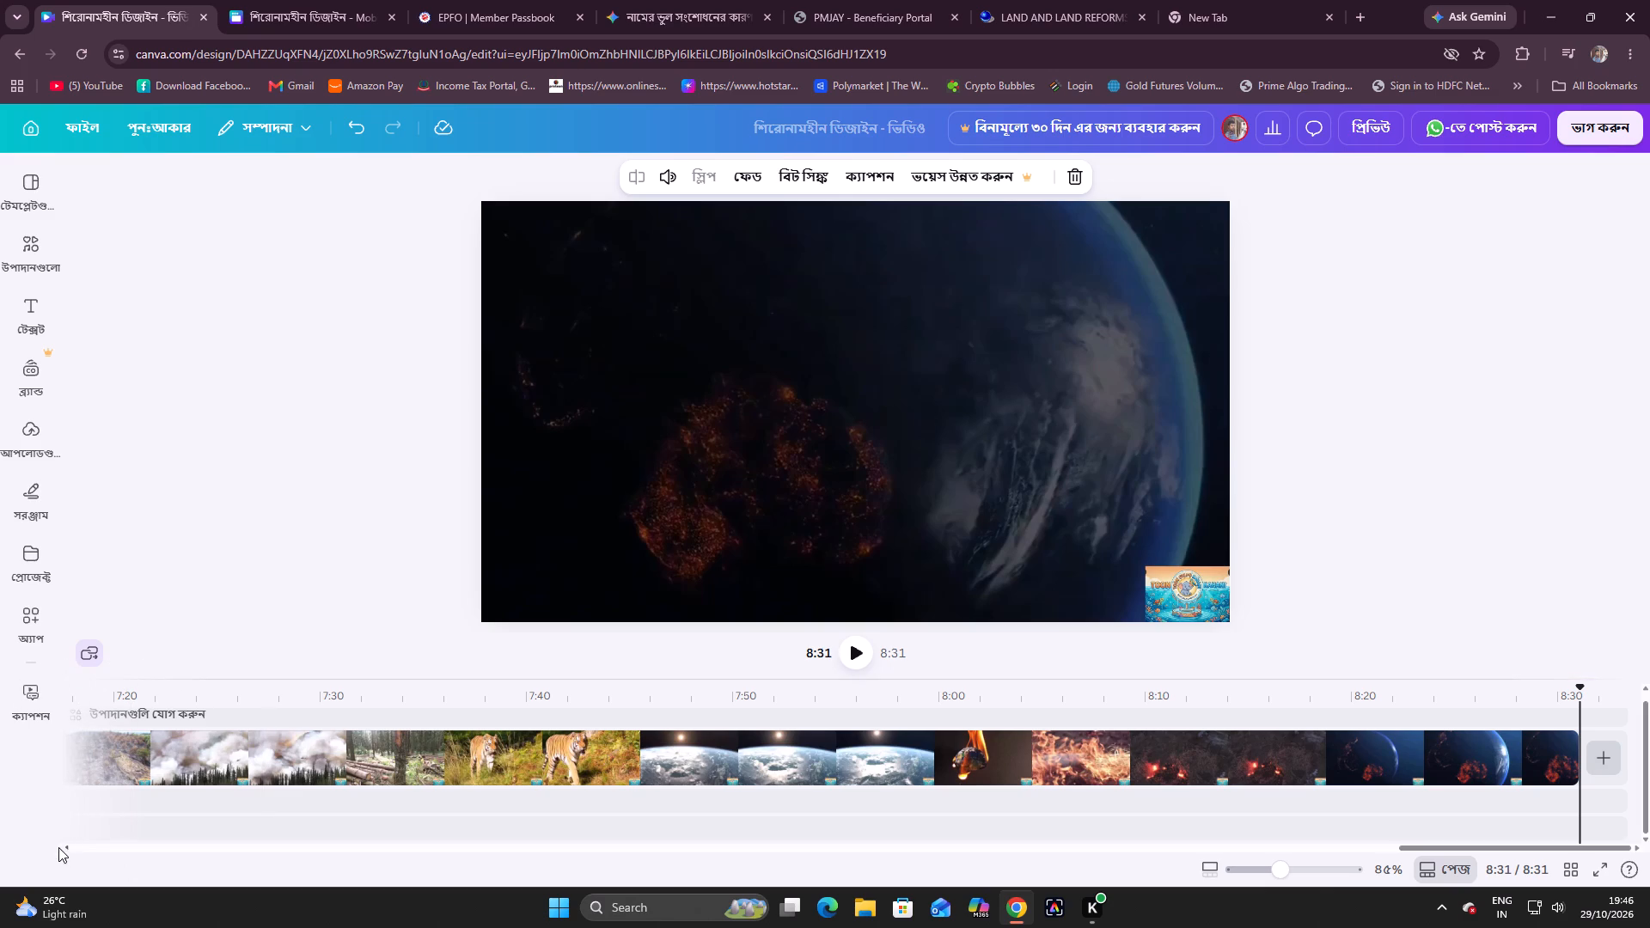
Delete the vo6.mp3 audio clip, which starts at 5:27, from the timeline.
drag(1464, 847, 1453, 847)
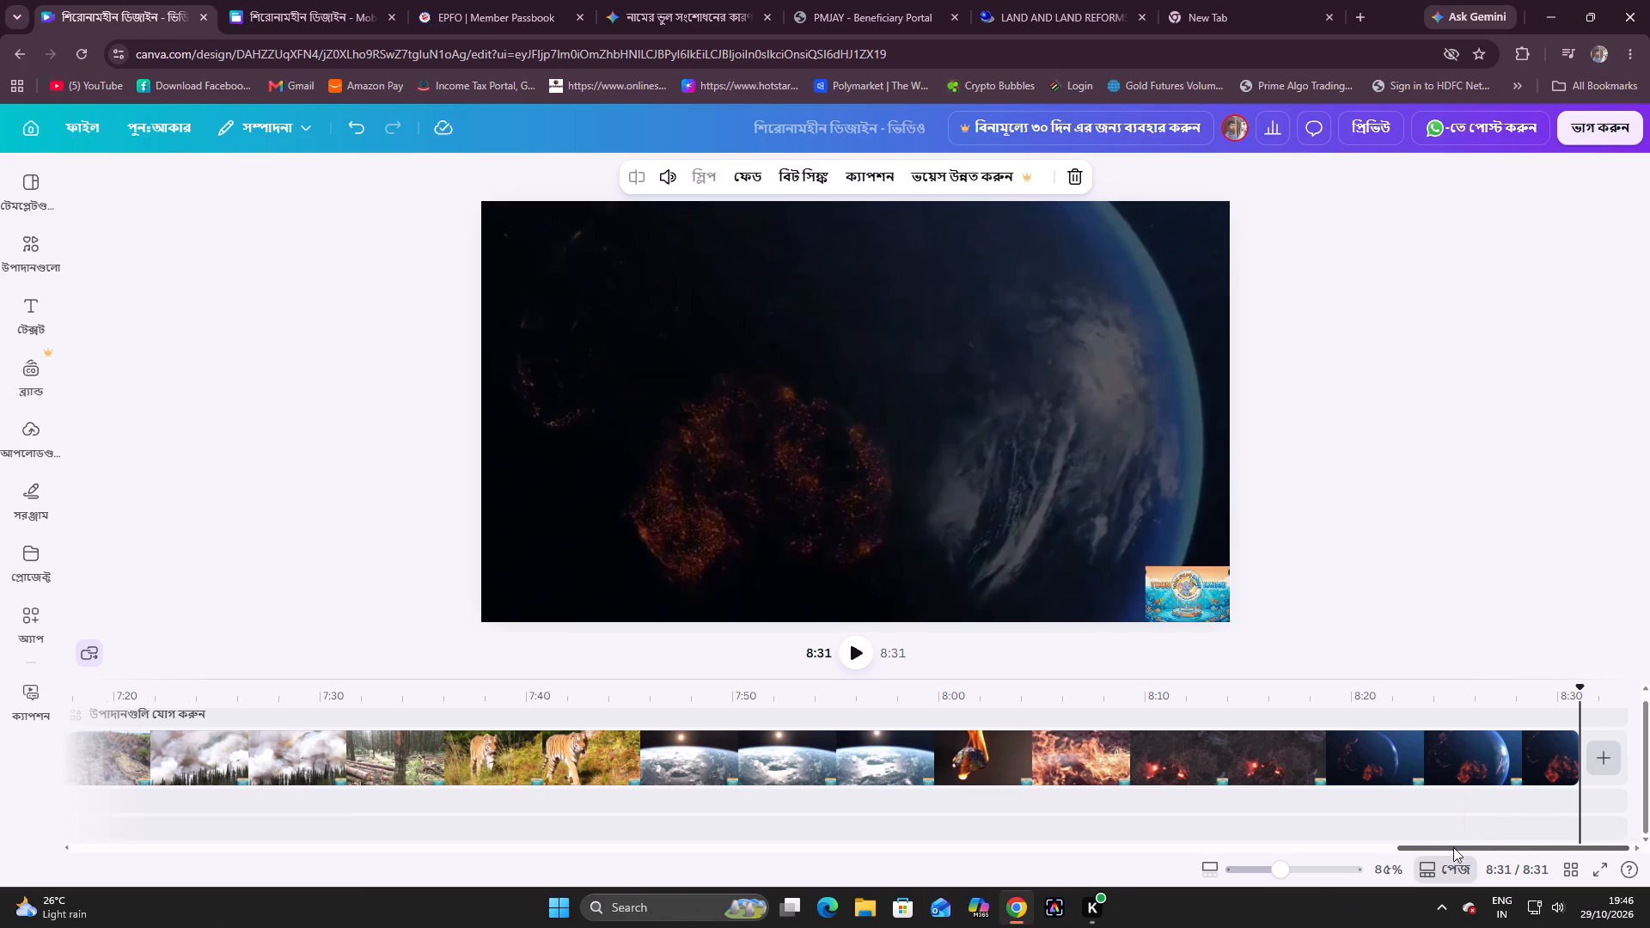
drag(1453, 847, 1140, 879)
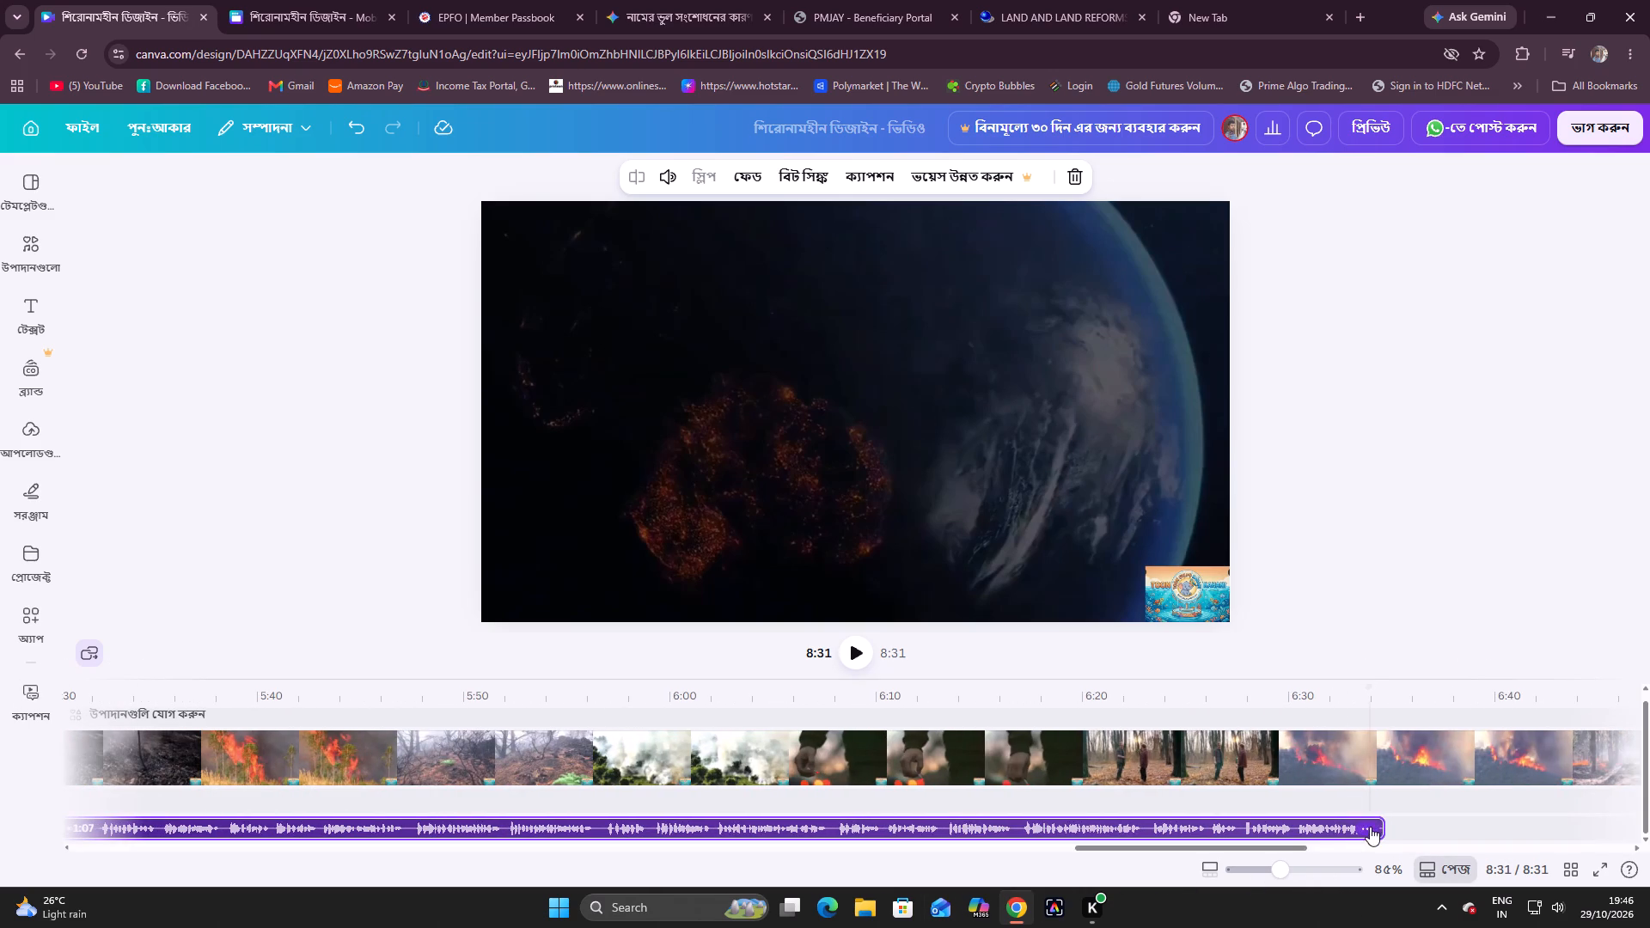
click(1368, 828)
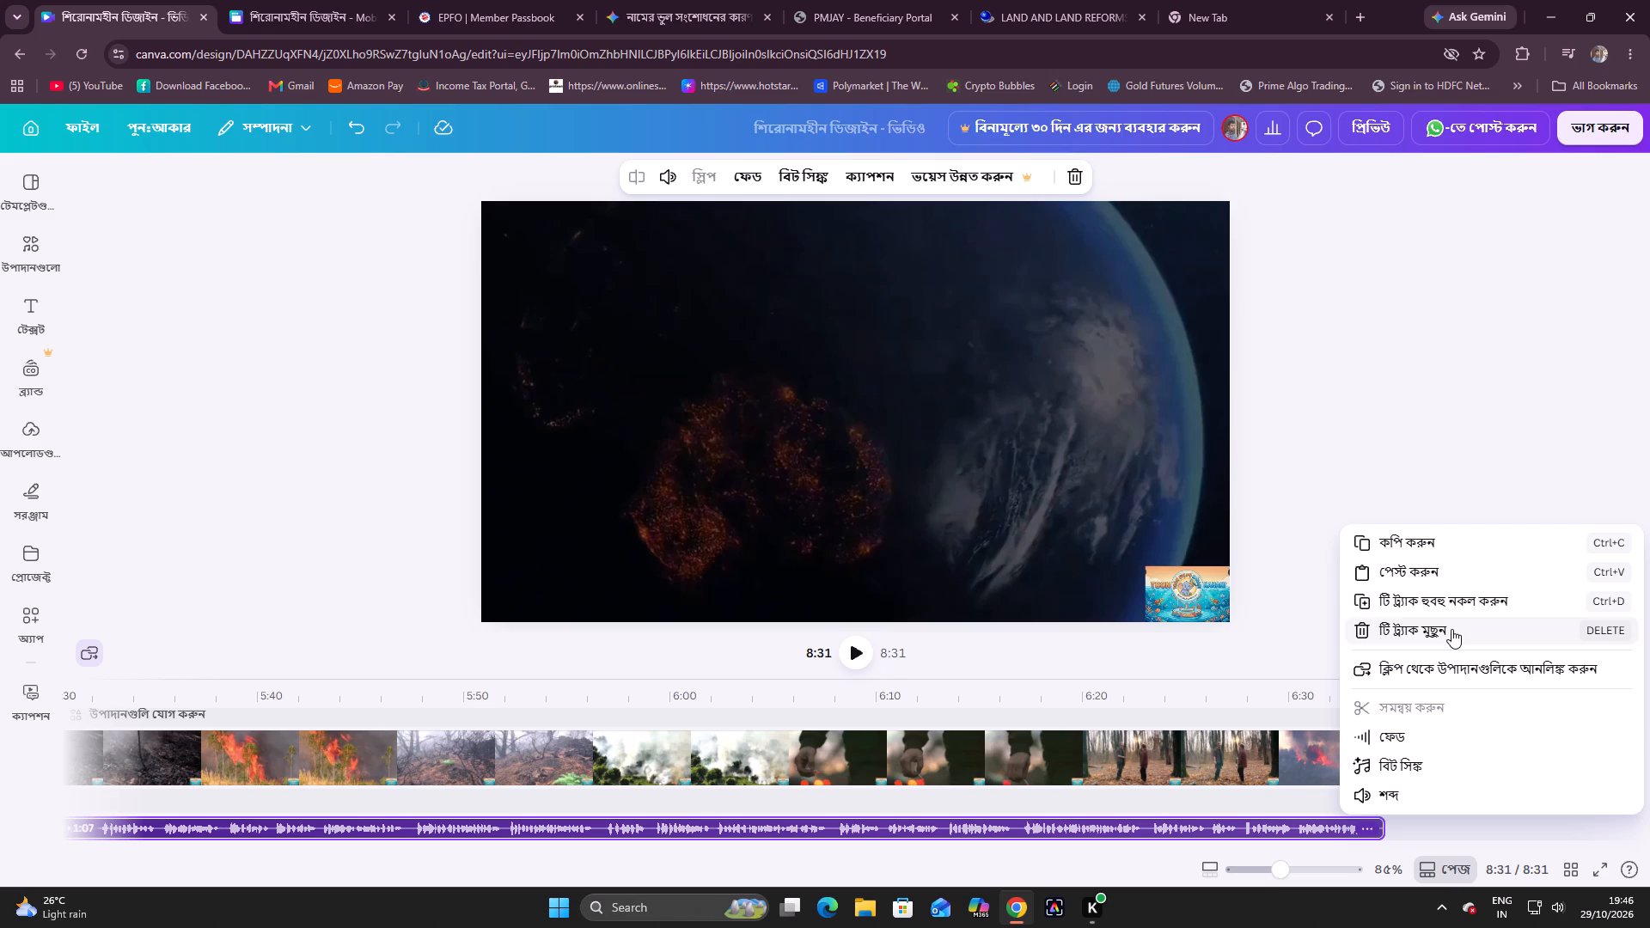
click(1451, 629)
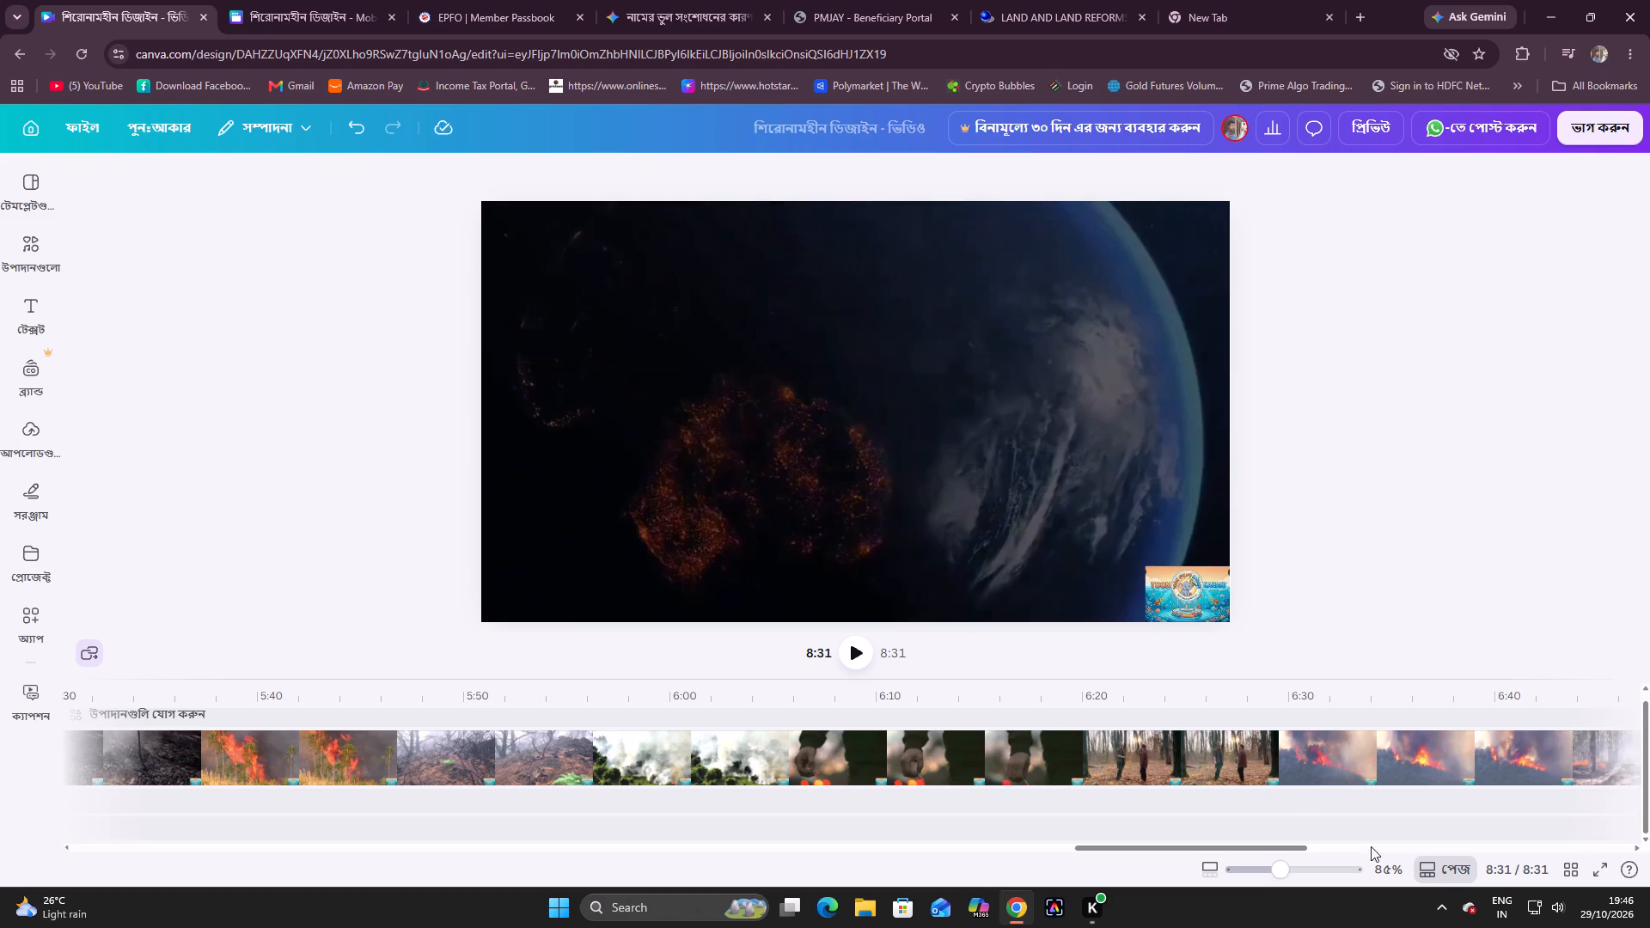
Delete the vo5.mp3 audio clip, the one ending at about 5:27, from the timeline.
drag(1298, 849, 1127, 858)
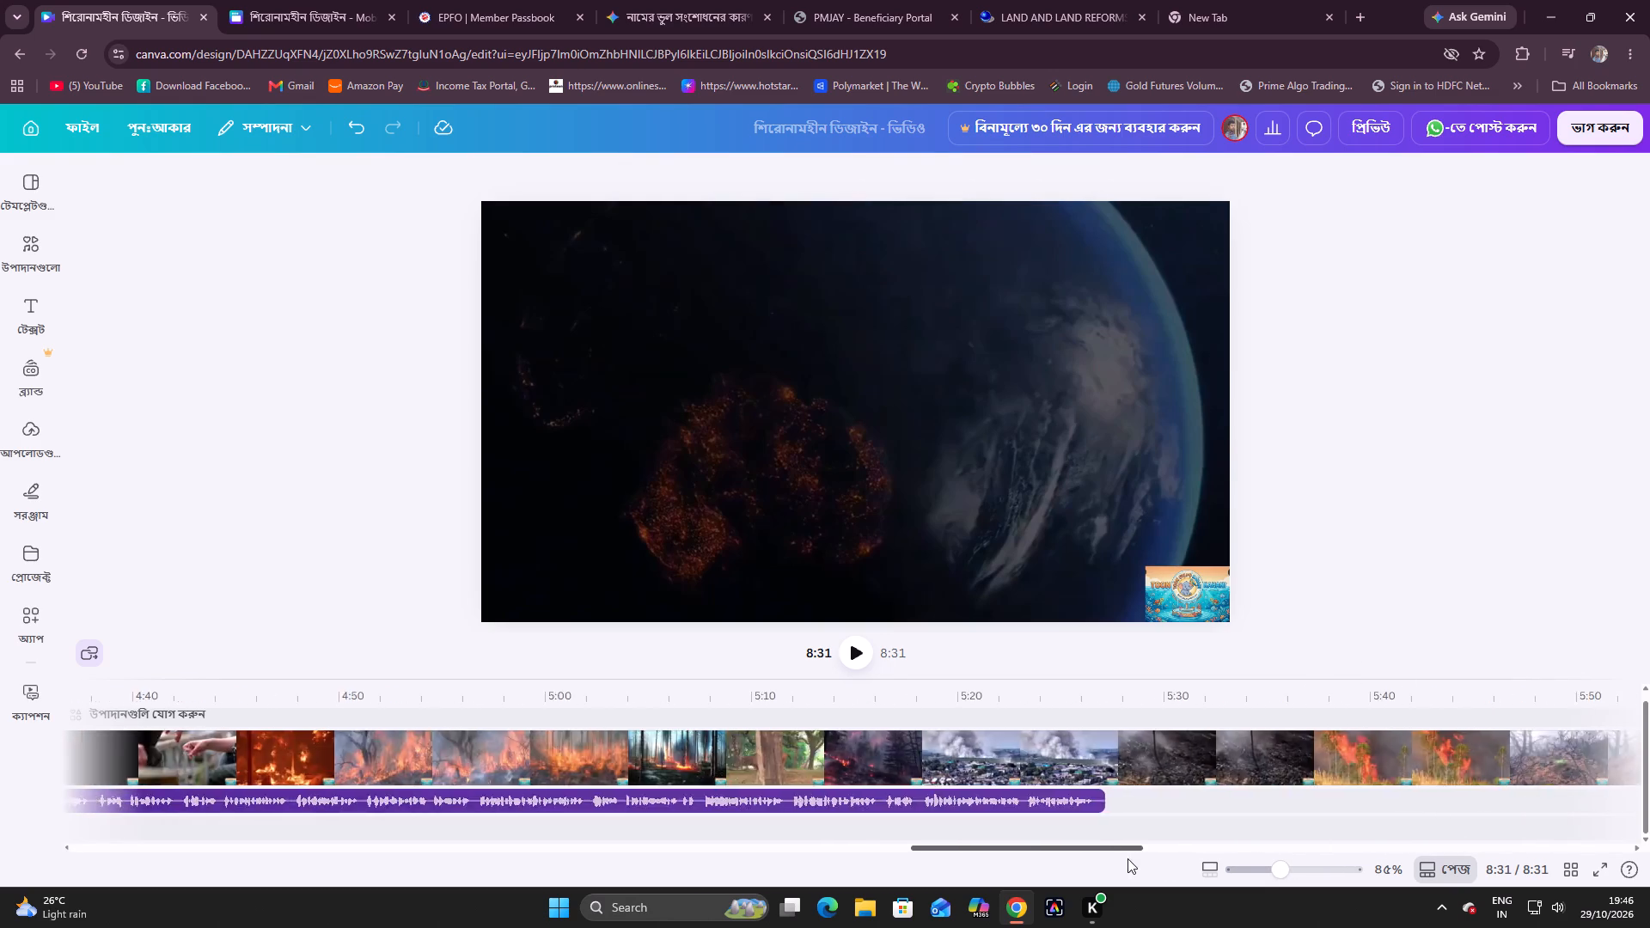
drag(1127, 858, 1078, 858)
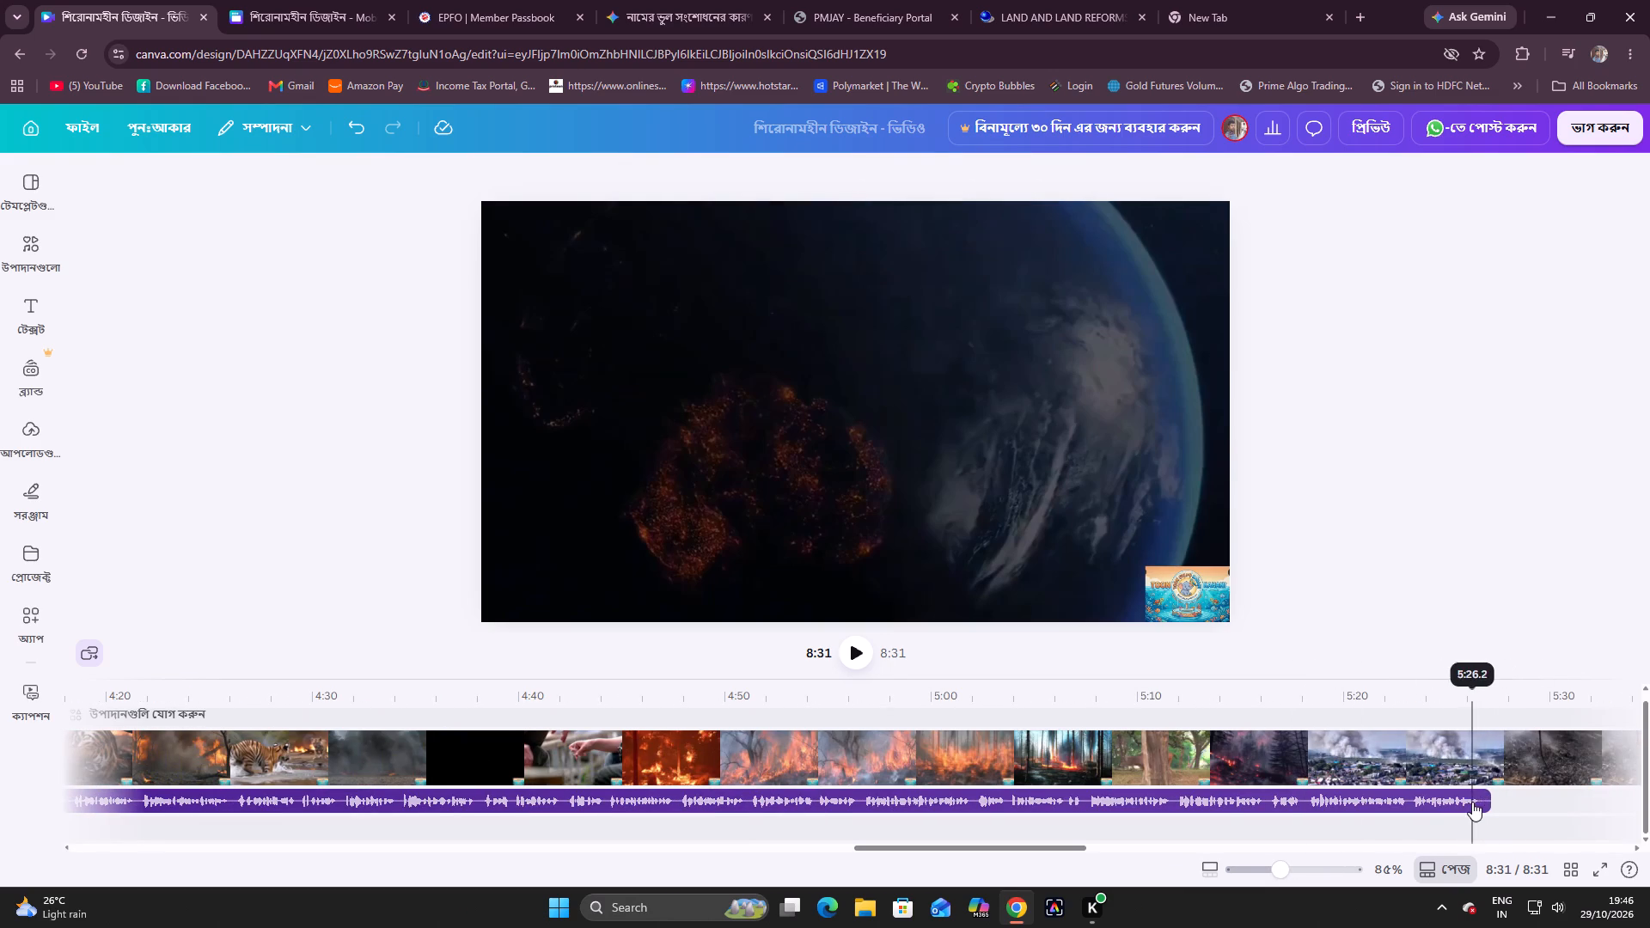
click(1476, 793)
click(1476, 801)
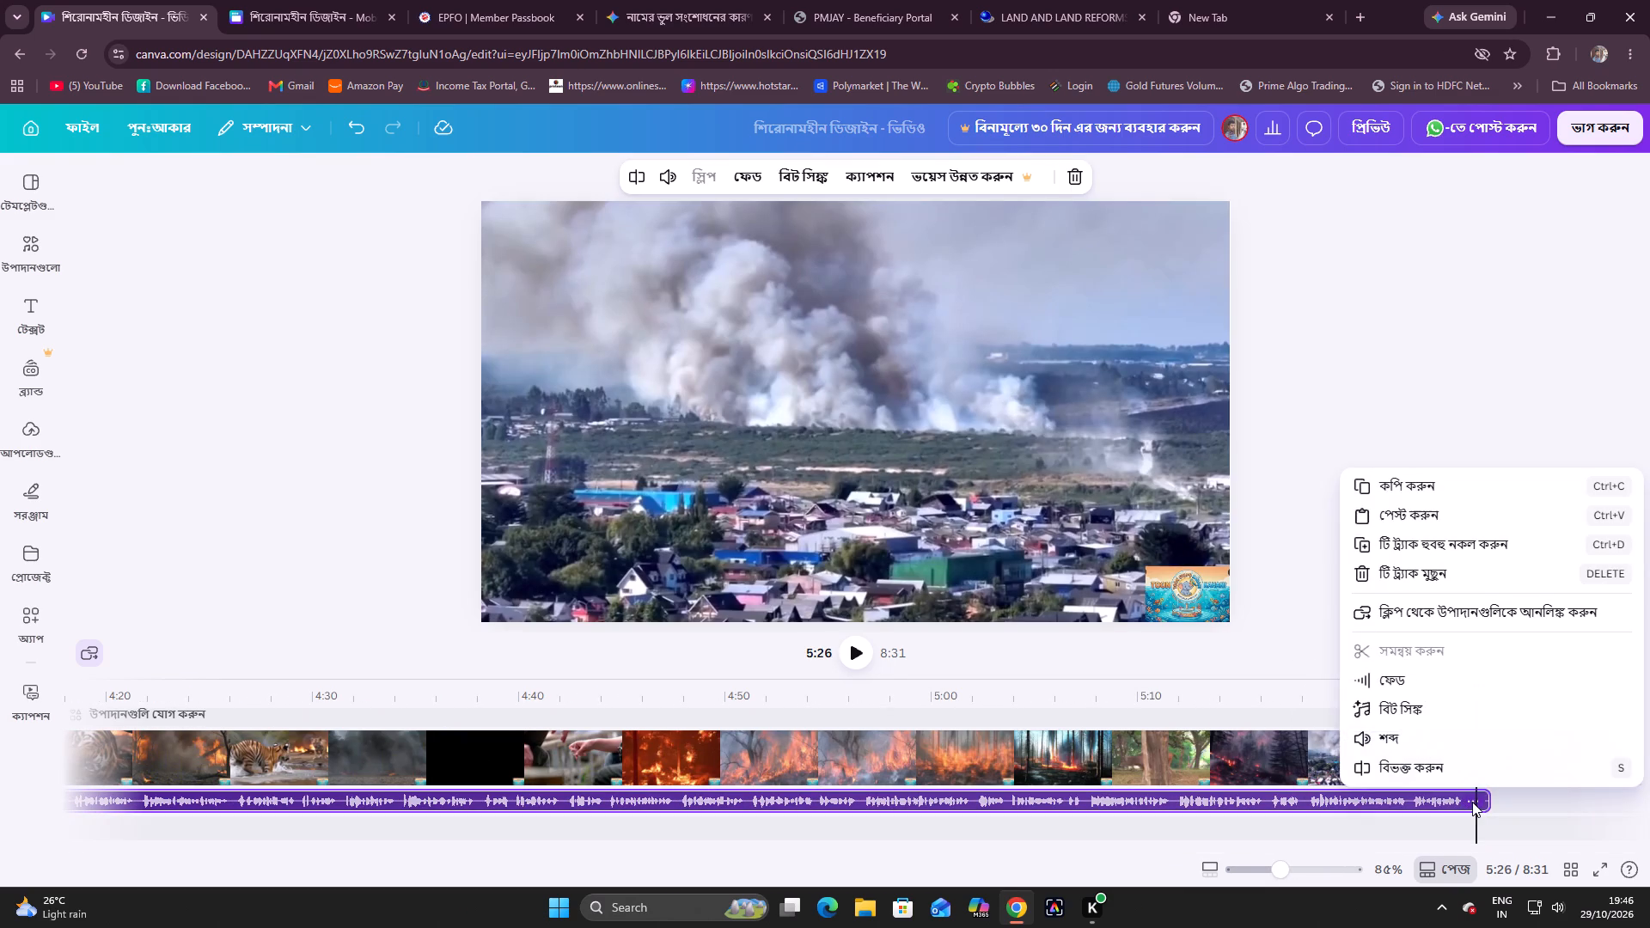
click(1434, 574)
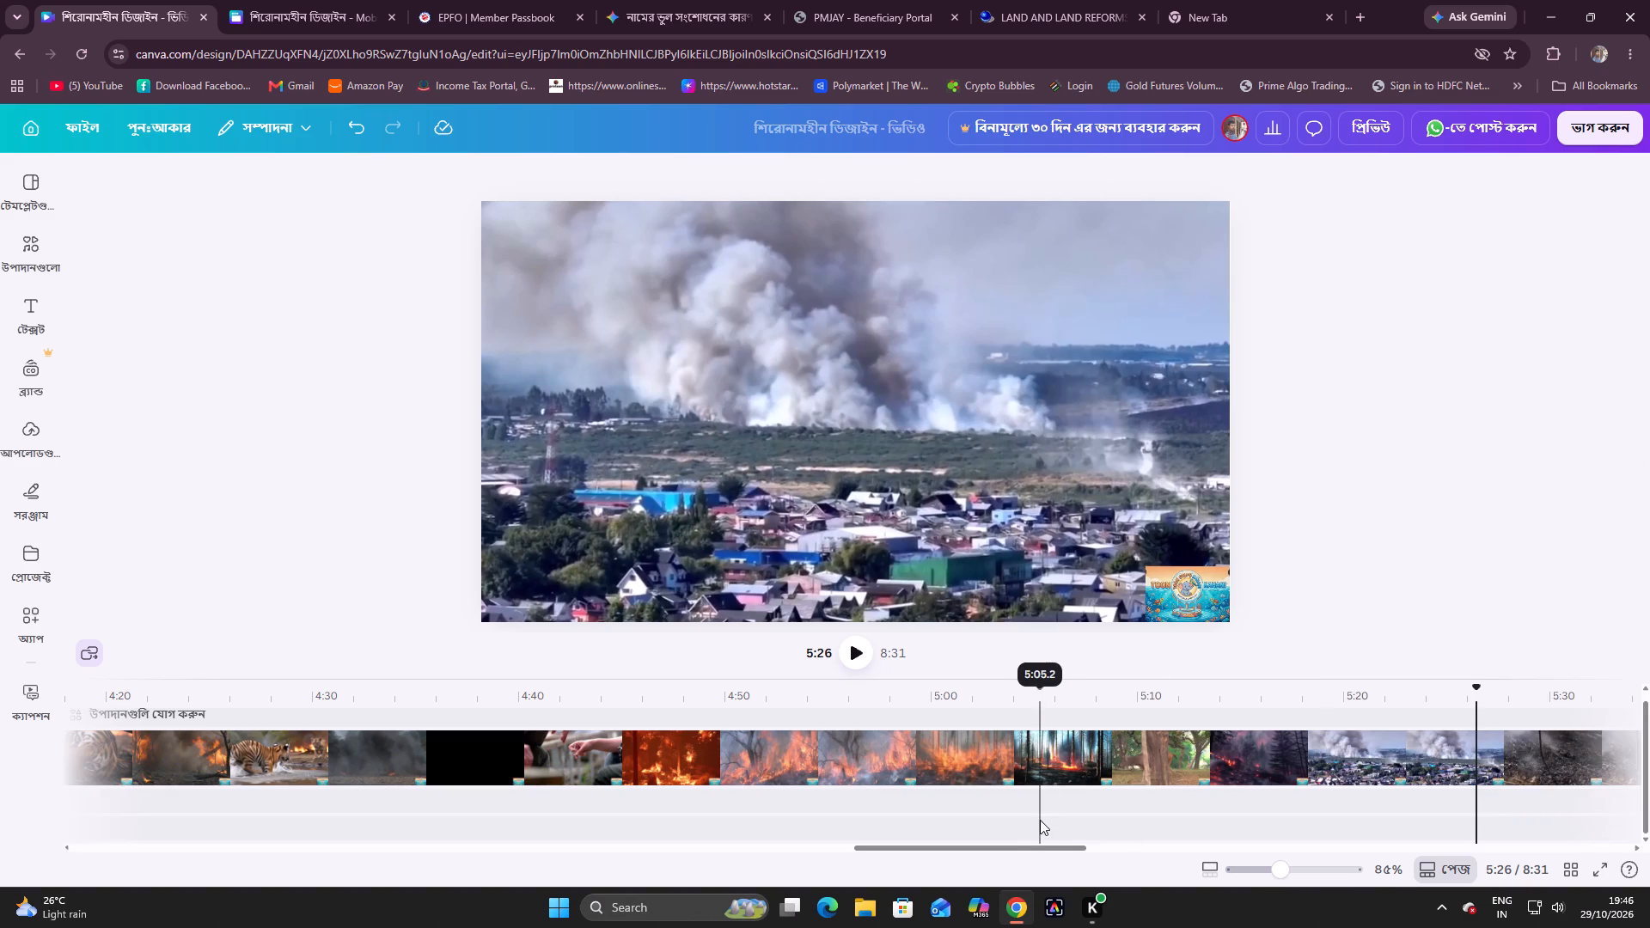
Delete the vo4.mp3 audio clip, the one ending at about 4:12, from the timeline.
drag(1066, 850, 945, 858)
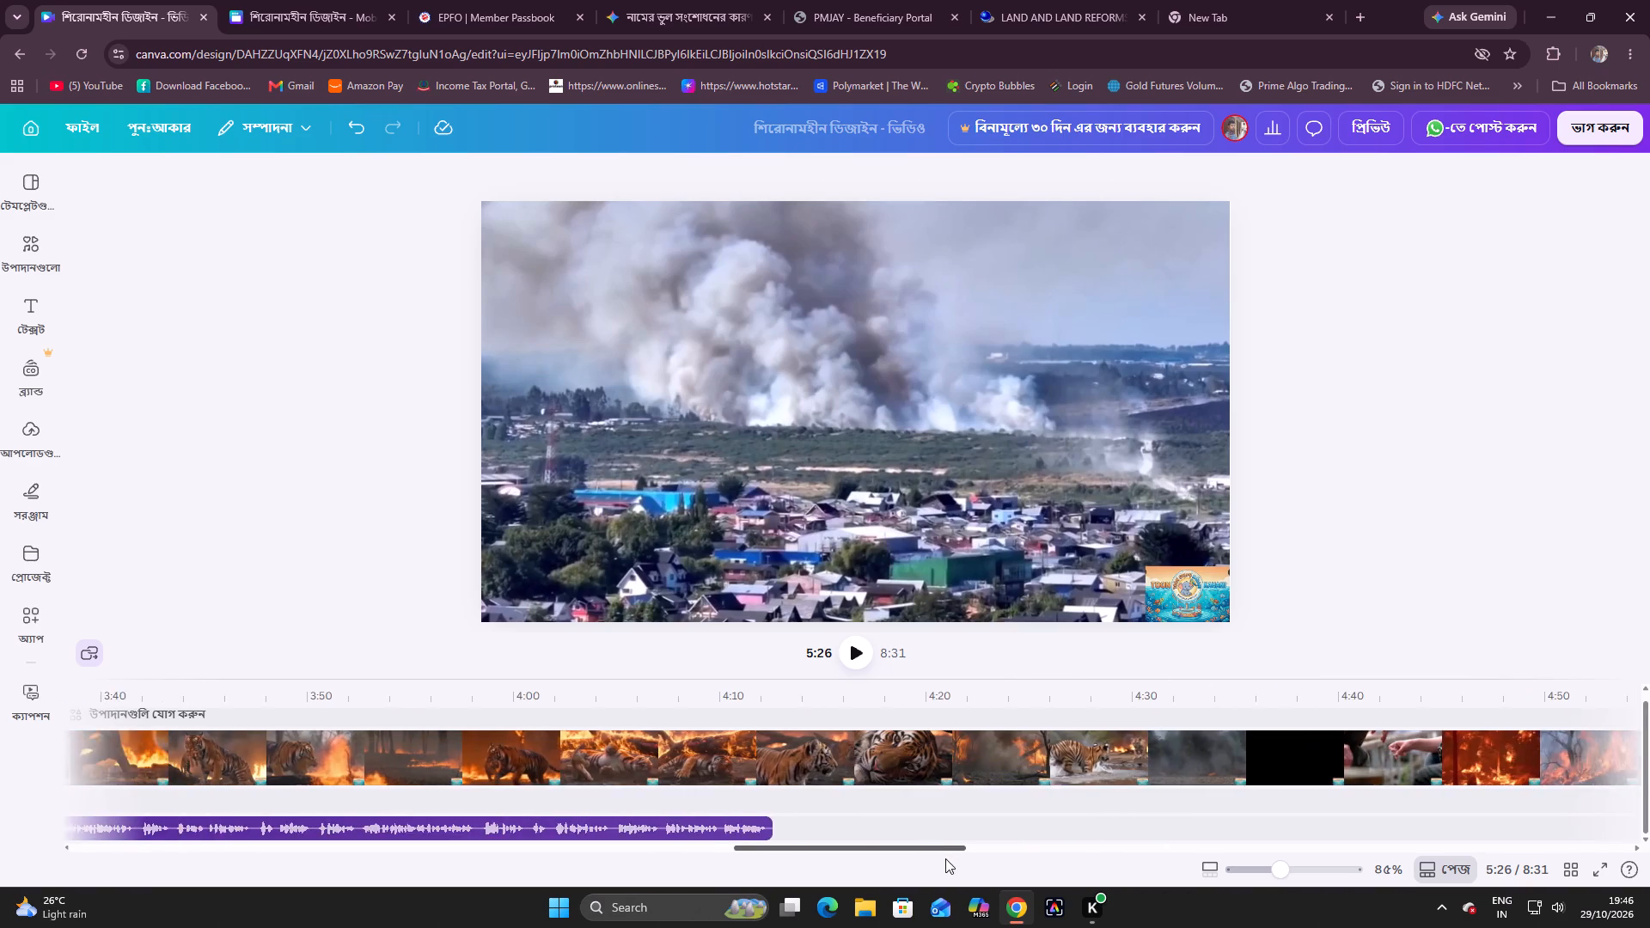
drag(945, 858, 921, 862)
click(929, 827)
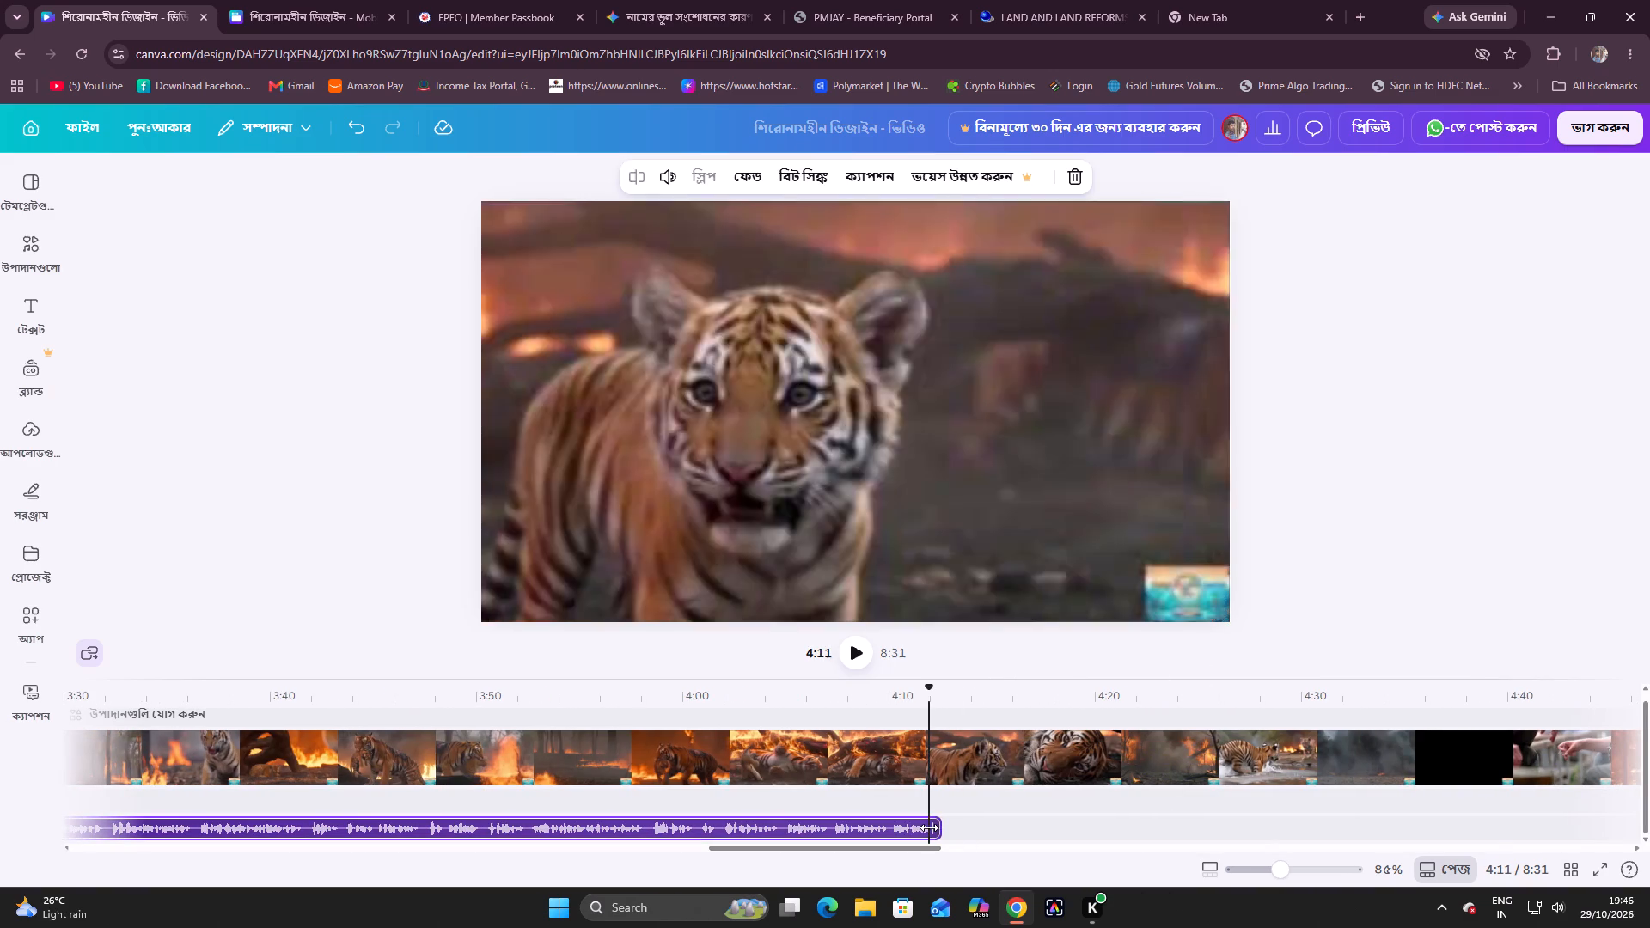
click(915, 826)
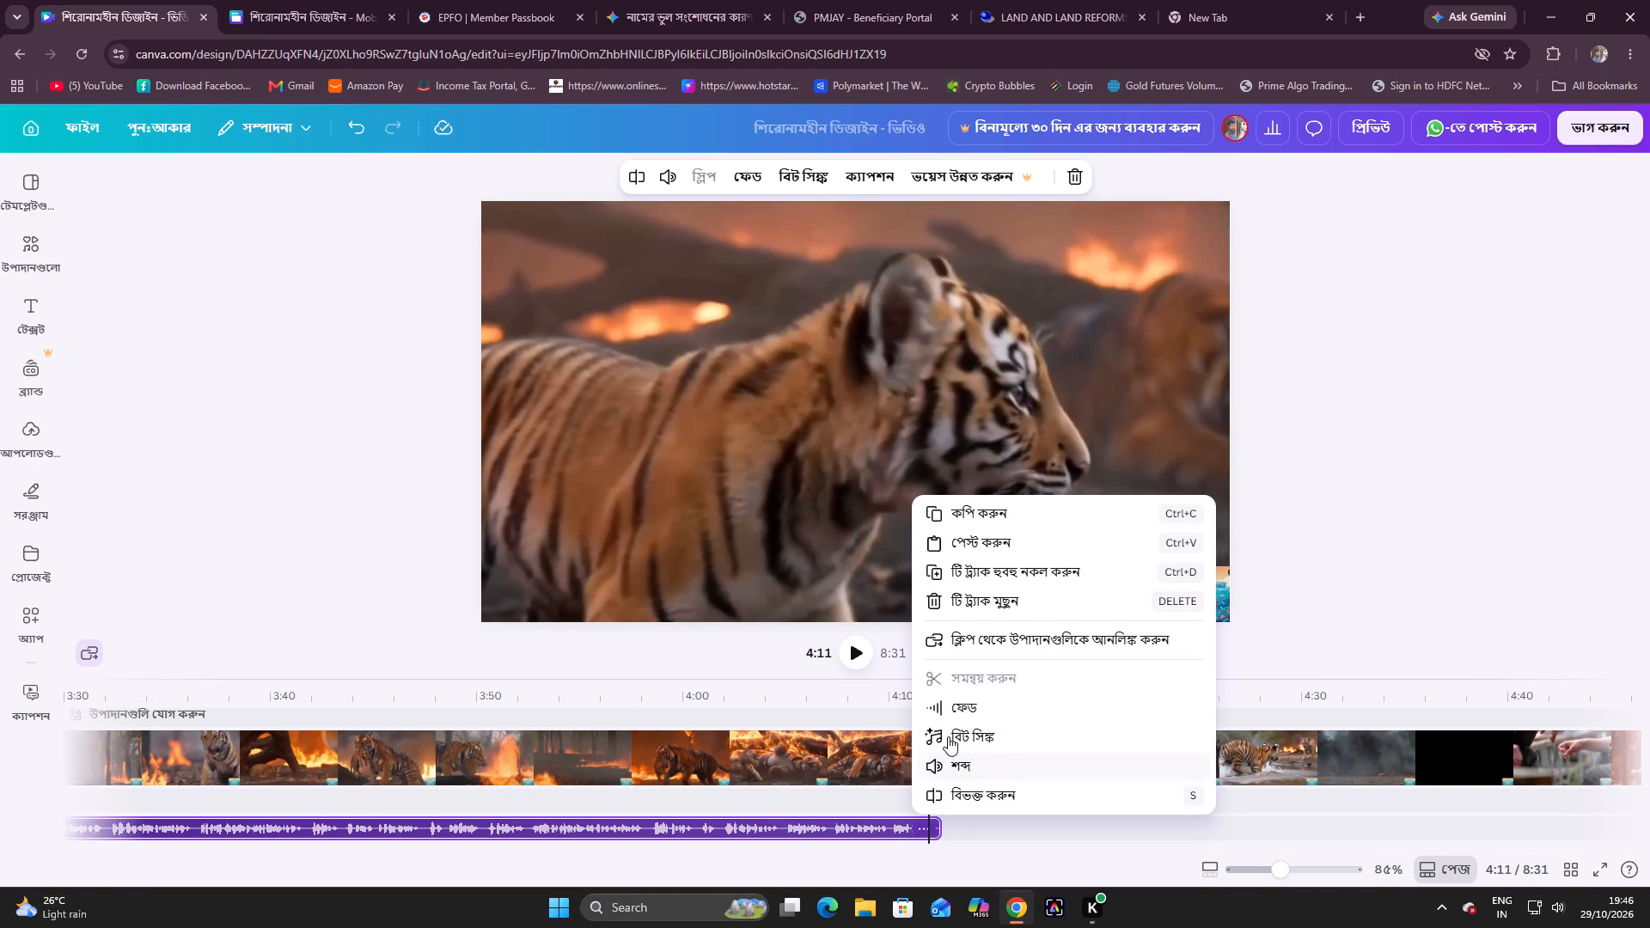
click(957, 589)
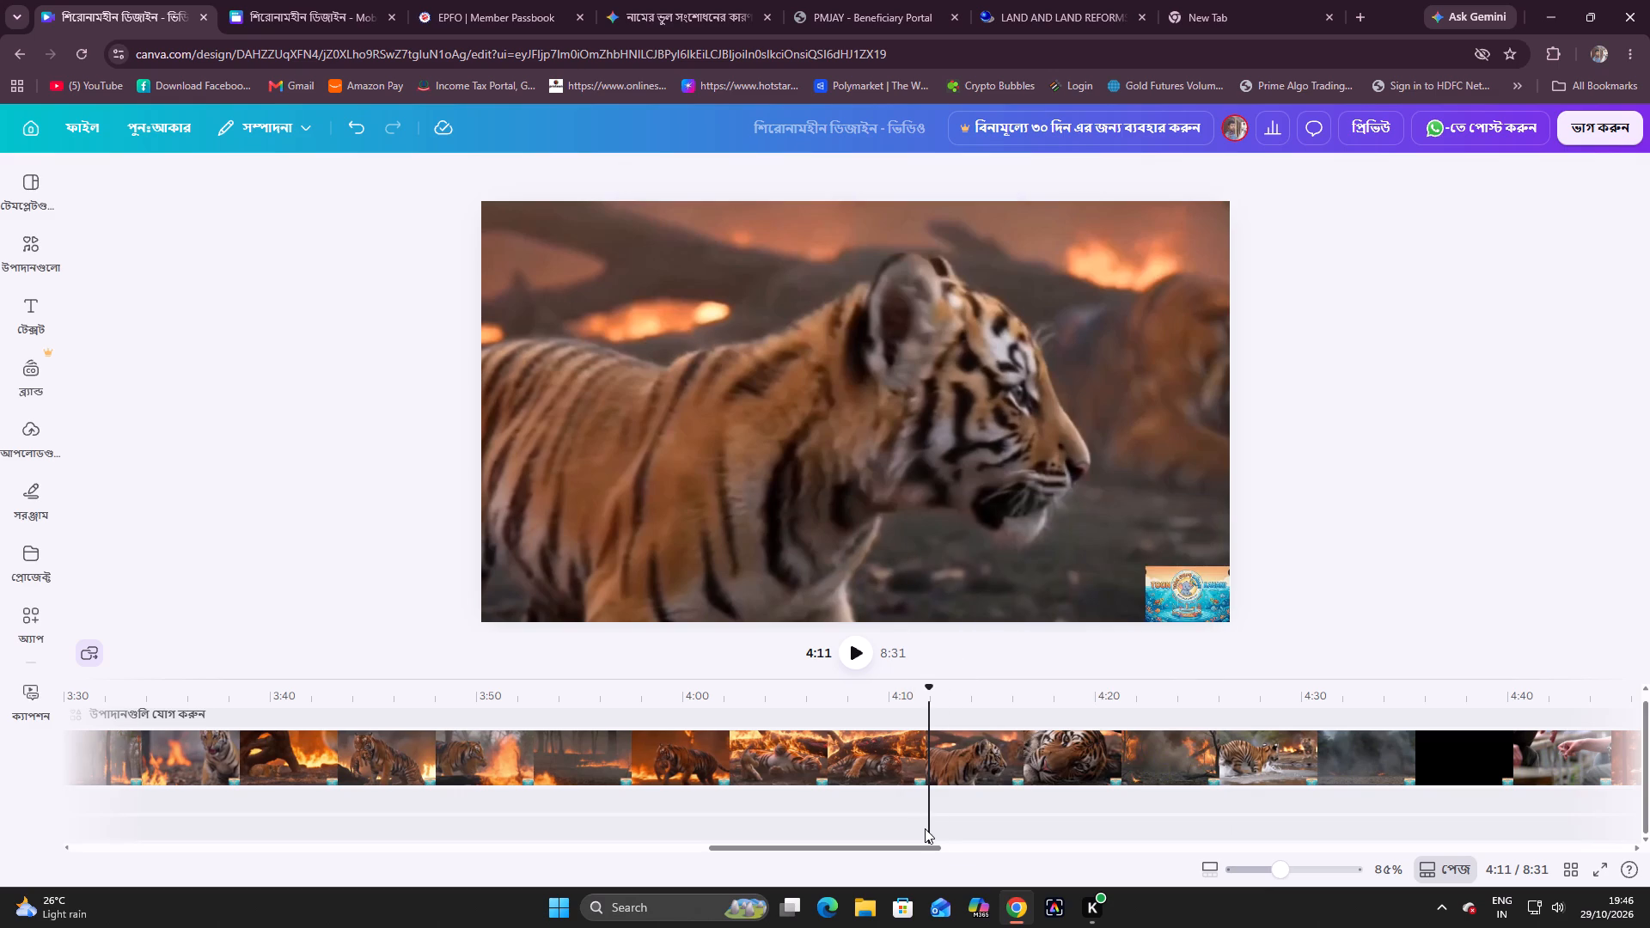
Delete the vo3.mp3 audio clip, the one ending at about 3:15, from the timeline.
drag(930, 844, 833, 864)
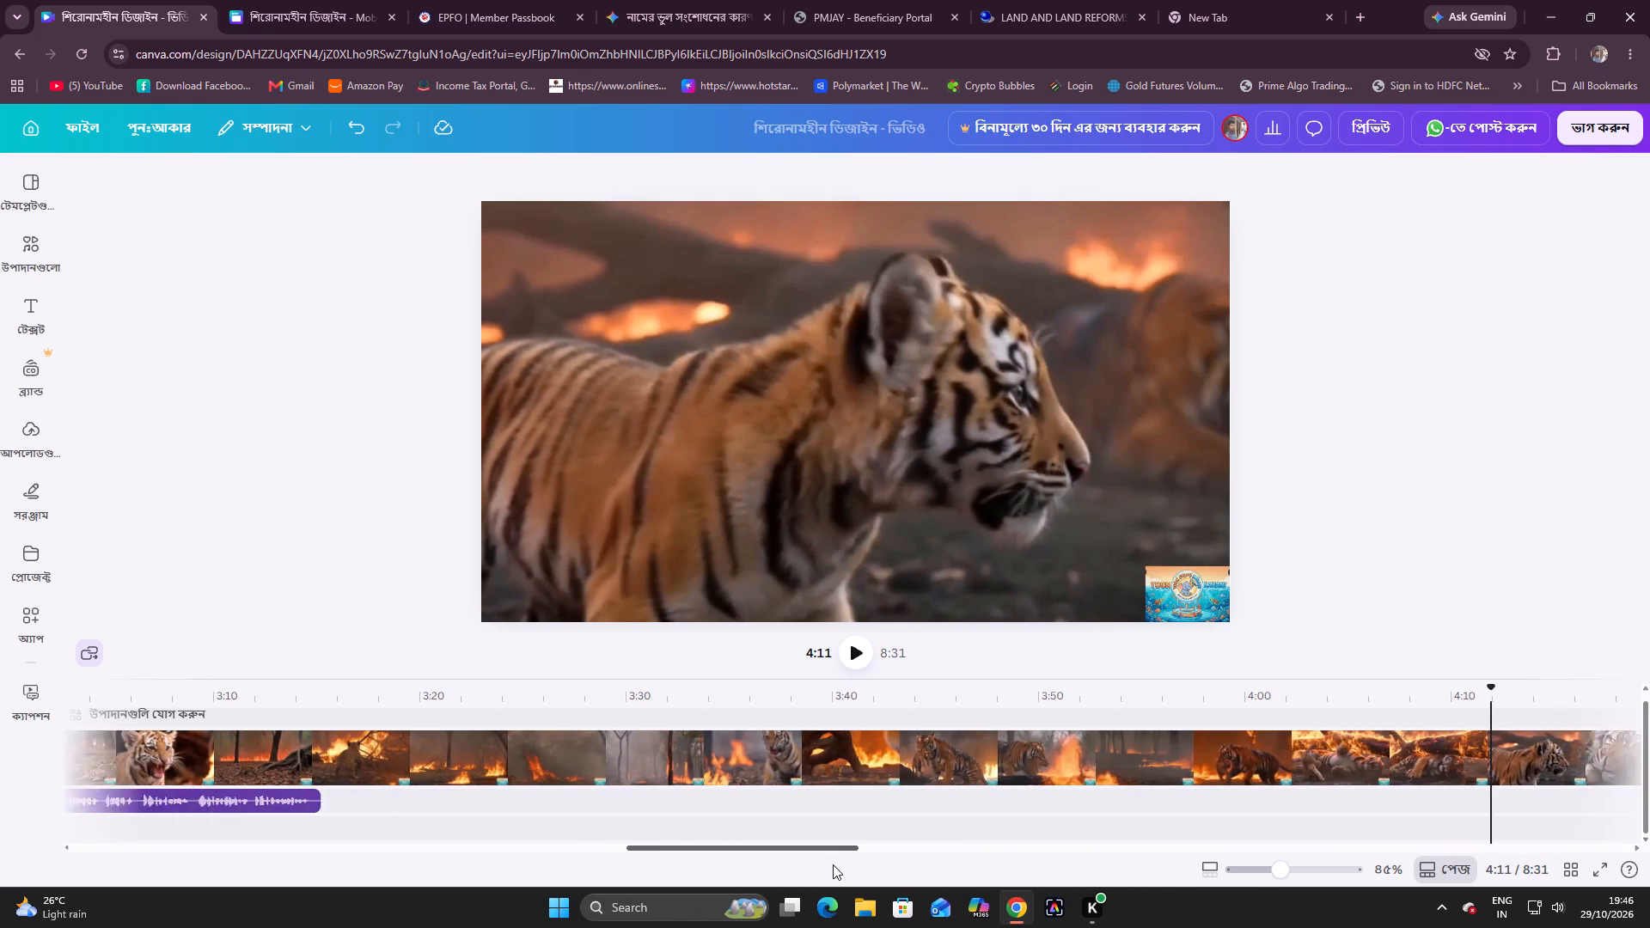
drag(833, 864, 768, 862)
click(845, 802)
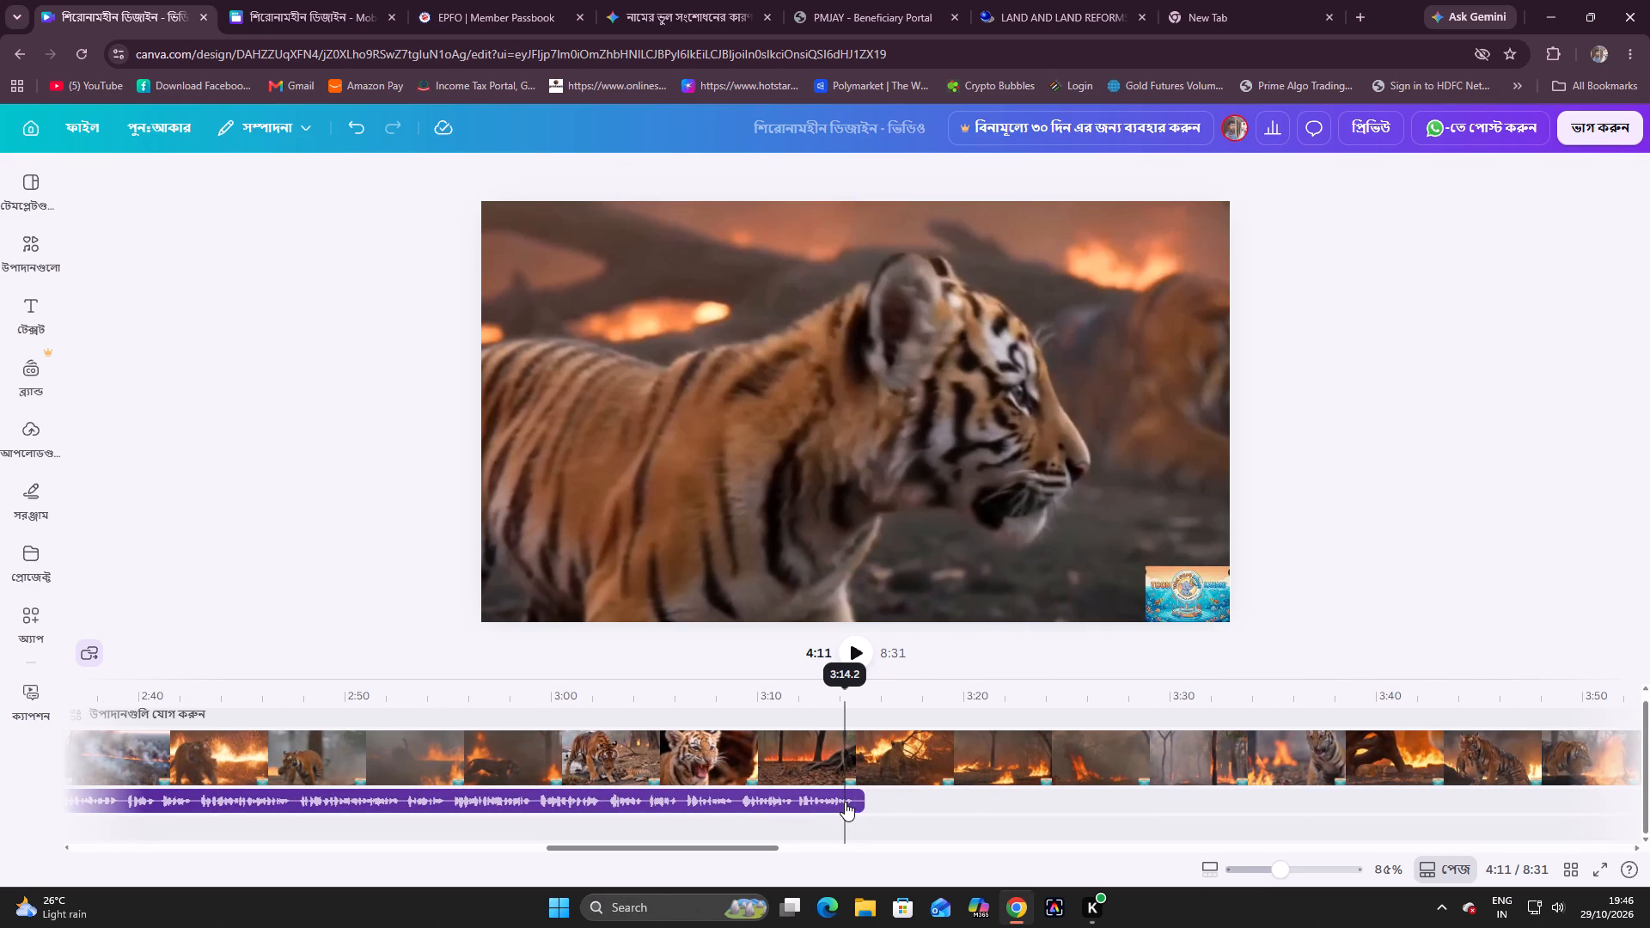
click(848, 798)
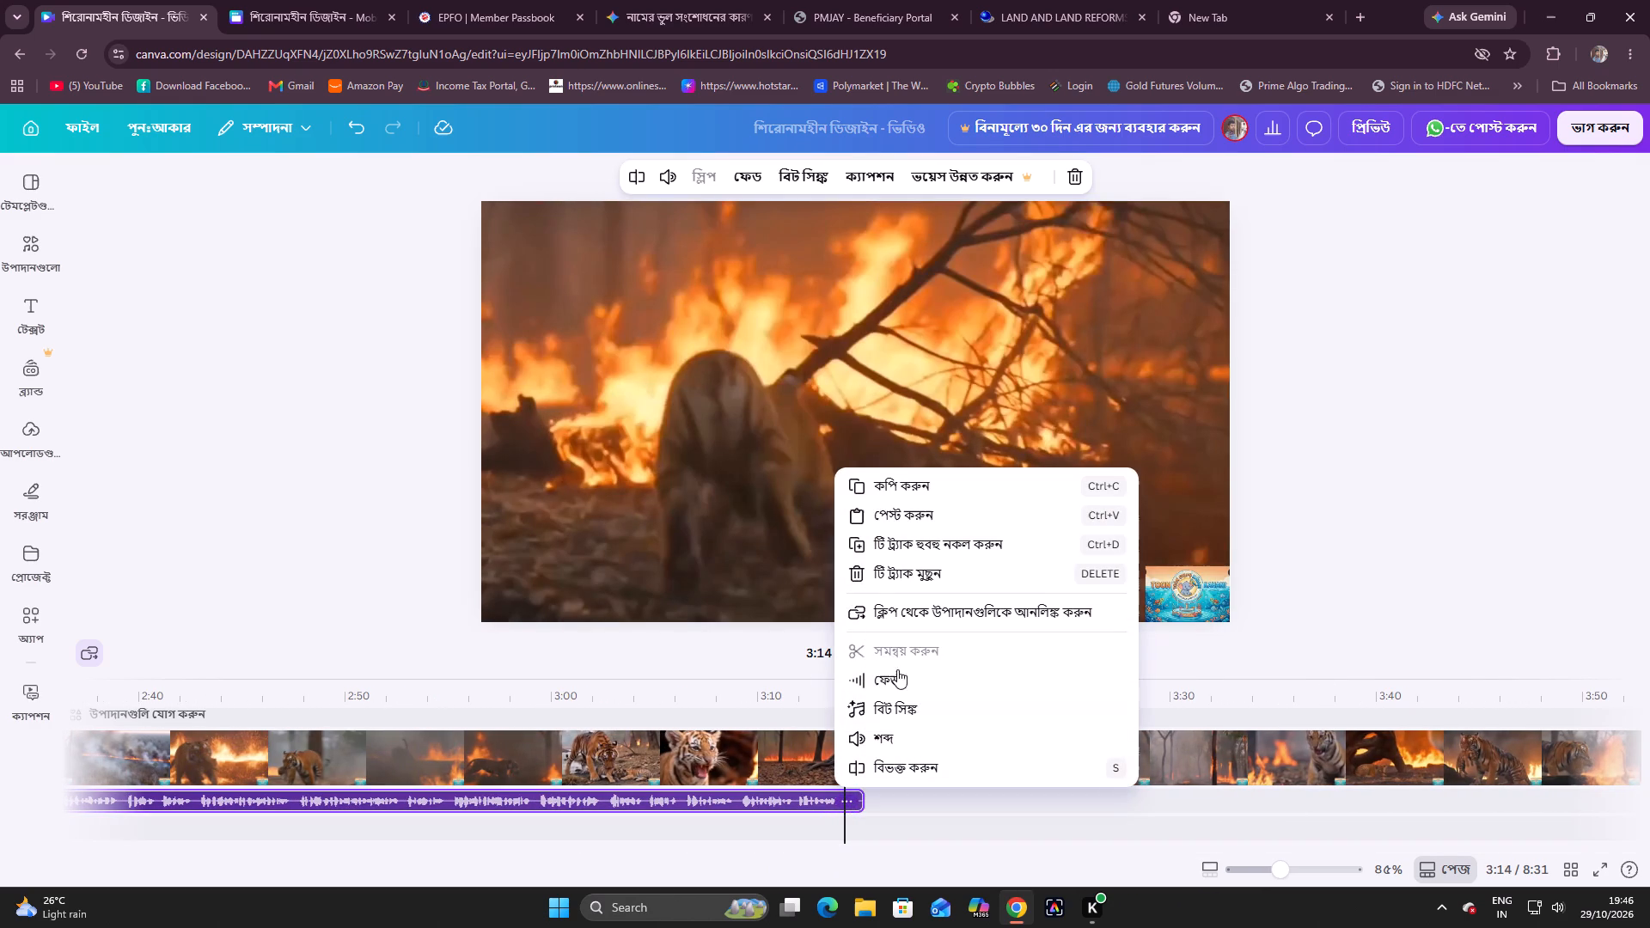
click(929, 565)
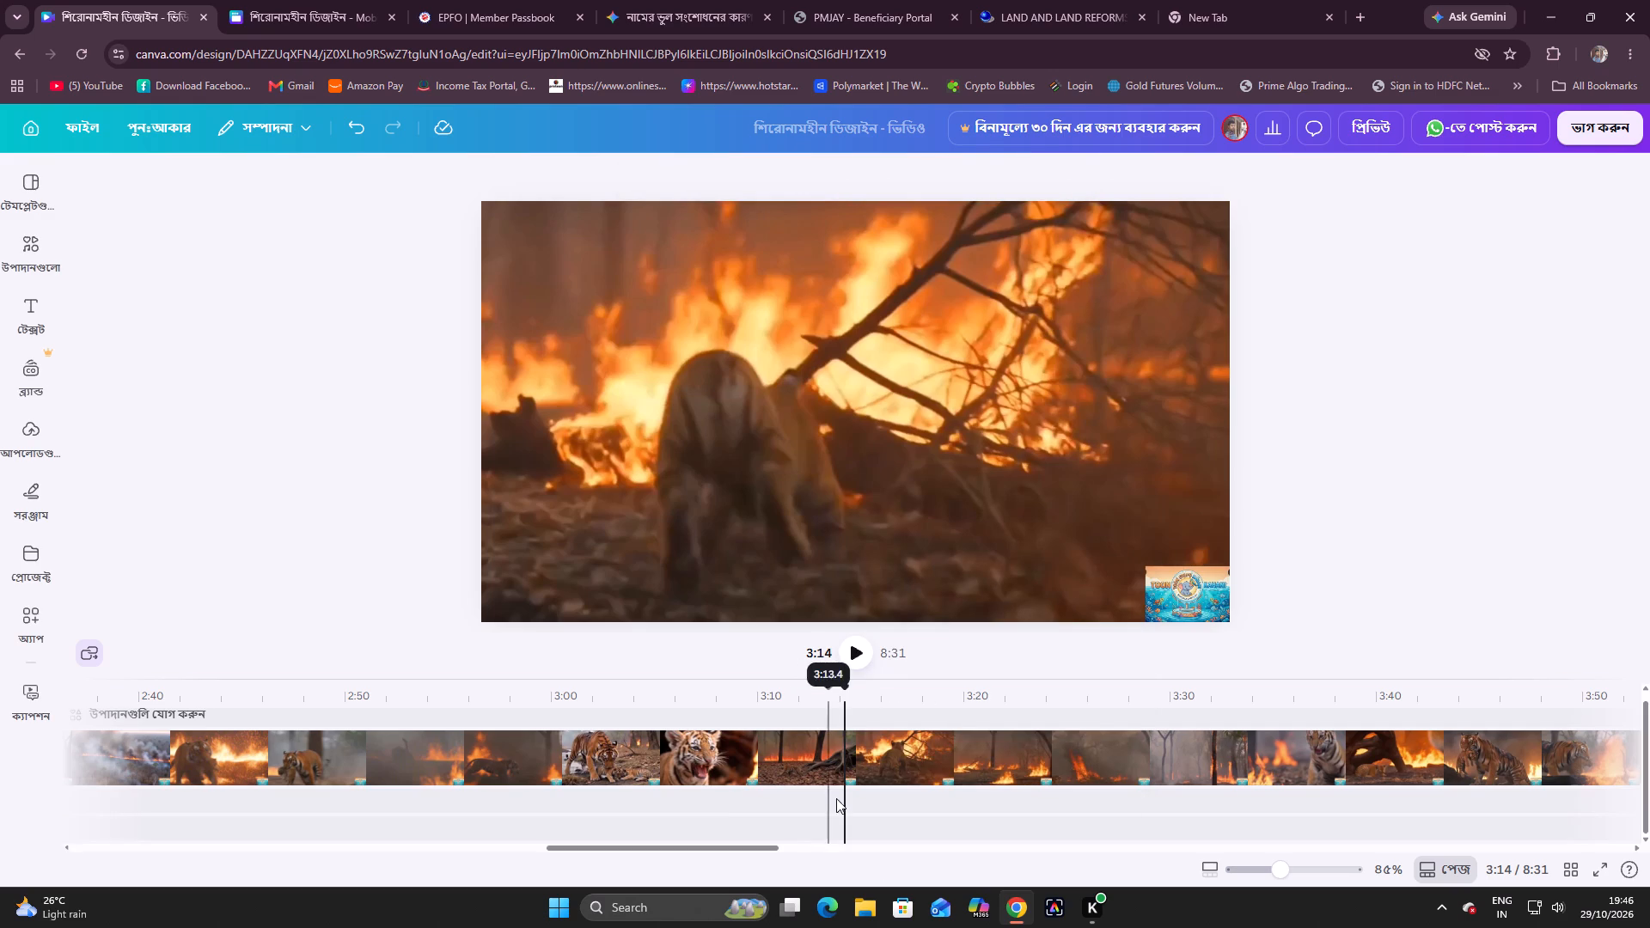
Delete the vo2.mp3 audio clip, the one ending at about 2:17, from the timeline.
drag(749, 848, 636, 855)
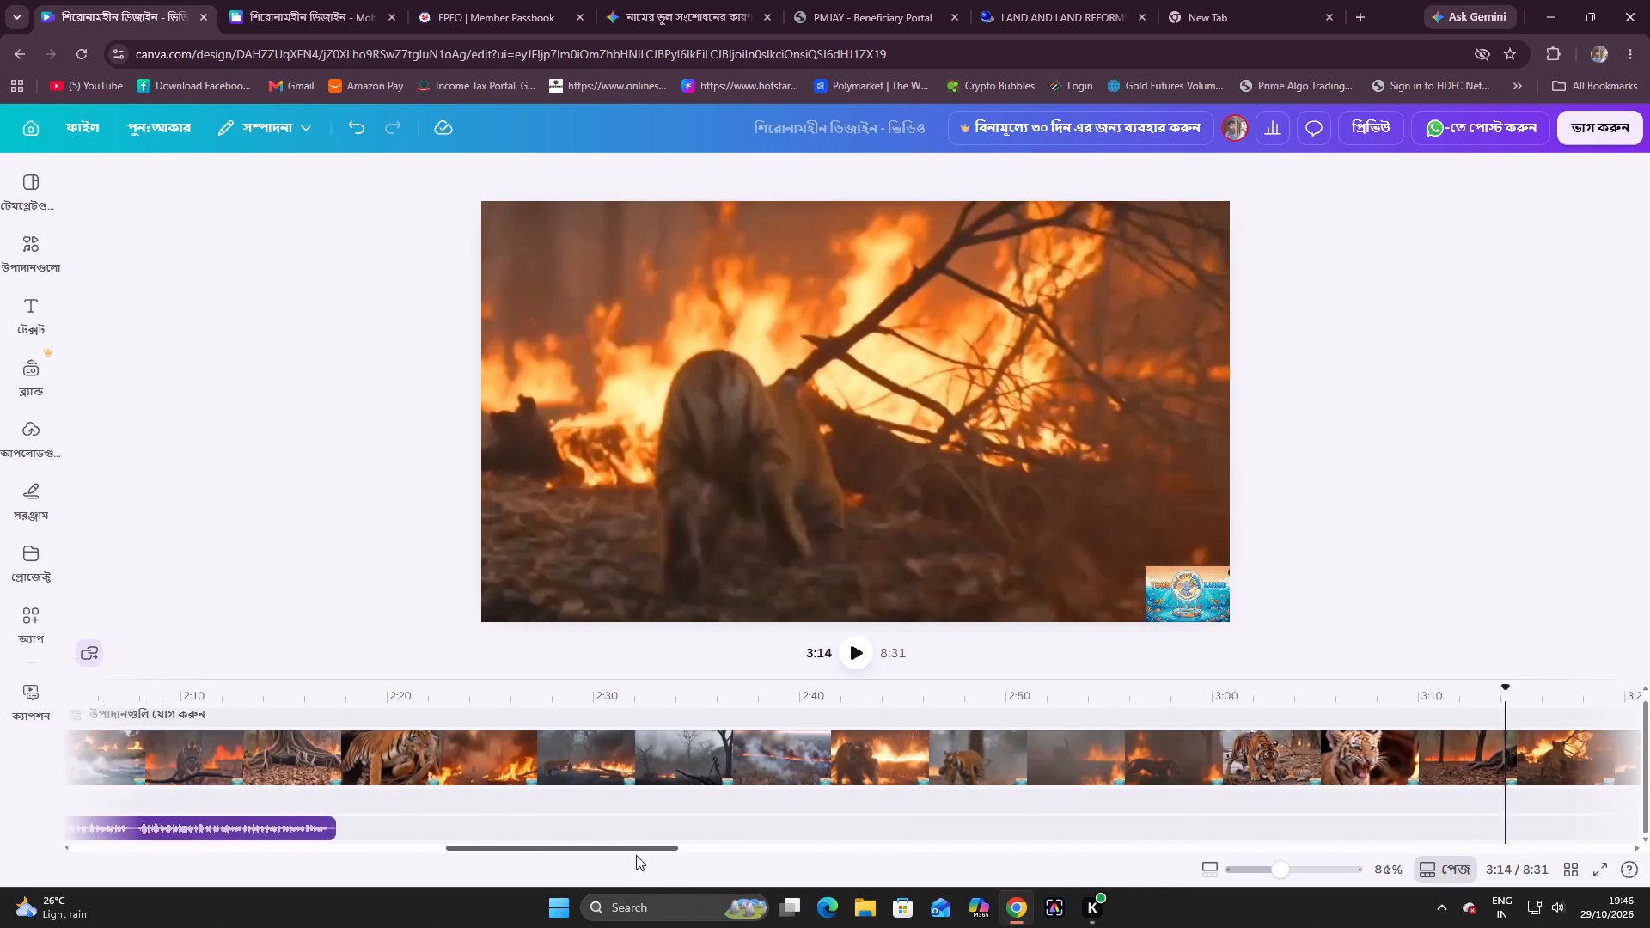
drag(636, 855, 583, 856)
click(785, 822)
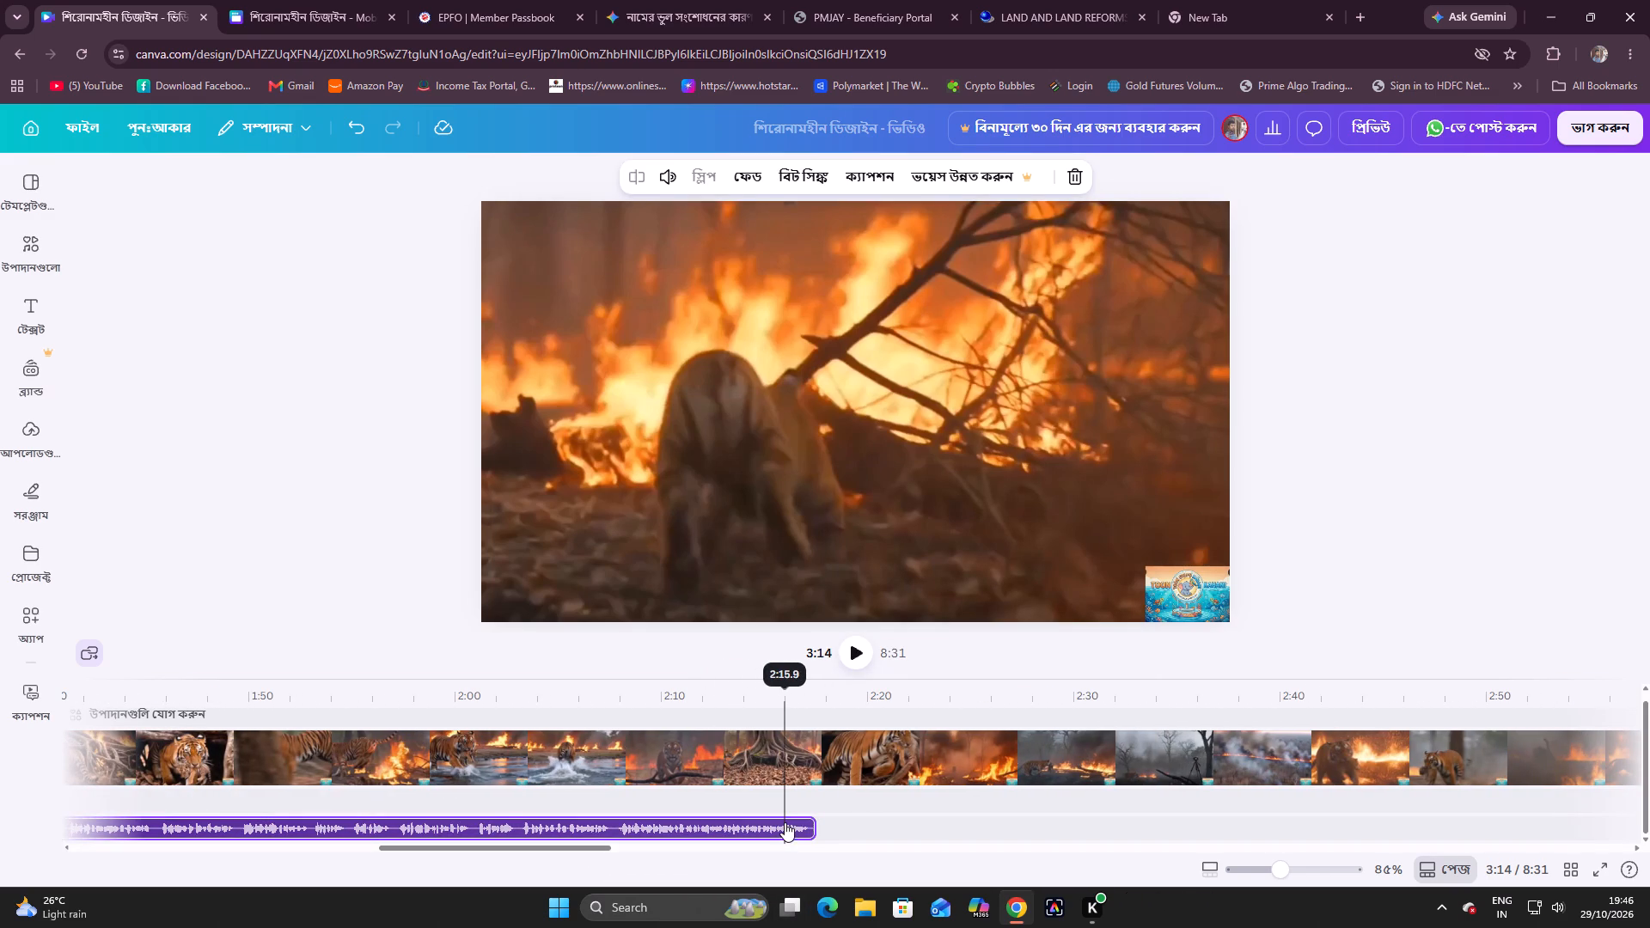
click(796, 829)
click(858, 595)
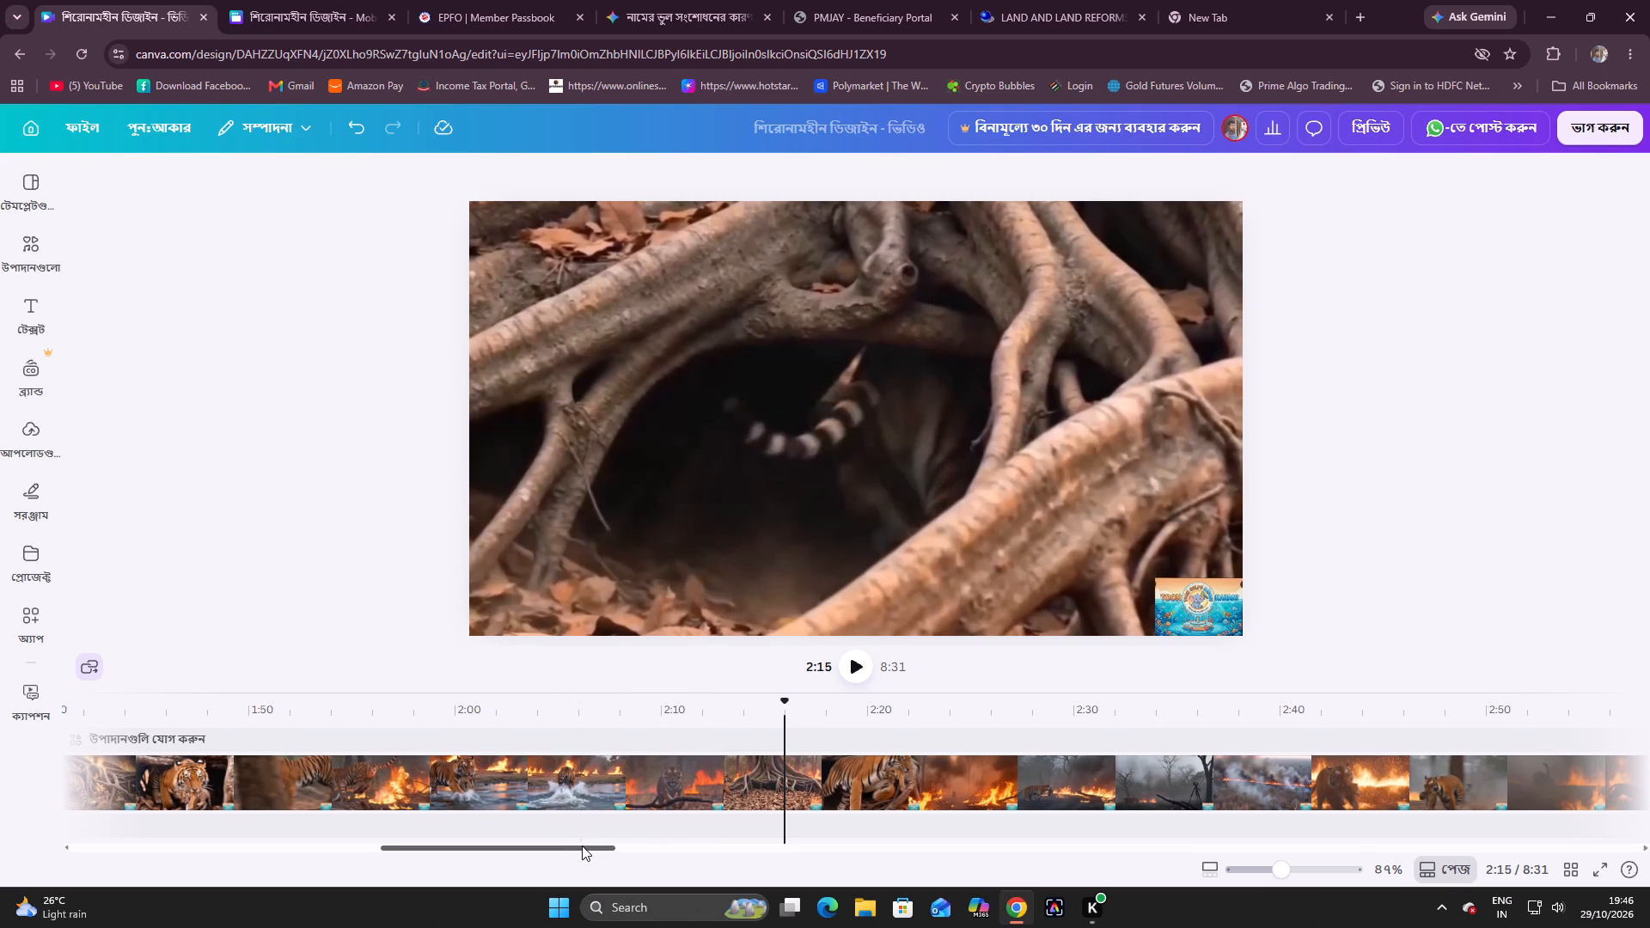
Delete the vo1.mp3 audio clip, the first one on the audio track, from the timeline.
drag(583, 846, 400, 846)
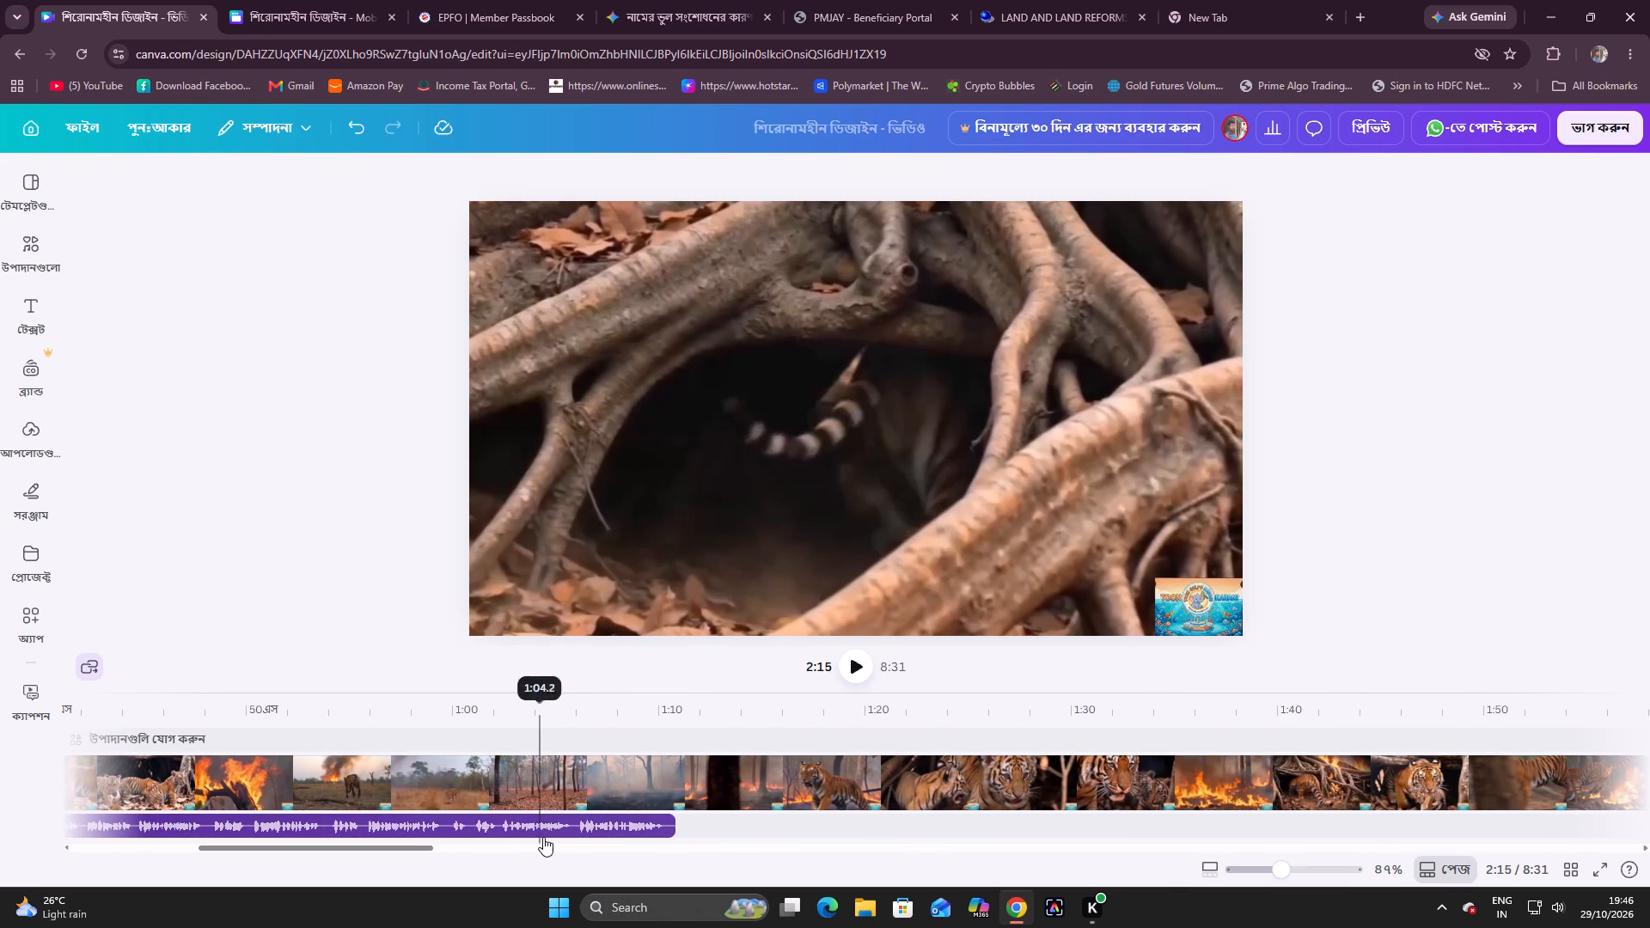
click(653, 827)
click(655, 826)
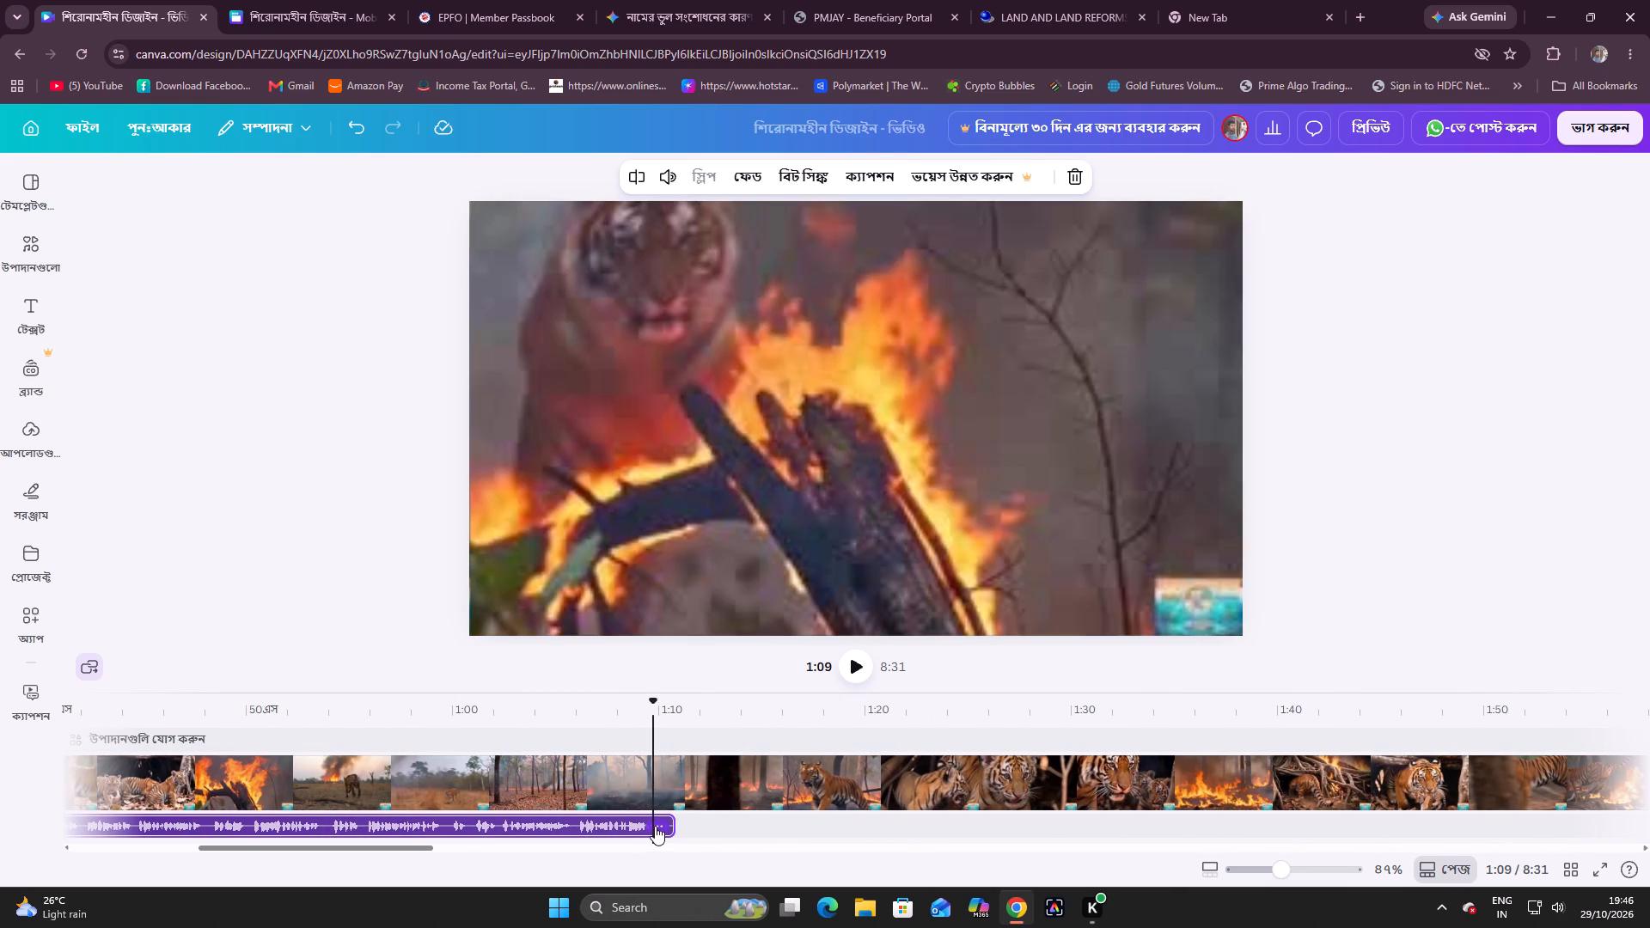
click(735, 596)
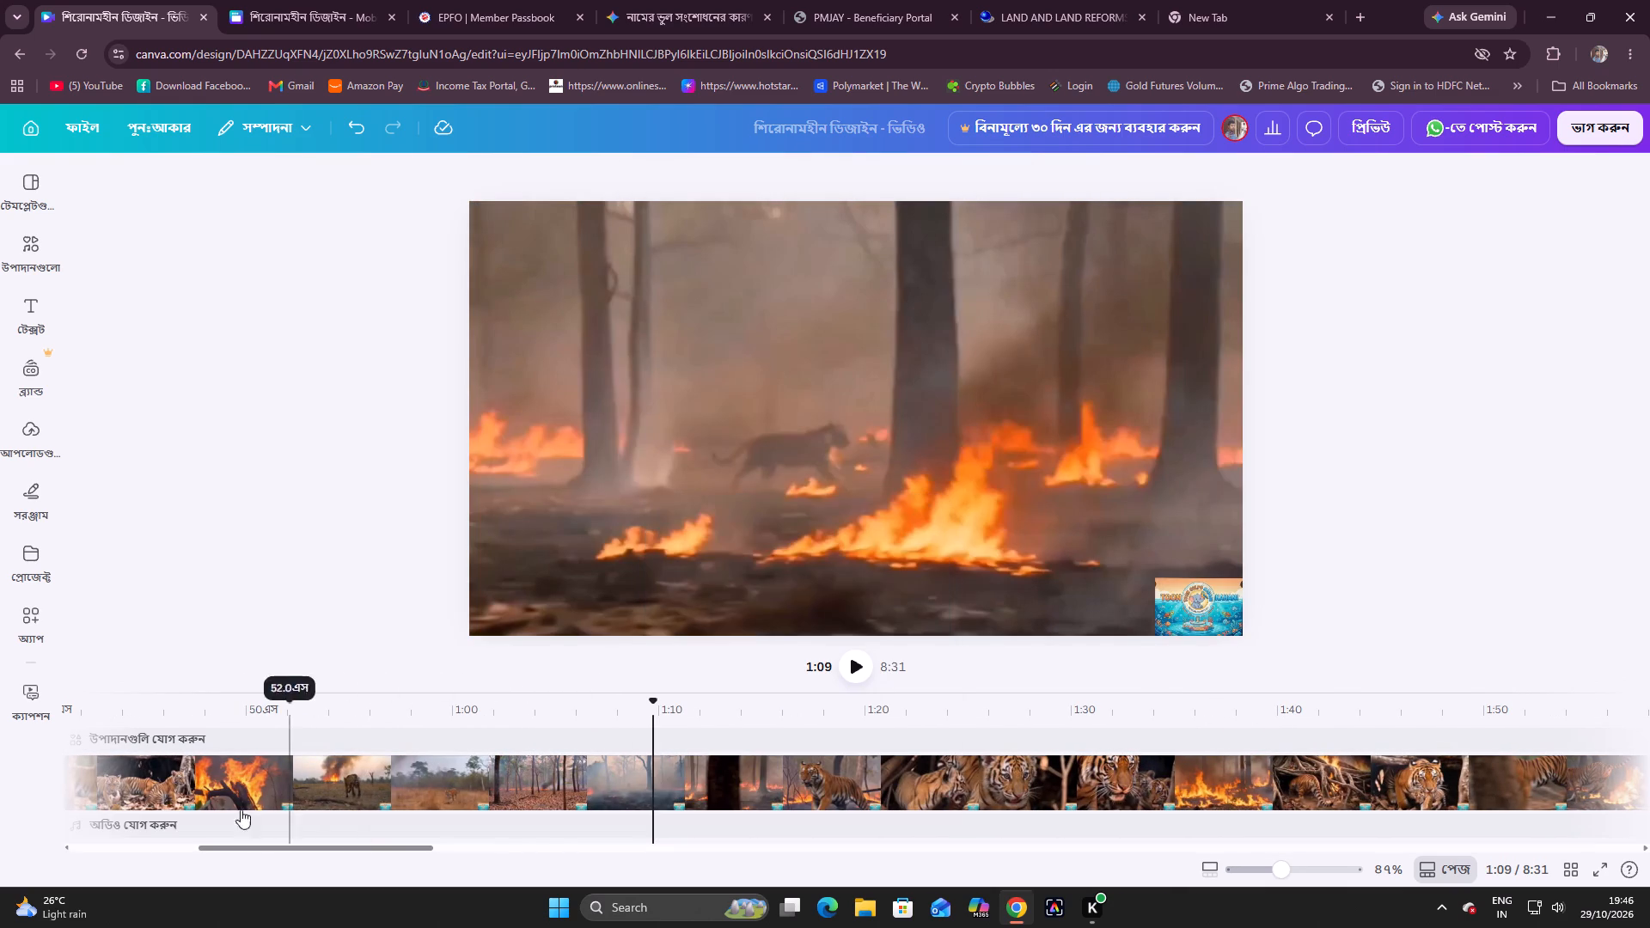
Move the playhead back to the start of the timeline and play the video from the beginning.
drag(292, 850, 46, 850)
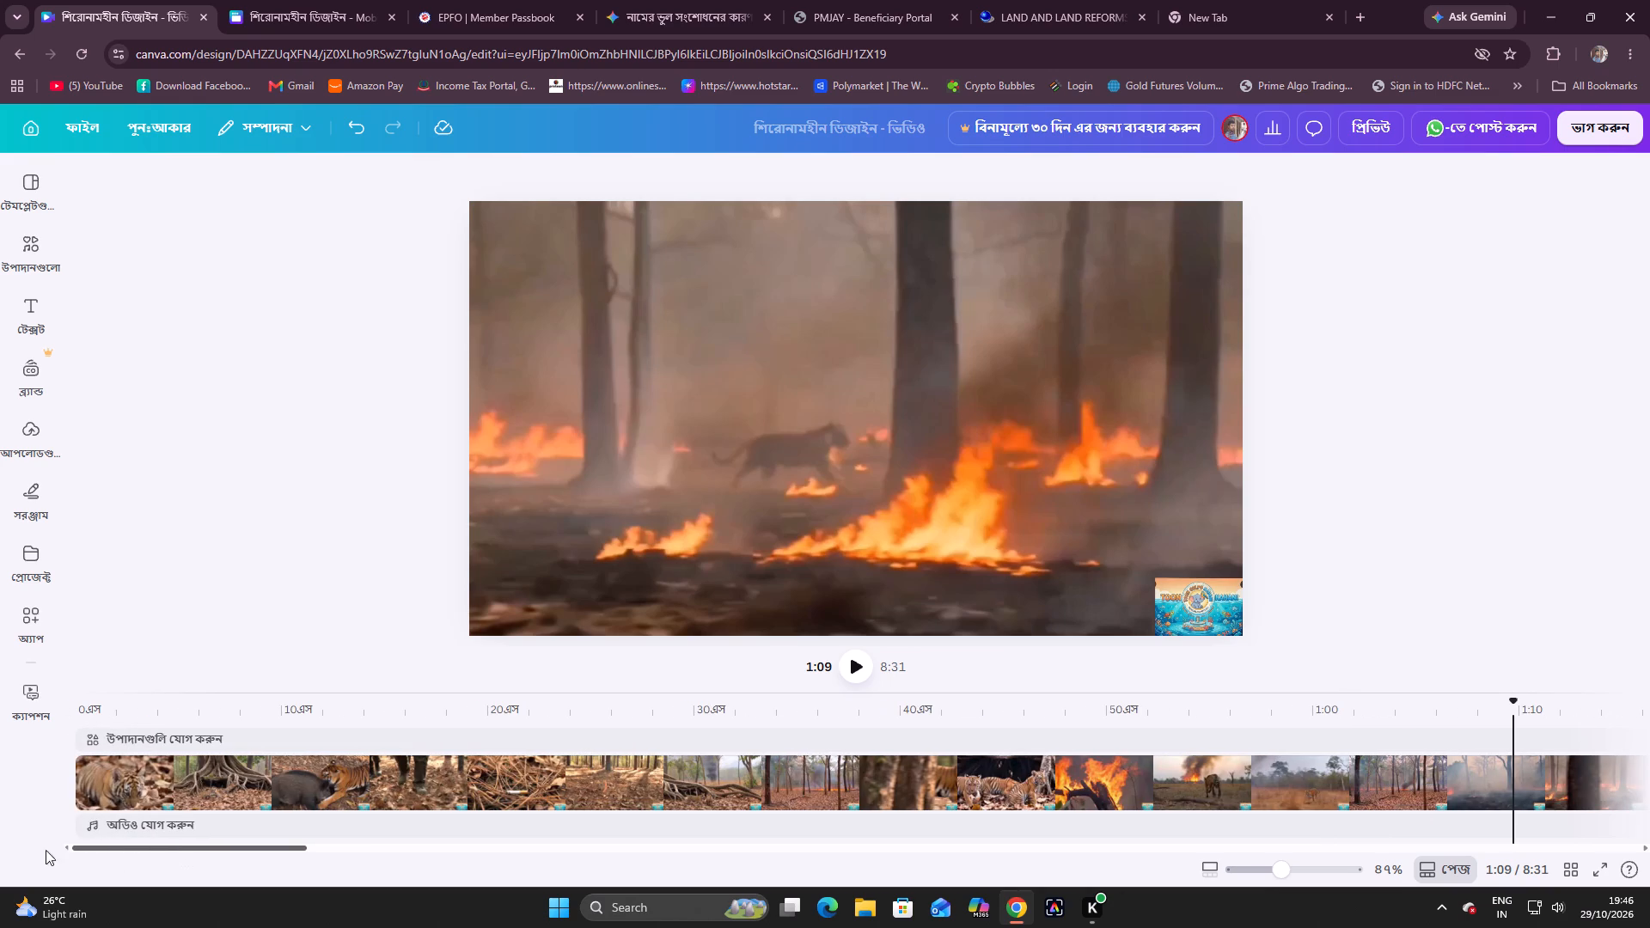
drag(46, 850, 21, 849)
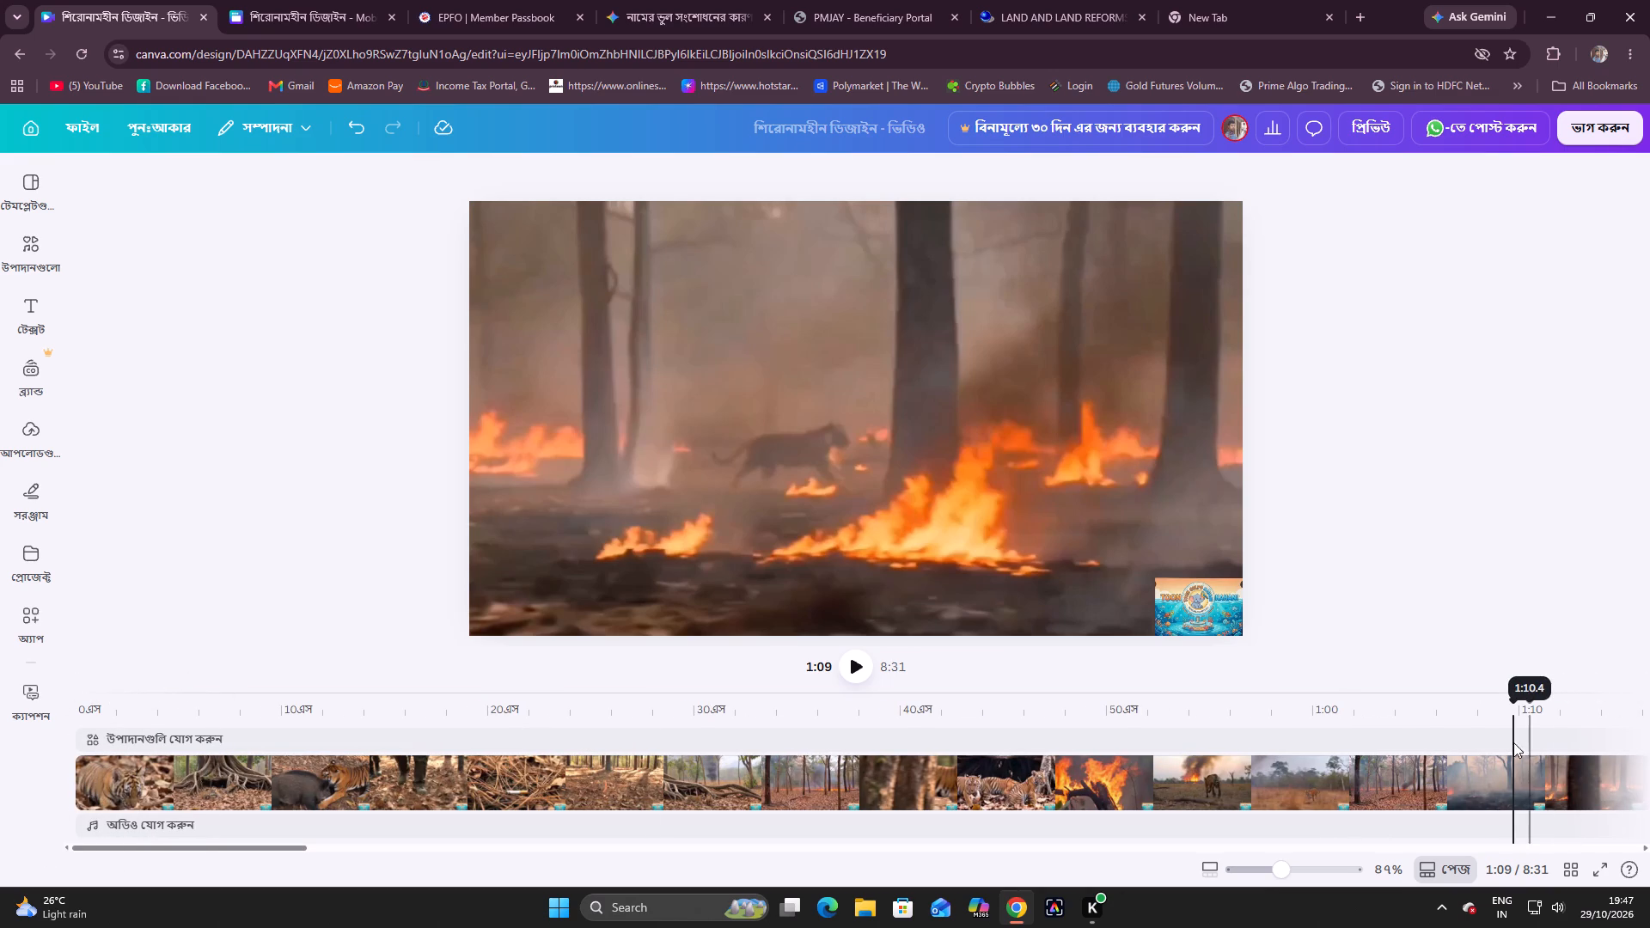
drag(1512, 699, 0, 751)
click(852, 664)
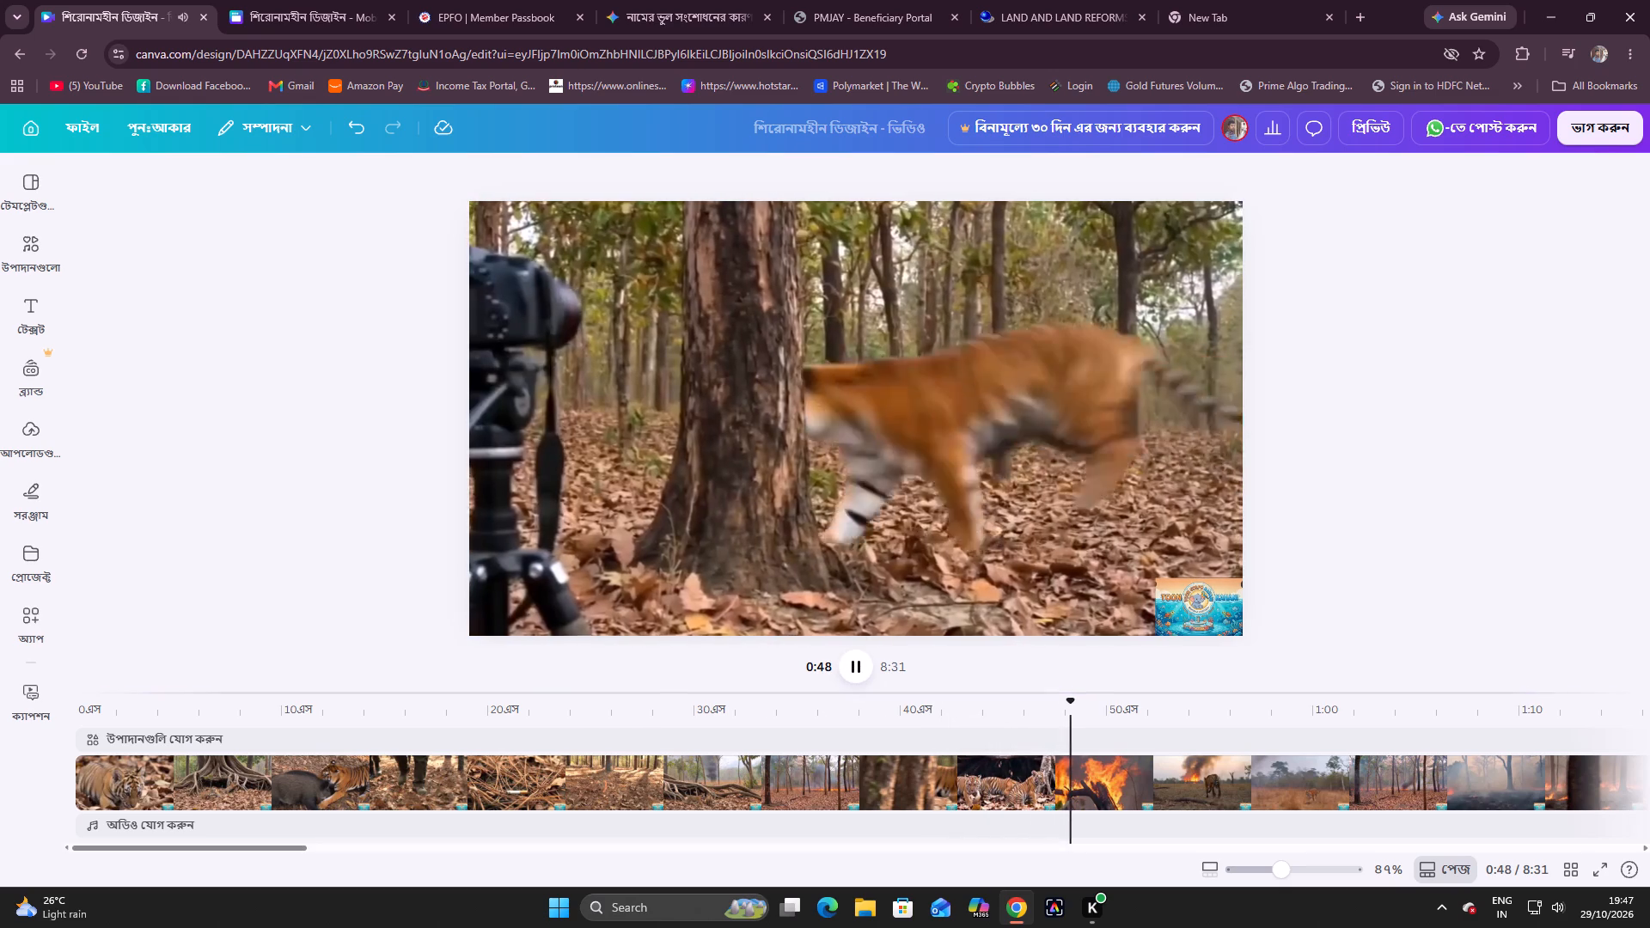
Scrub through the video's scenes and stop the playhead at about 3:58, on the walking tiger with flames on its back.
drag(1080, 703, 1476, 711)
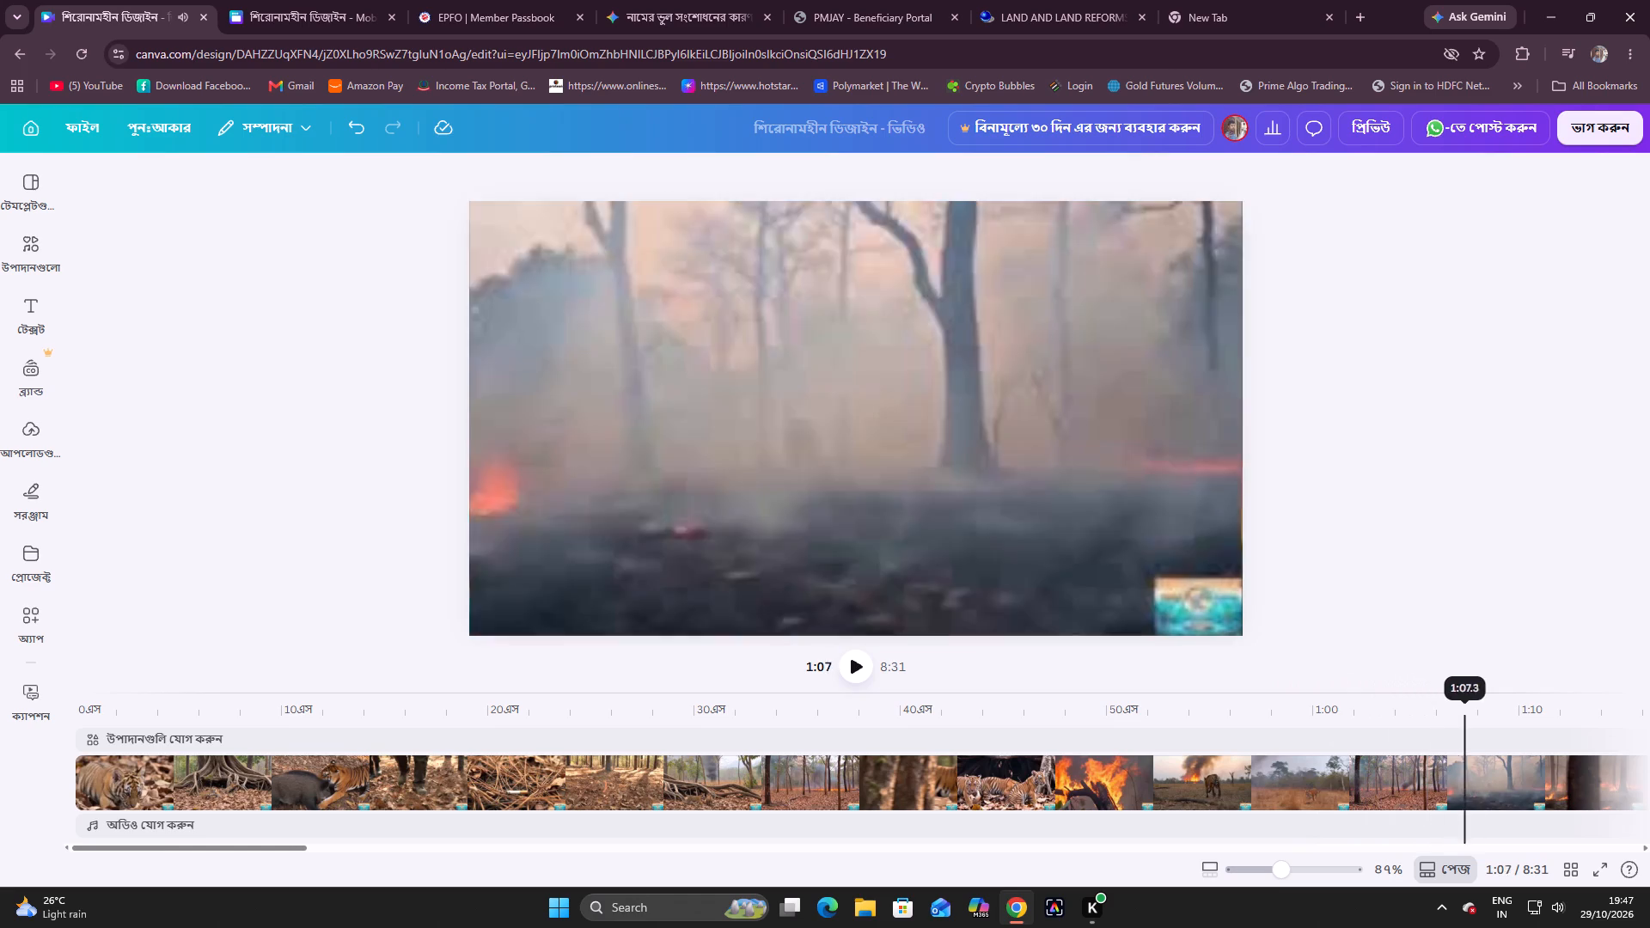
drag(1476, 711, 1610, 711)
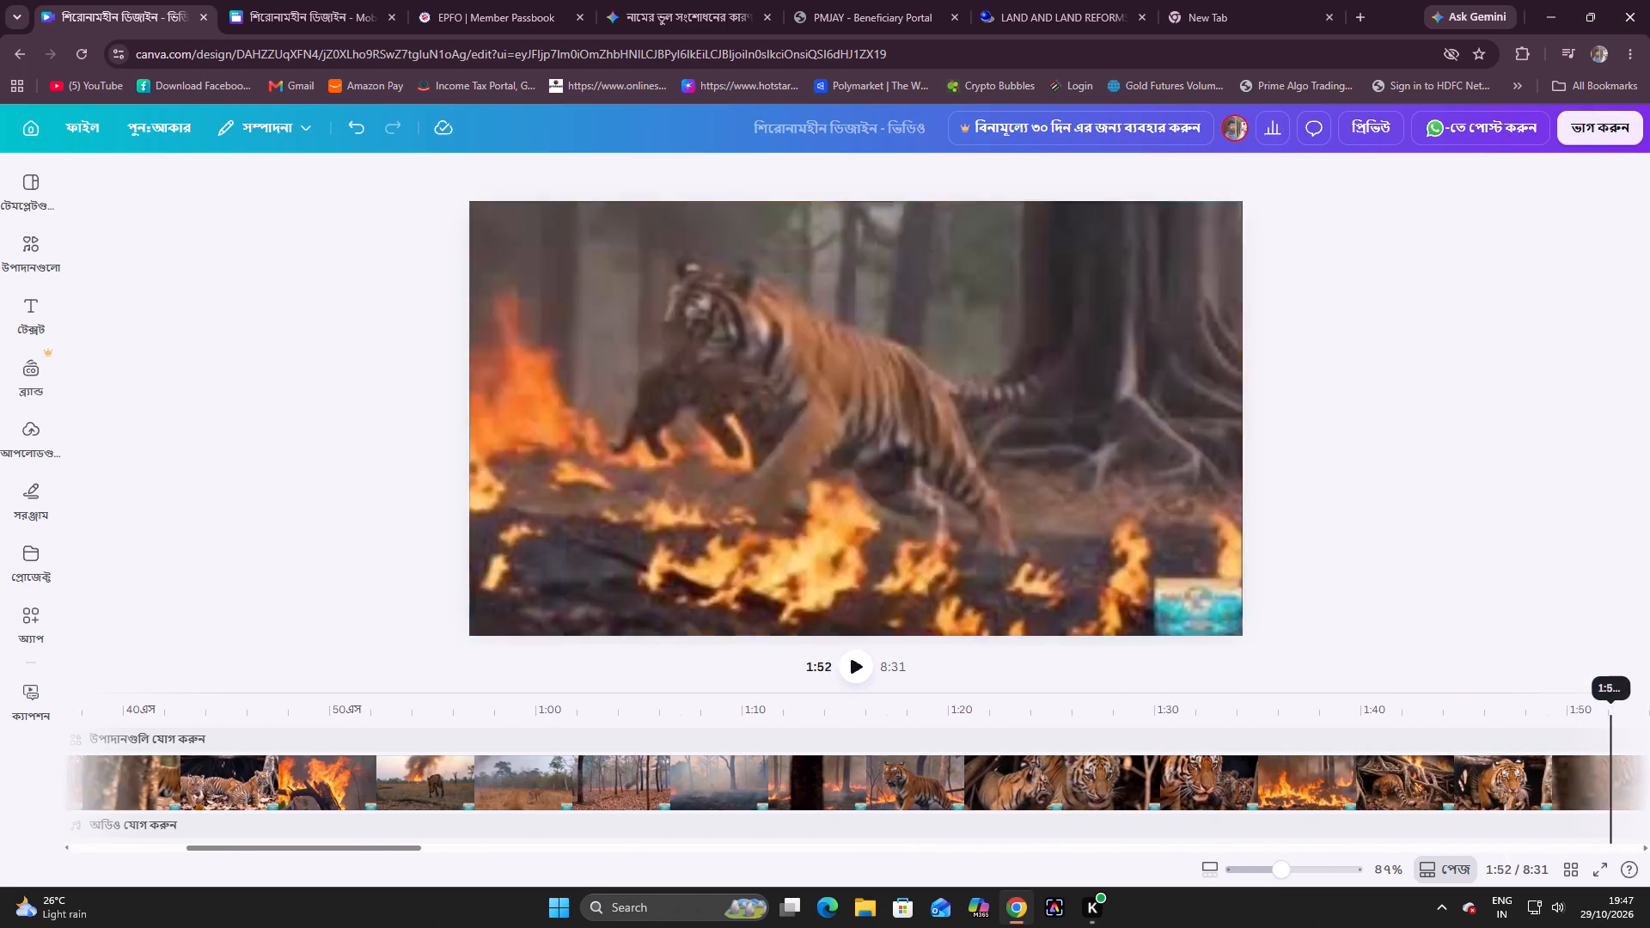
drag(1610, 711, 1649, 707)
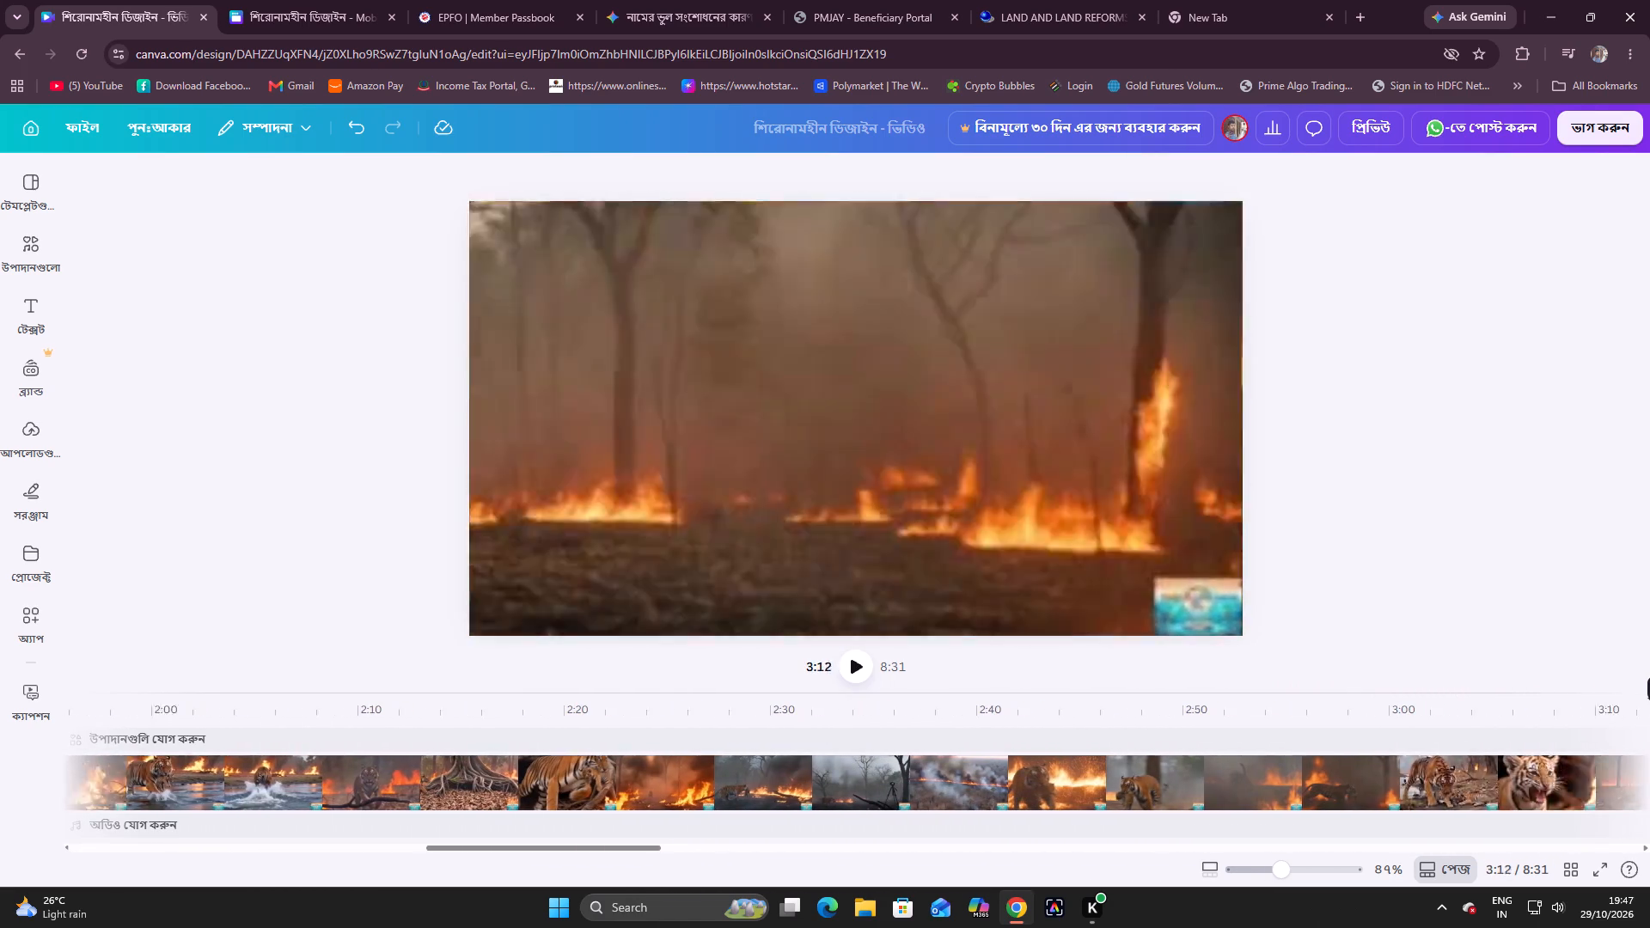
drag(1649, 707, 1649, 705)
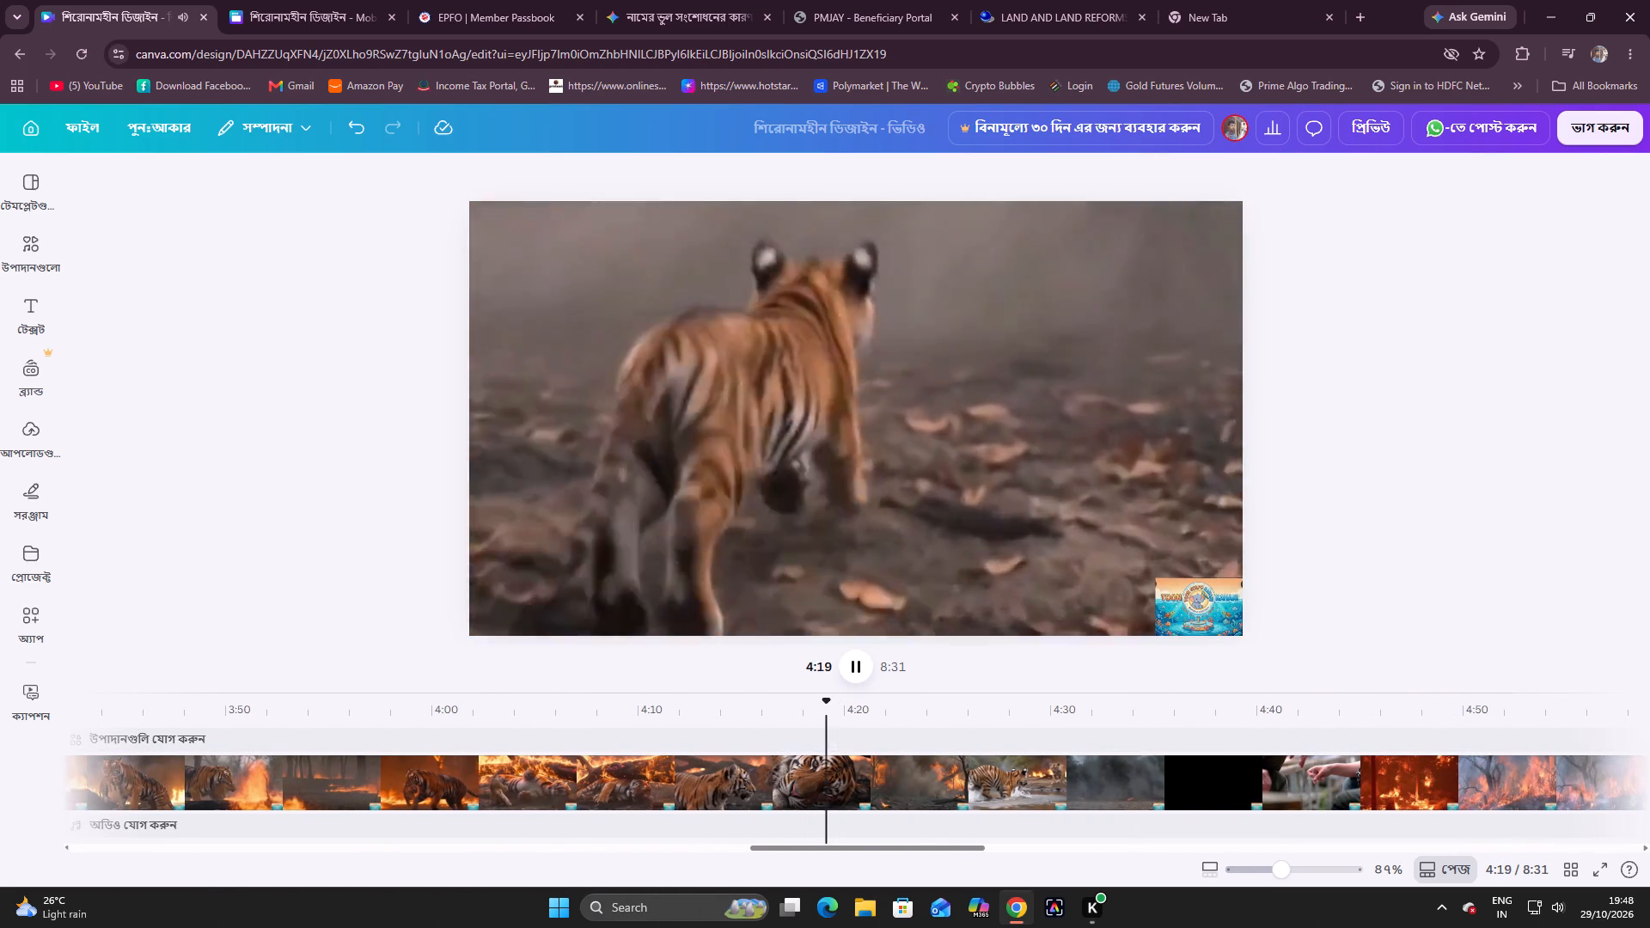
drag(835, 699, 382, 731)
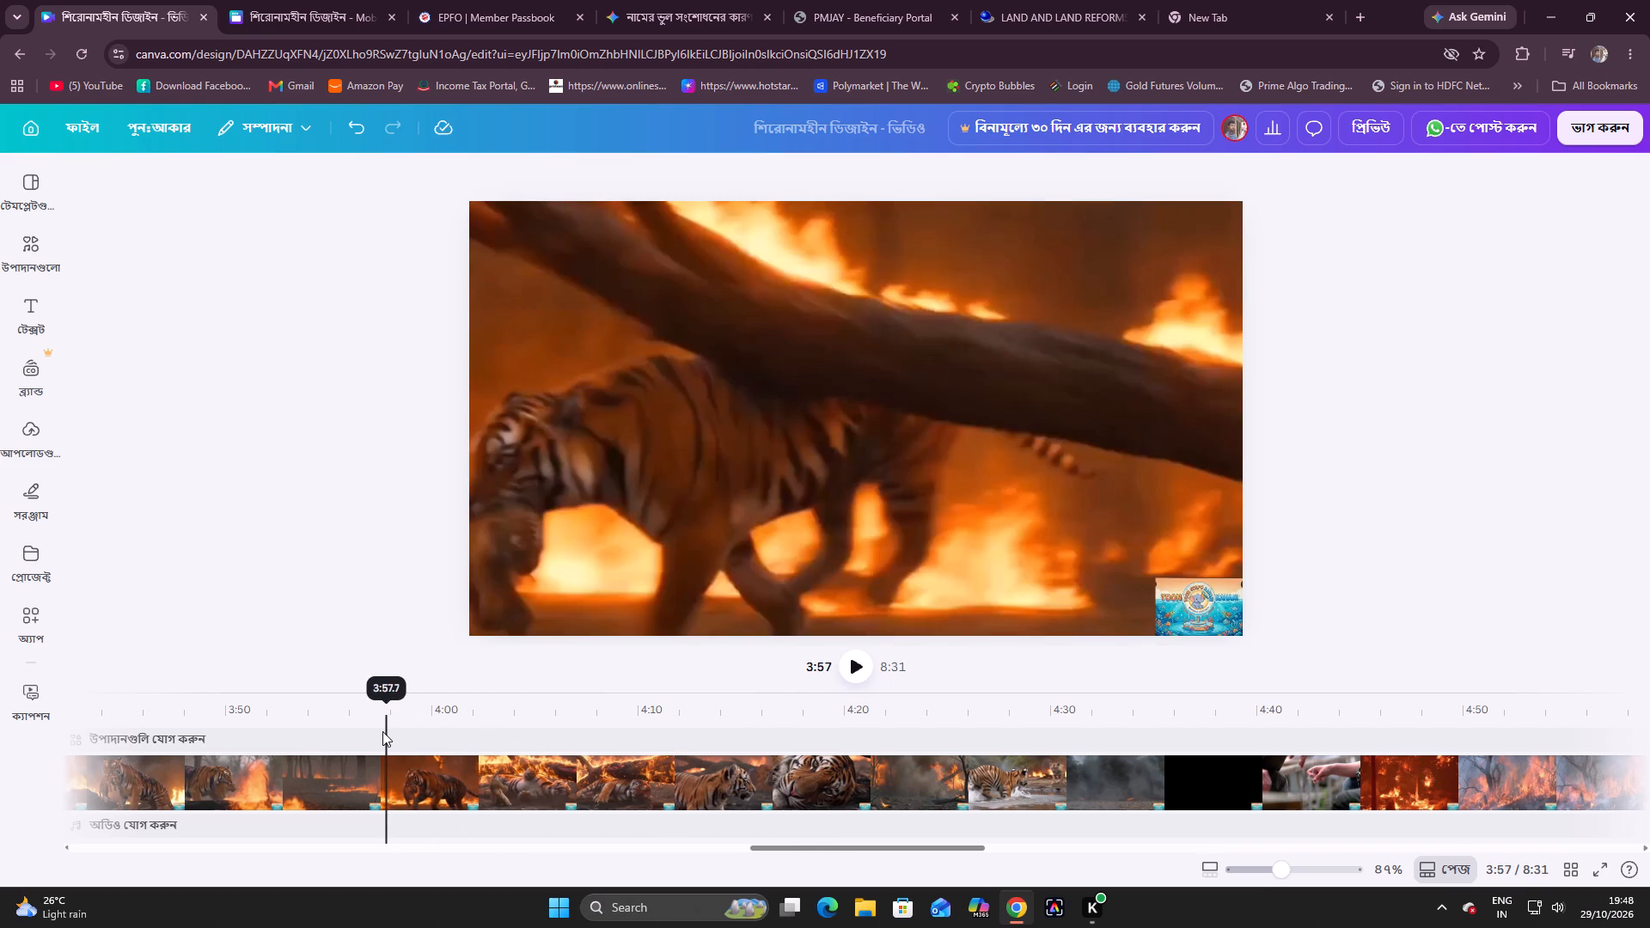
drag(382, 731, 431, 730)
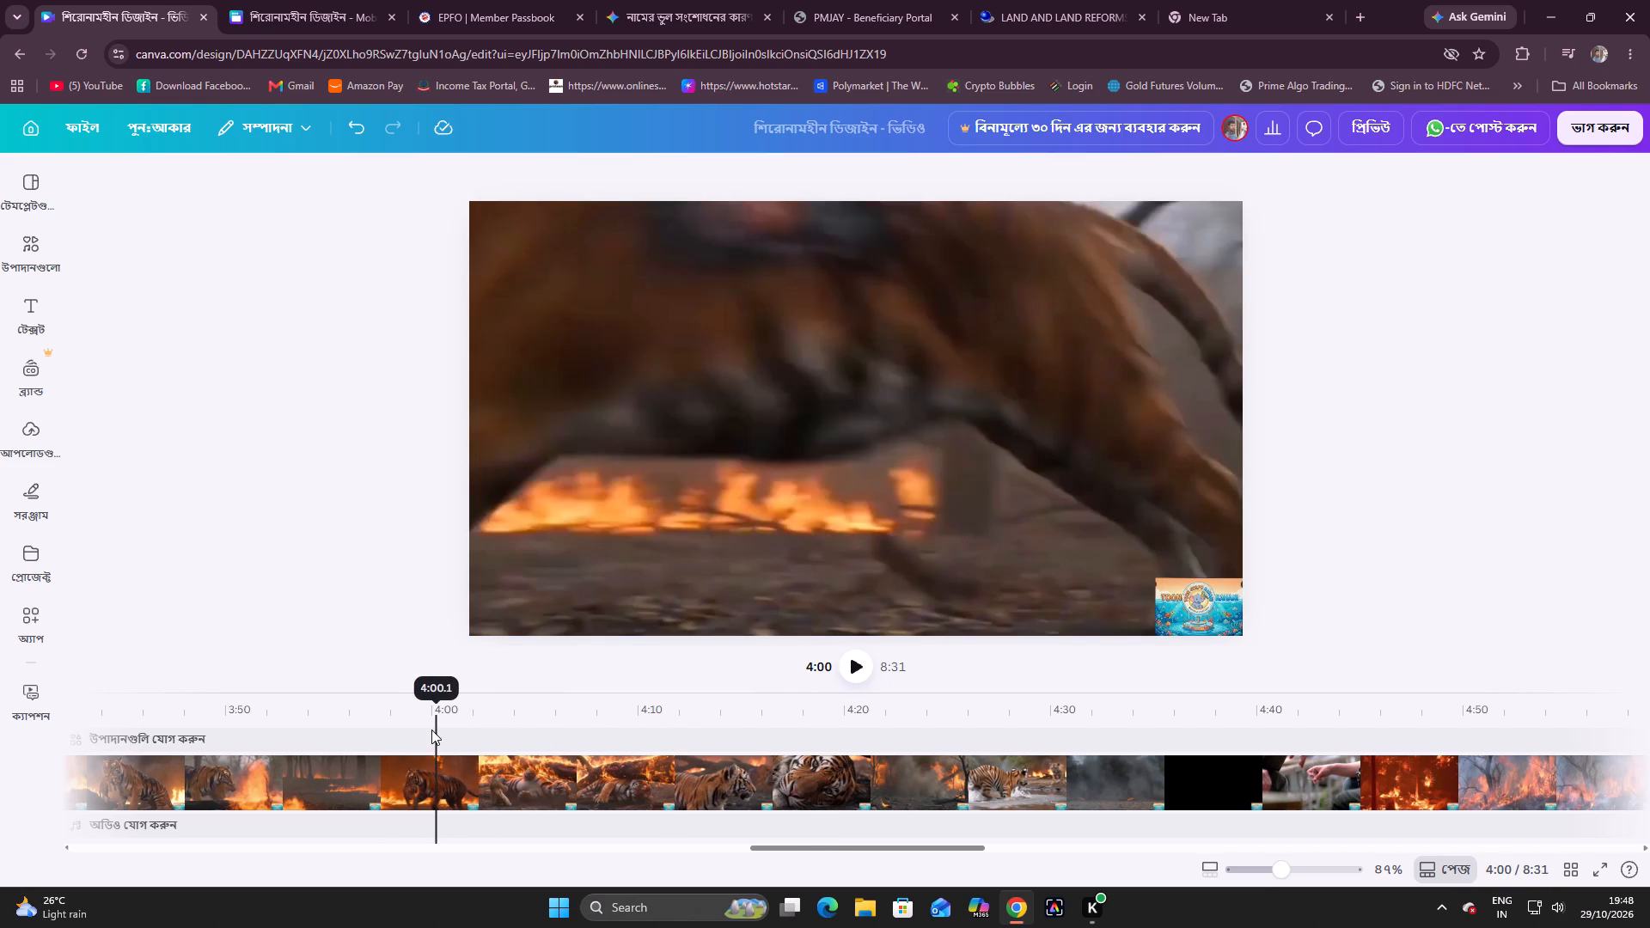
drag(431, 730, 387, 738)
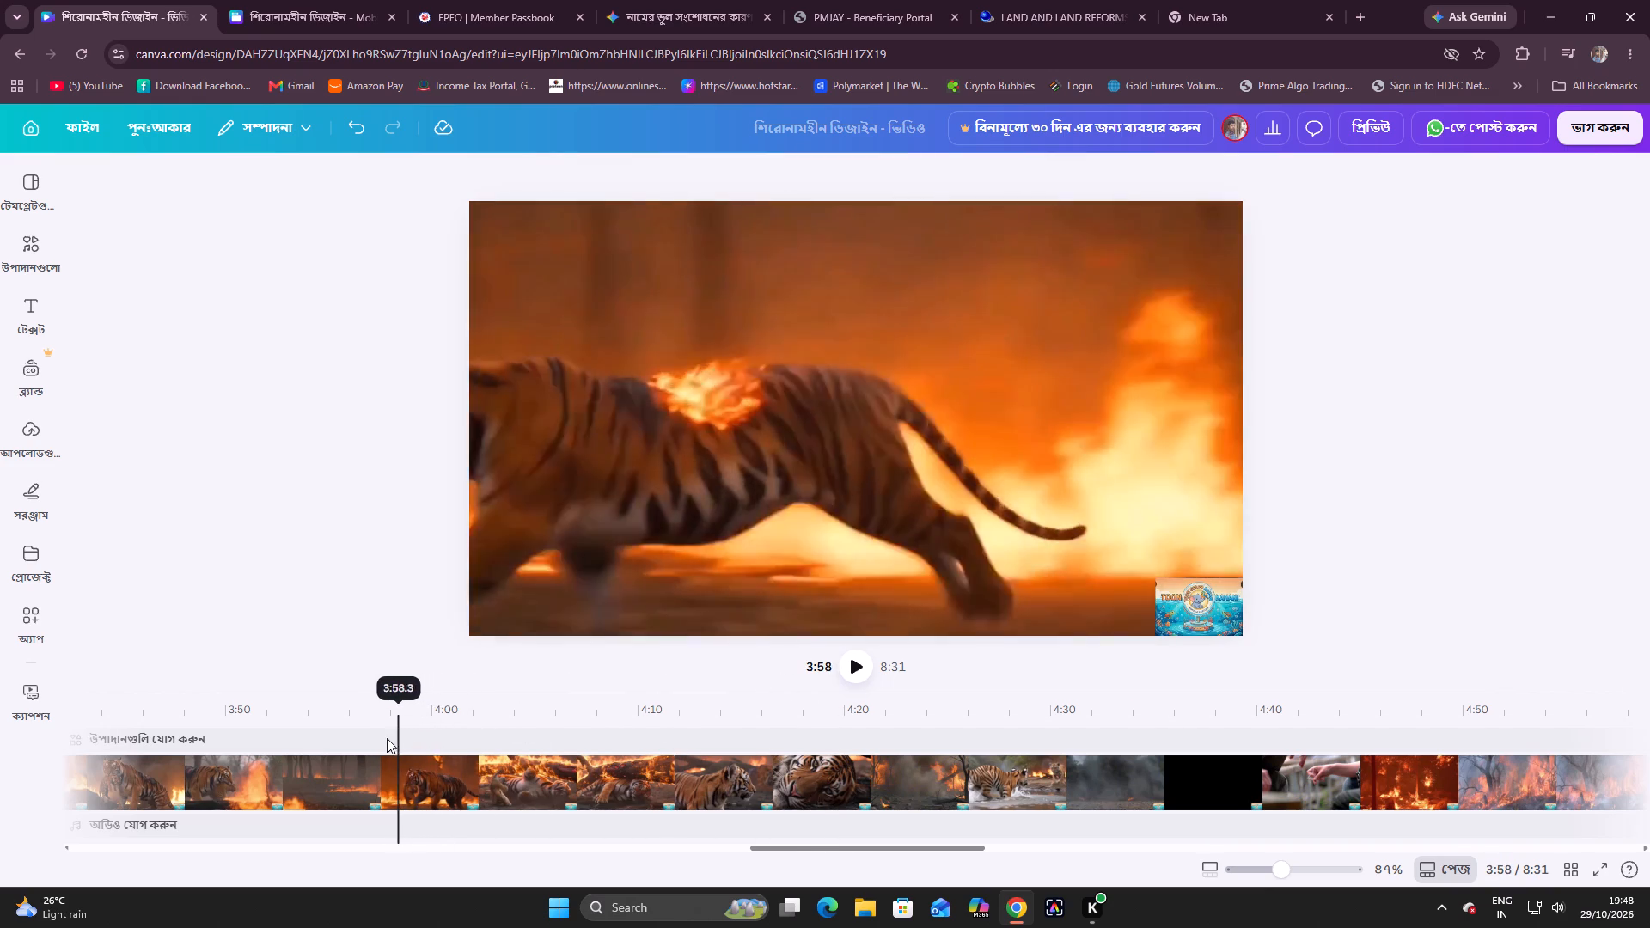
drag(387, 738, 400, 738)
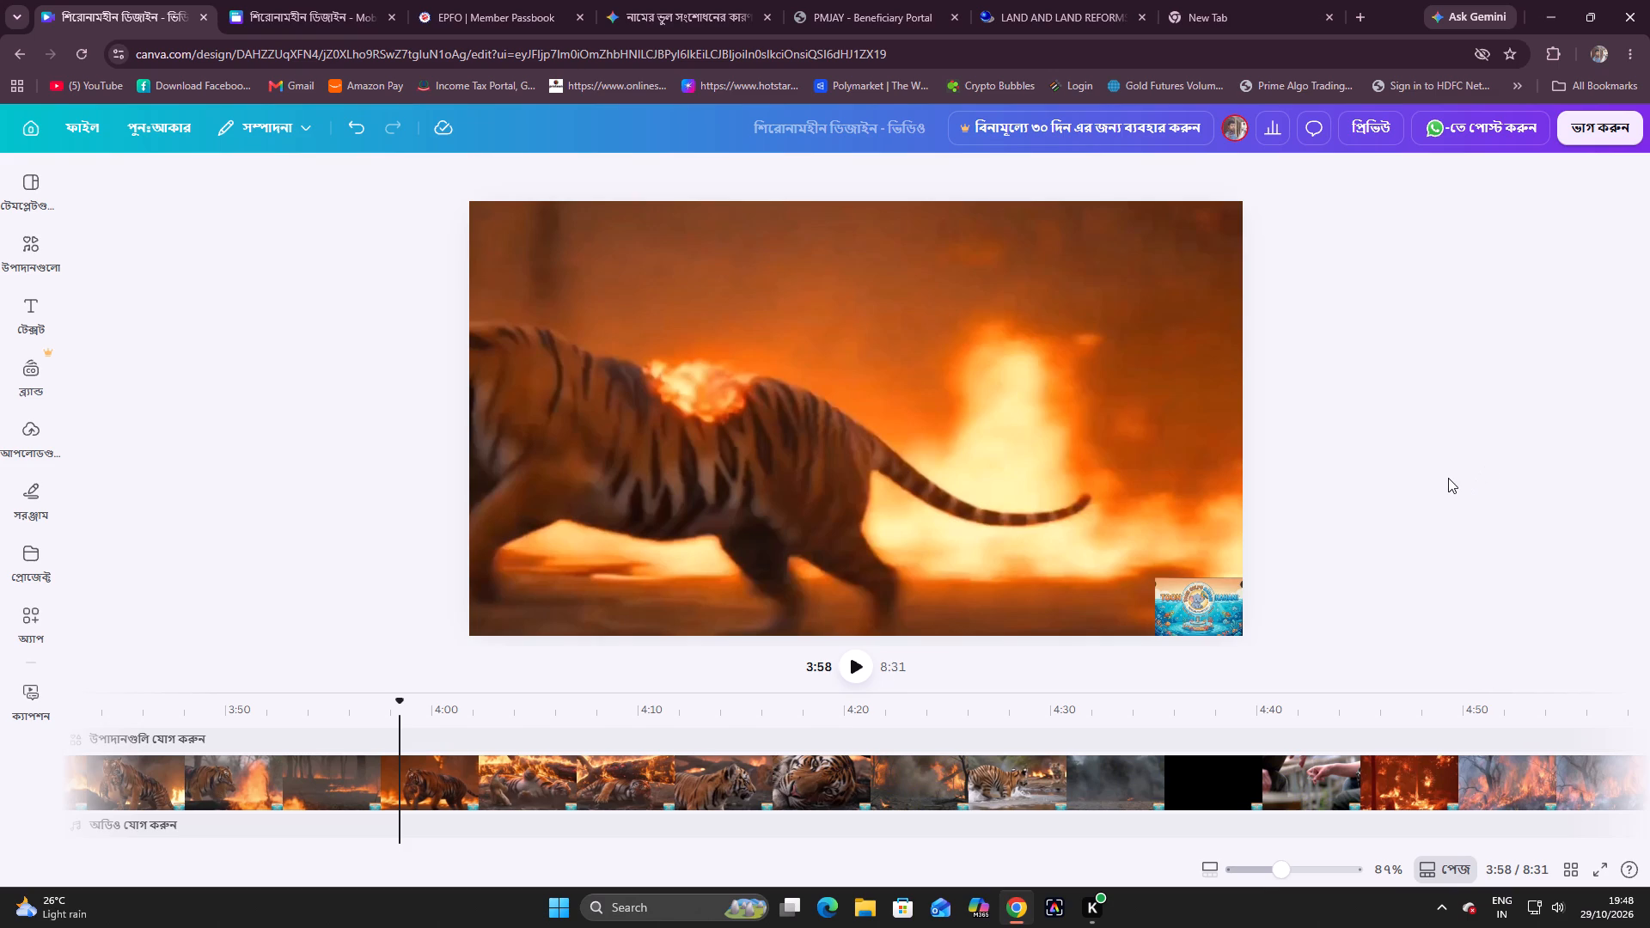
Capture a full-screen screenshot of the editor showing the burning tiger frame, using Adobe Express Photos.
key(shift+super+s)
click(828, 52)
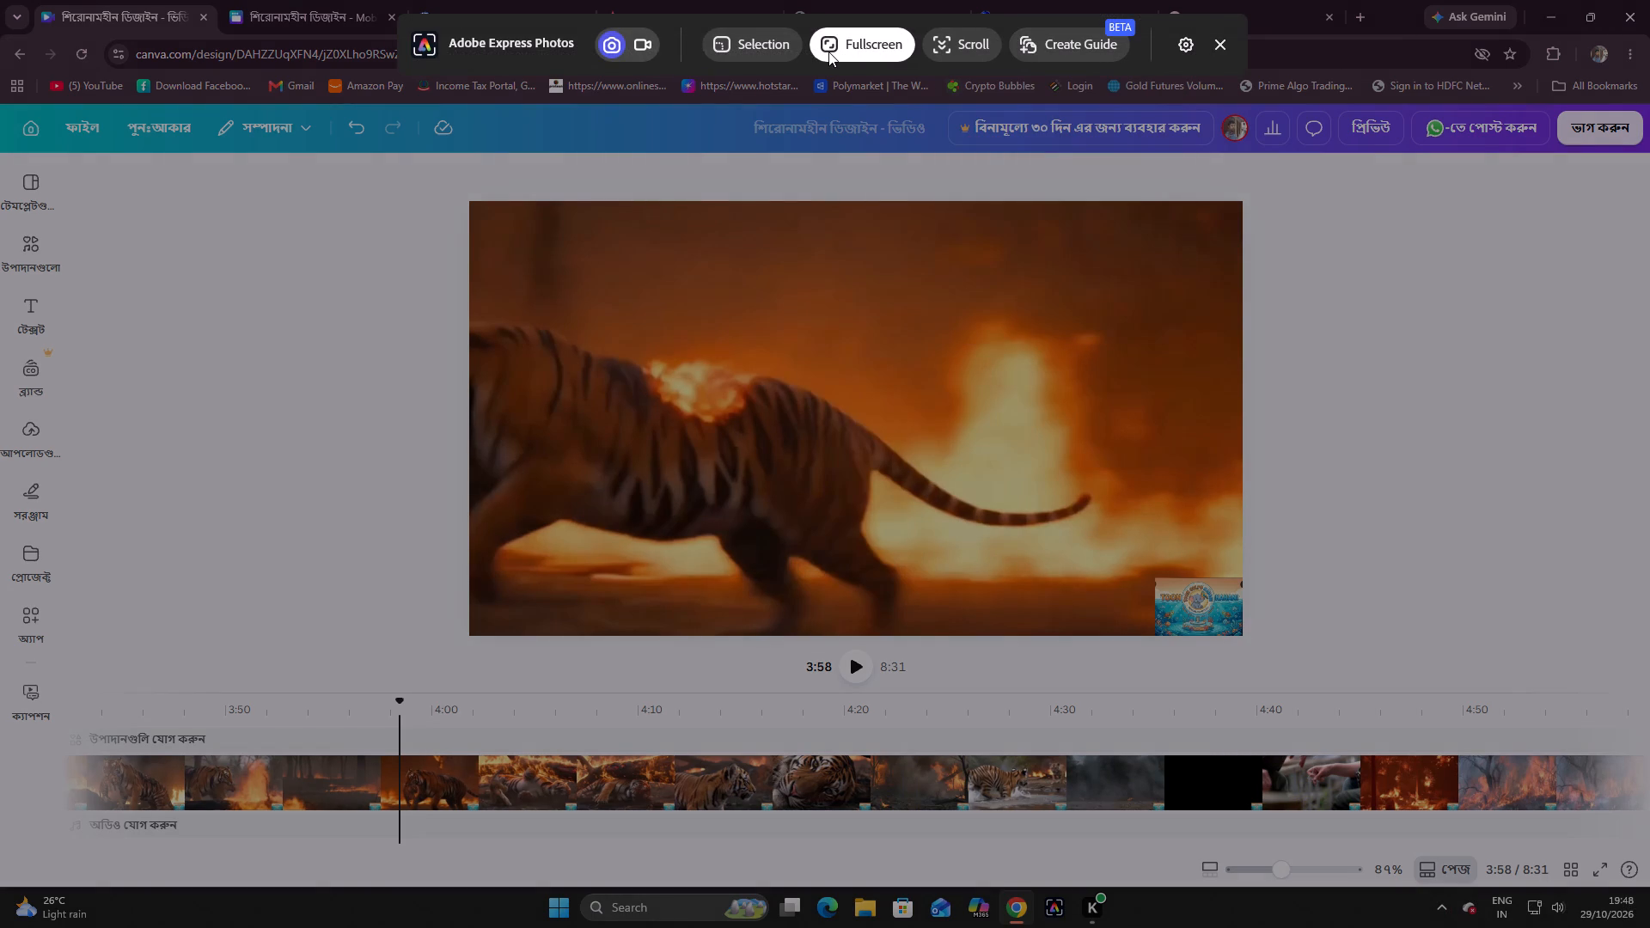
click(779, 306)
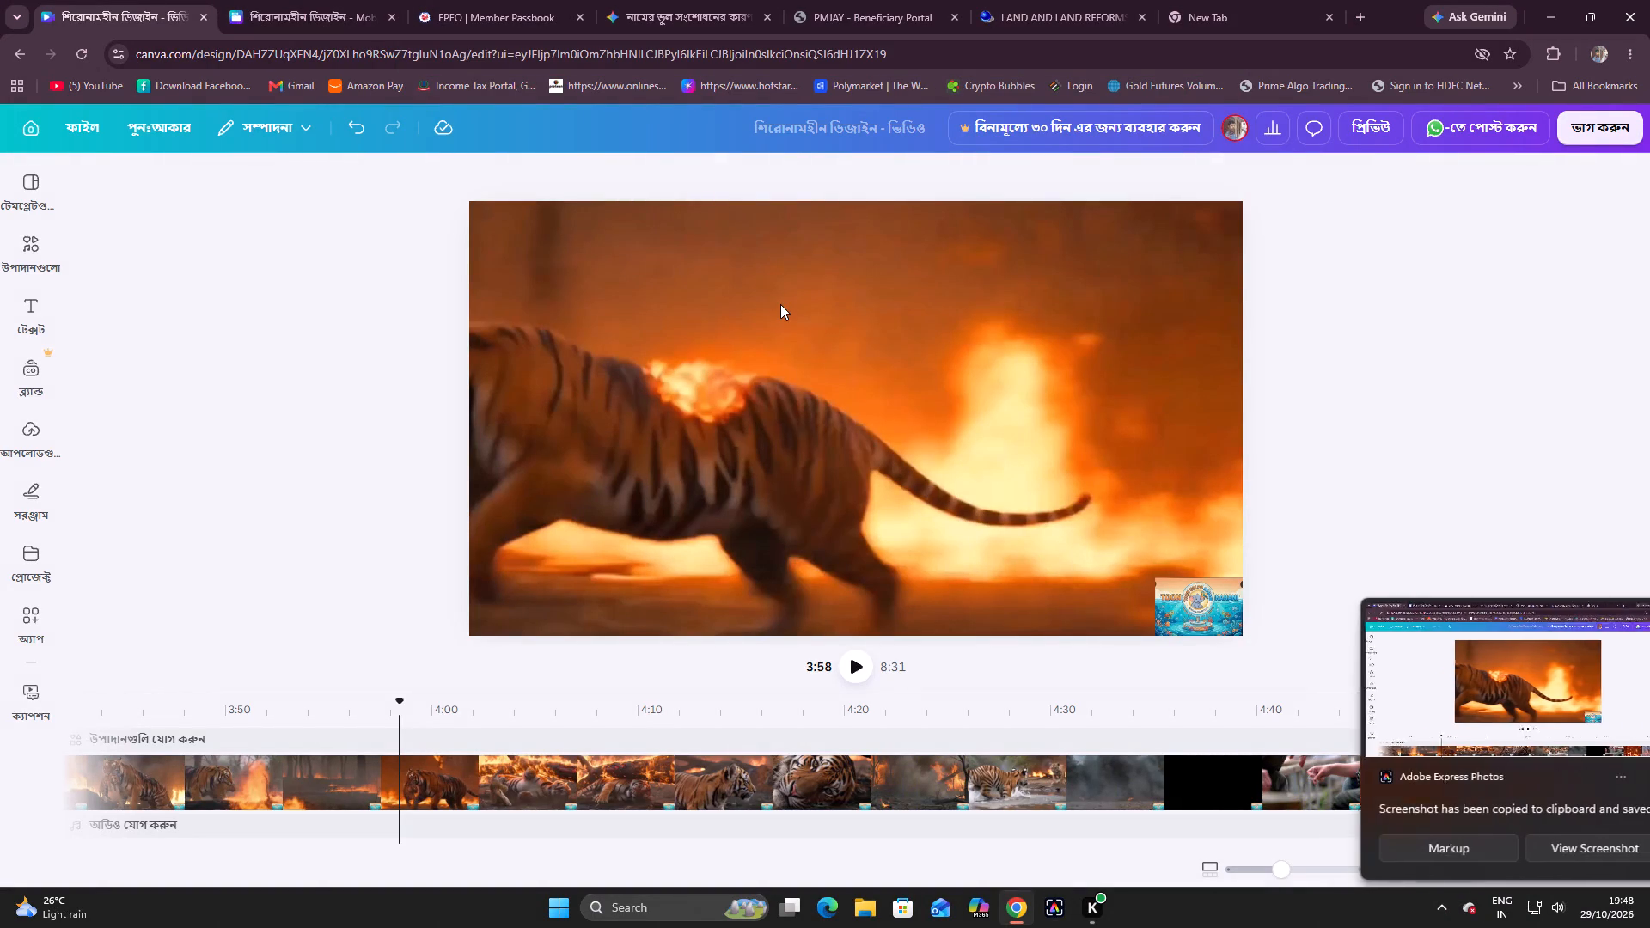
Open the captured screenshot, save a copy as PNG in the Downloads folder, and minimise the screenshot editor.
click(1580, 695)
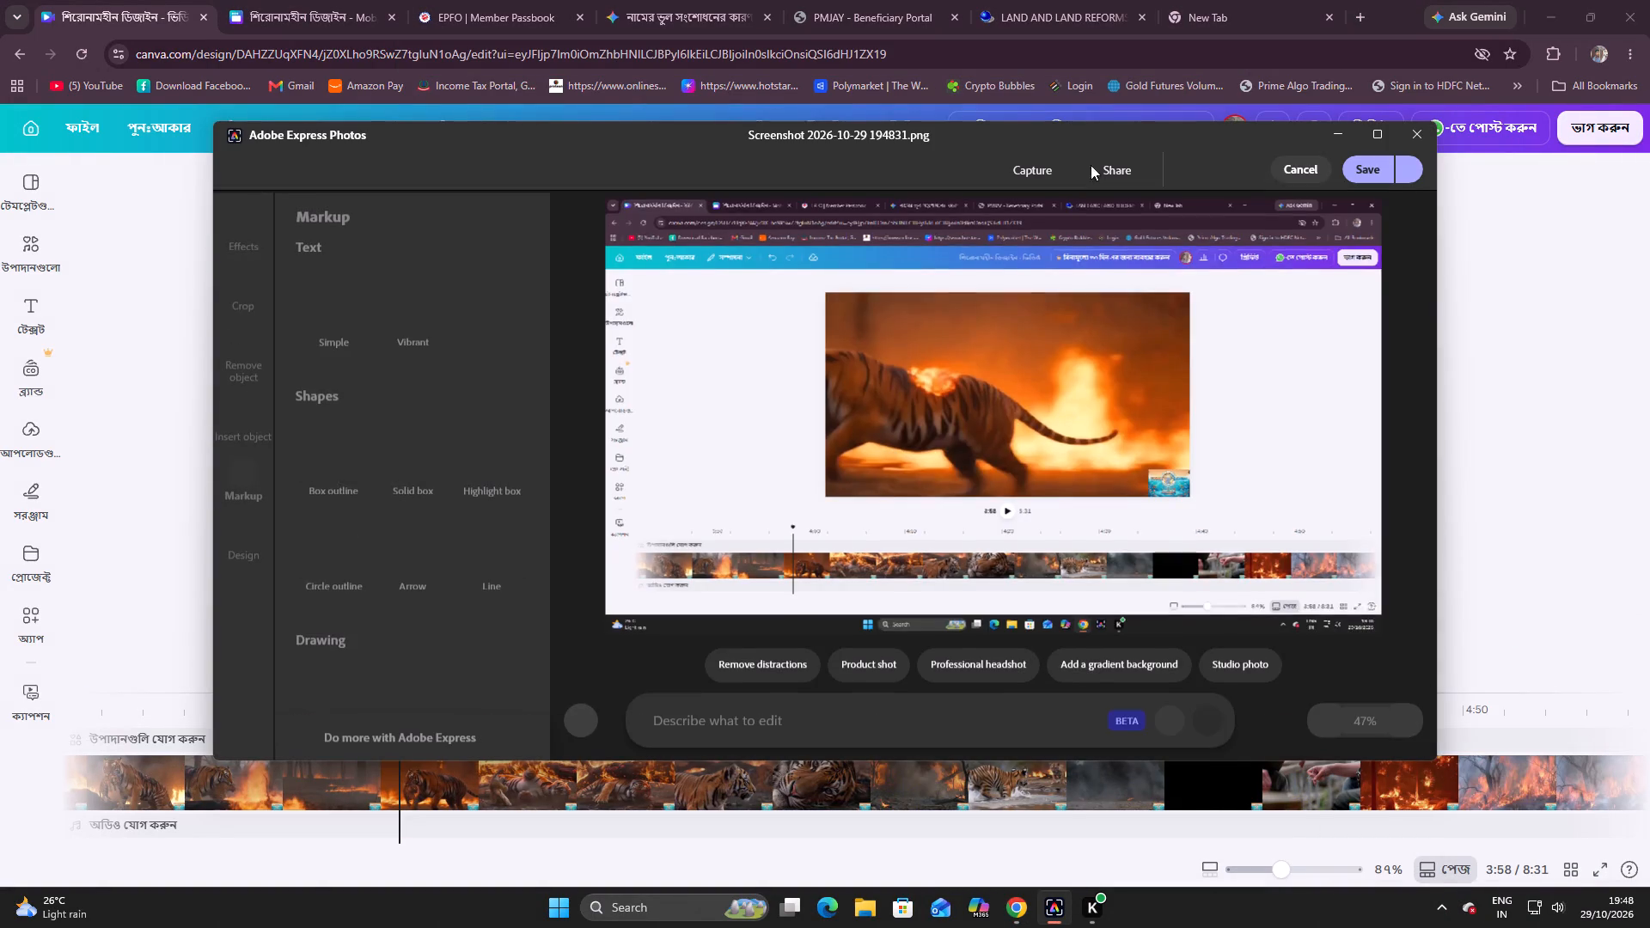
click(1409, 167)
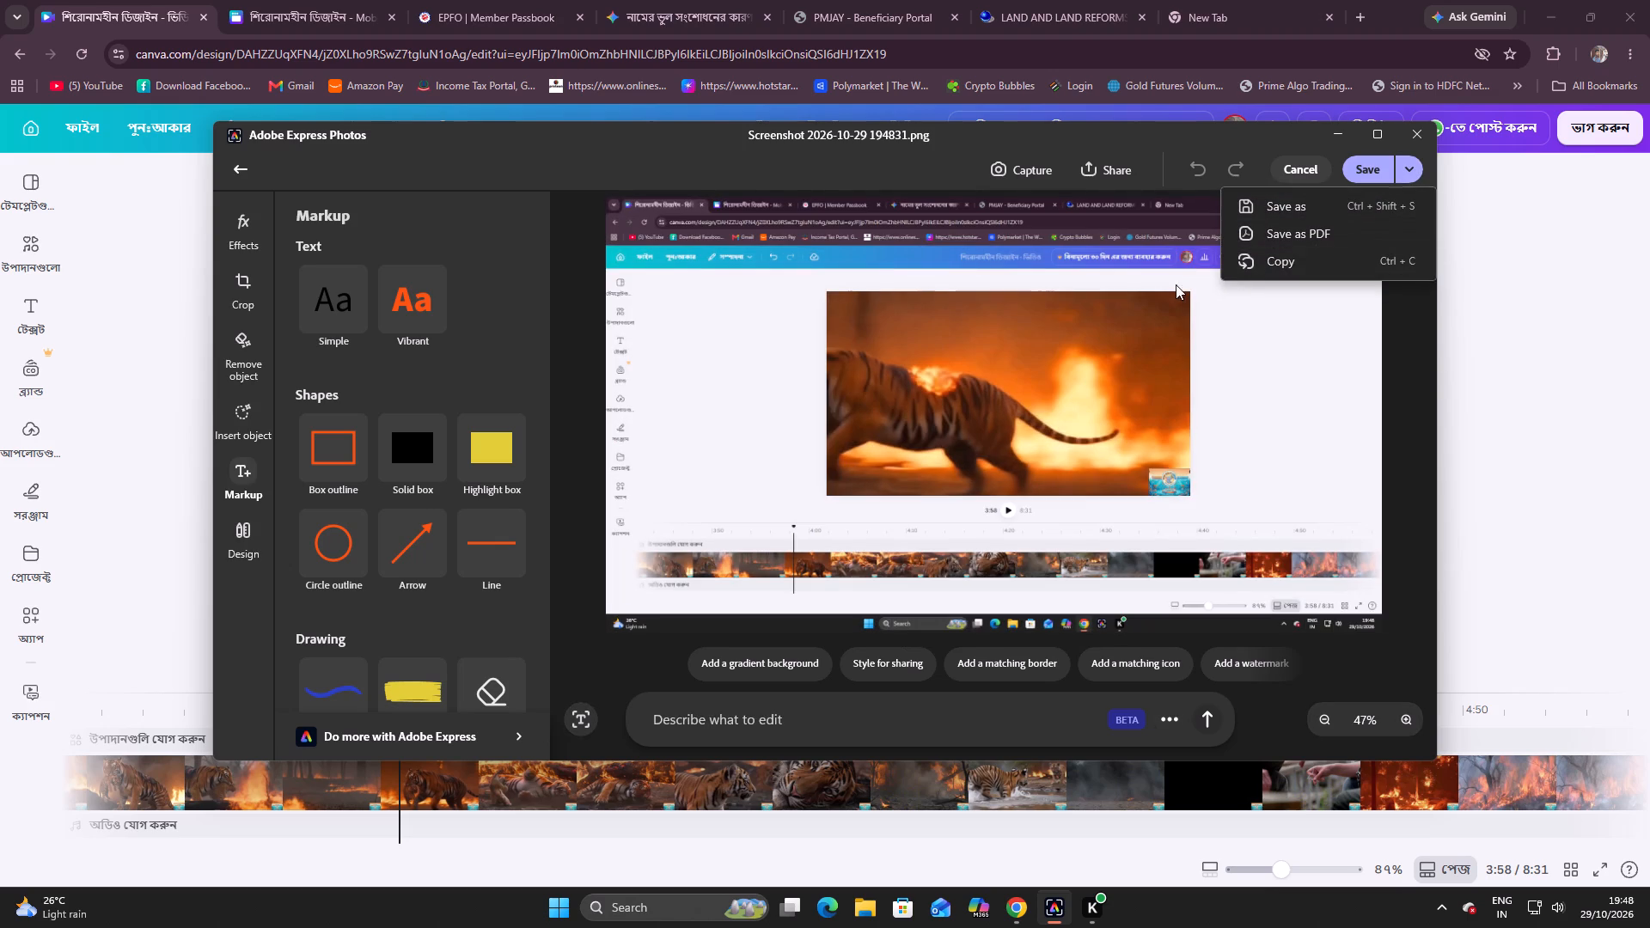
click(1275, 210)
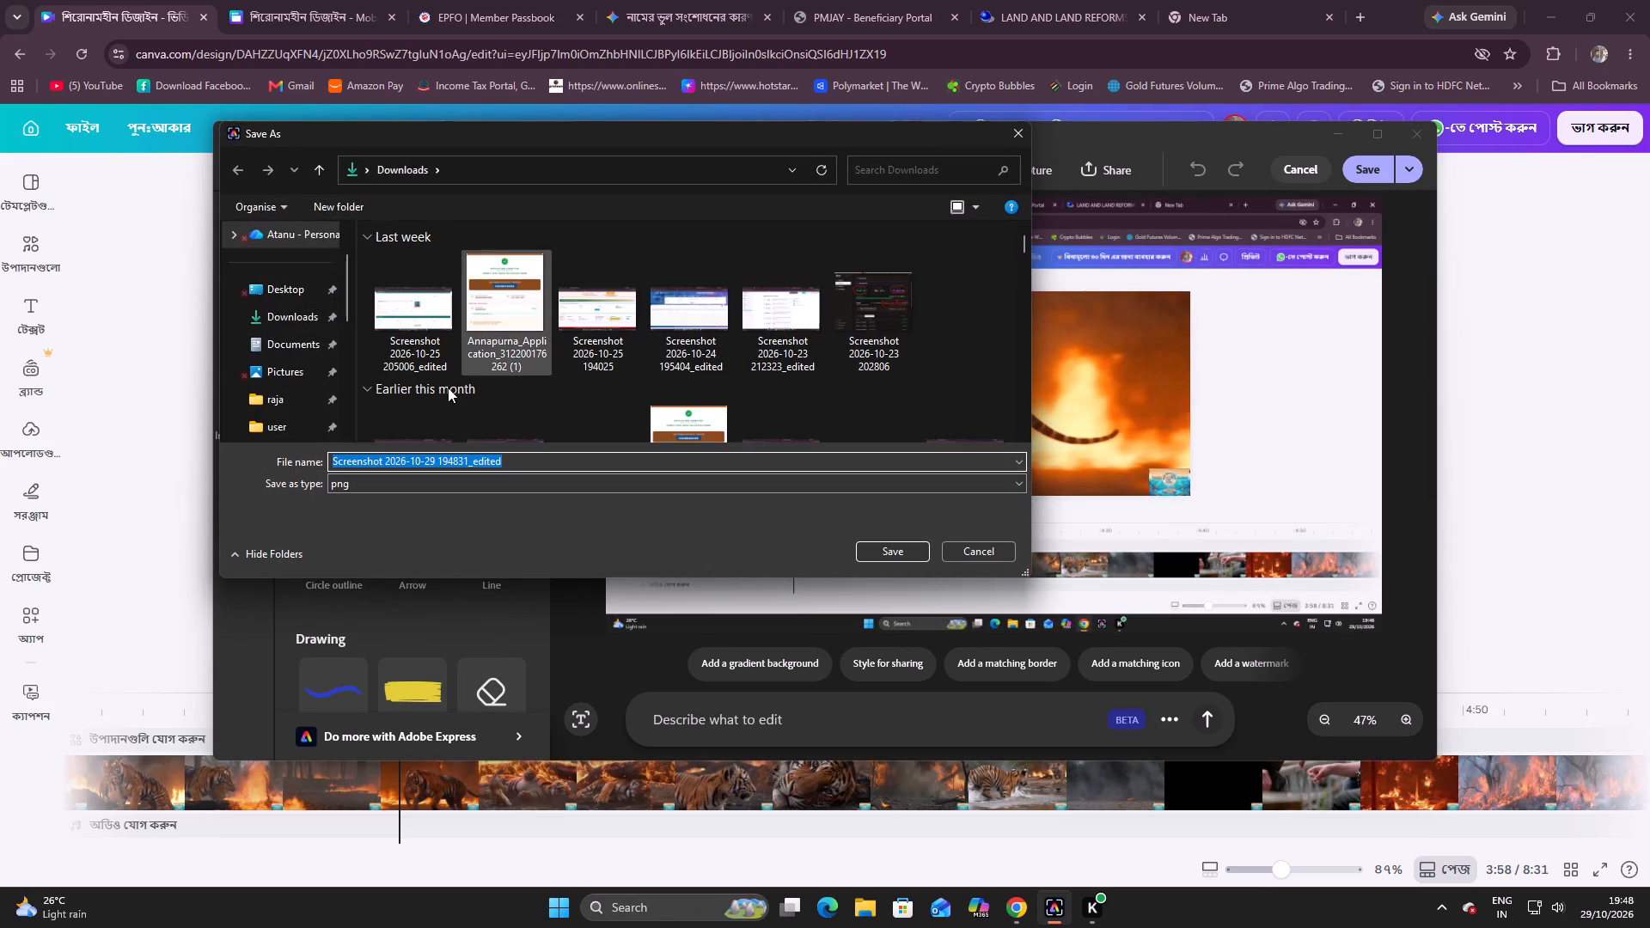
click(260, 311)
click(898, 550)
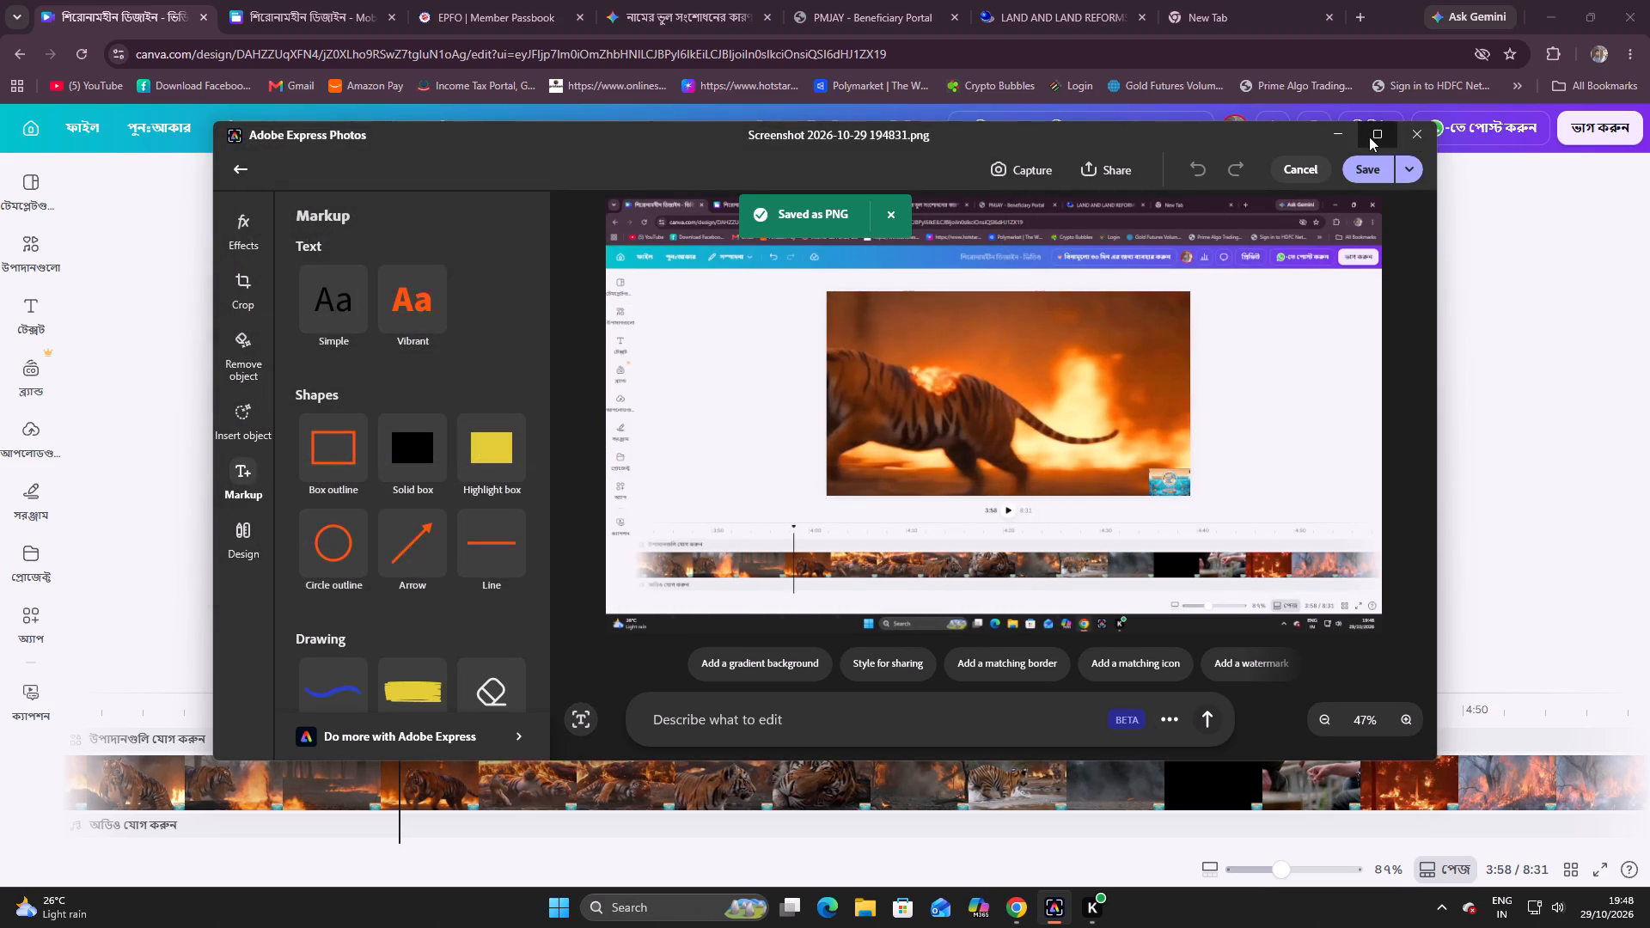
click(1342, 132)
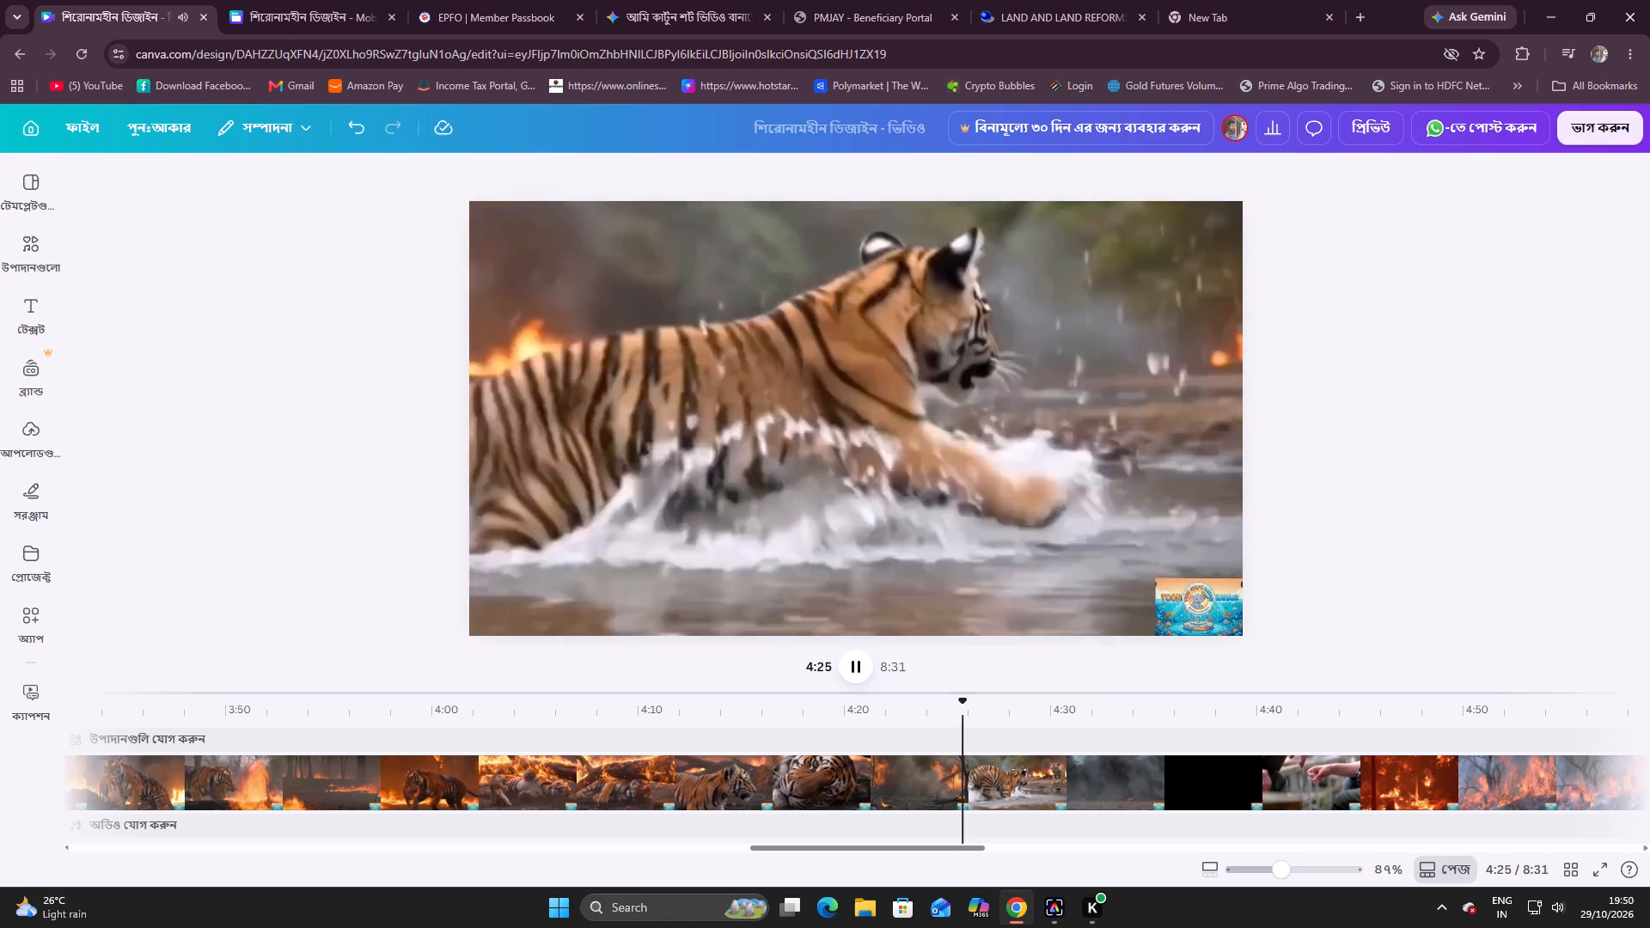
drag(963, 699, 43, 720)
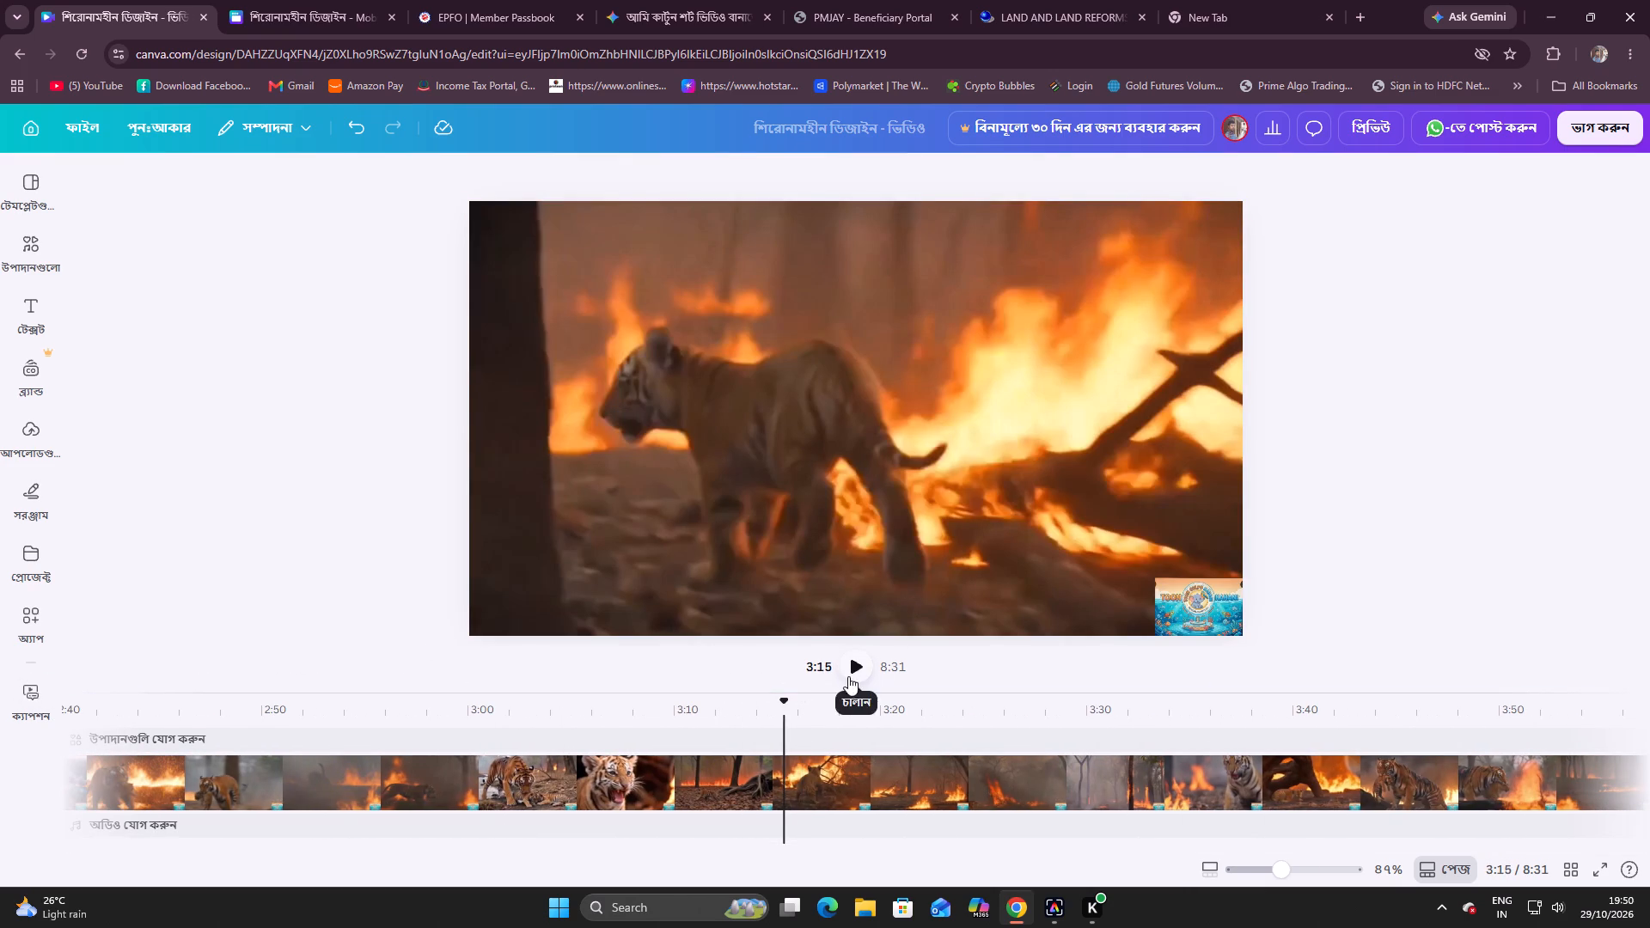
click(848, 671)
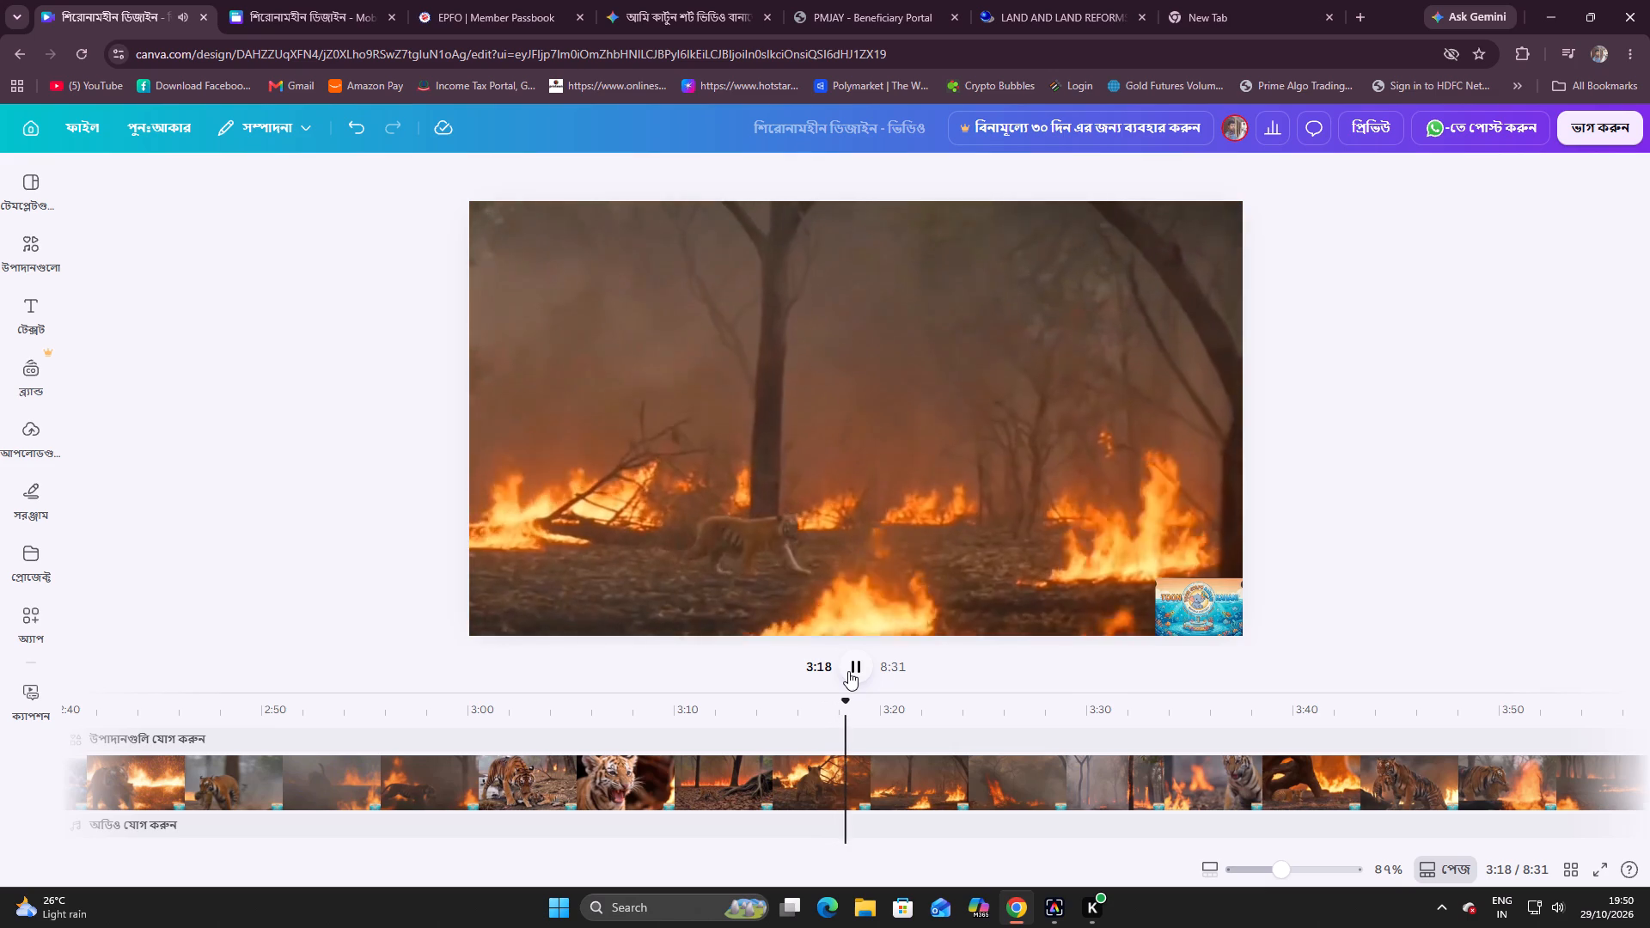
Scrub back and forth through the scenes between about 1:40 and 3:26, stopping the playhead near 2:34.
drag(878, 702, 614, 729)
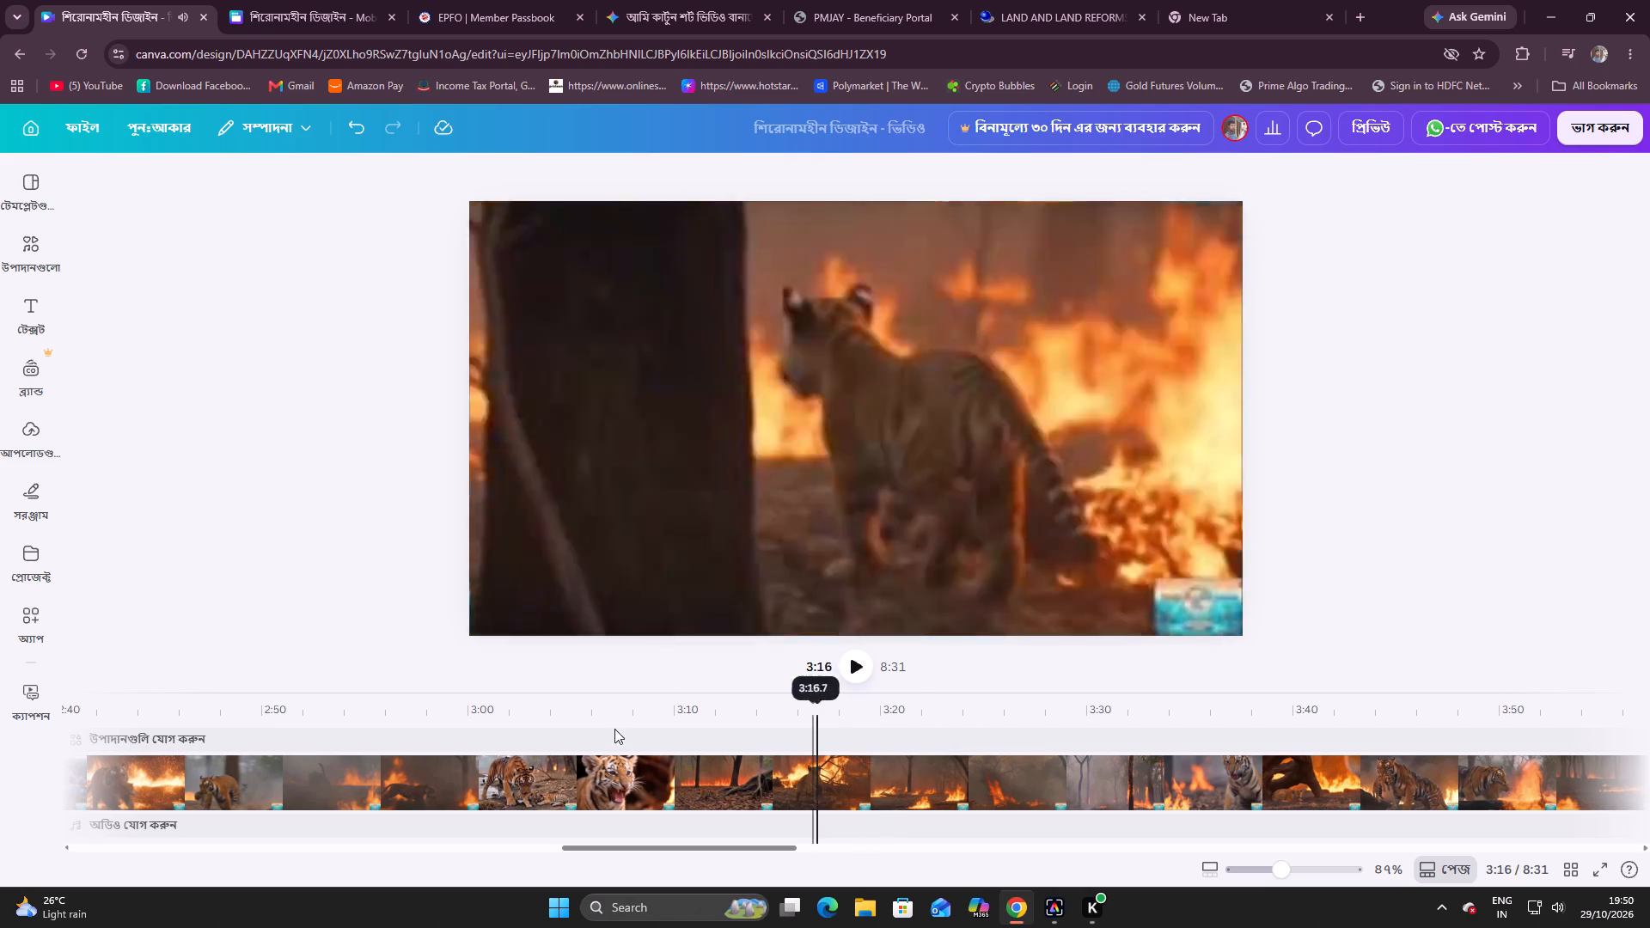
drag(614, 729, 577, 791)
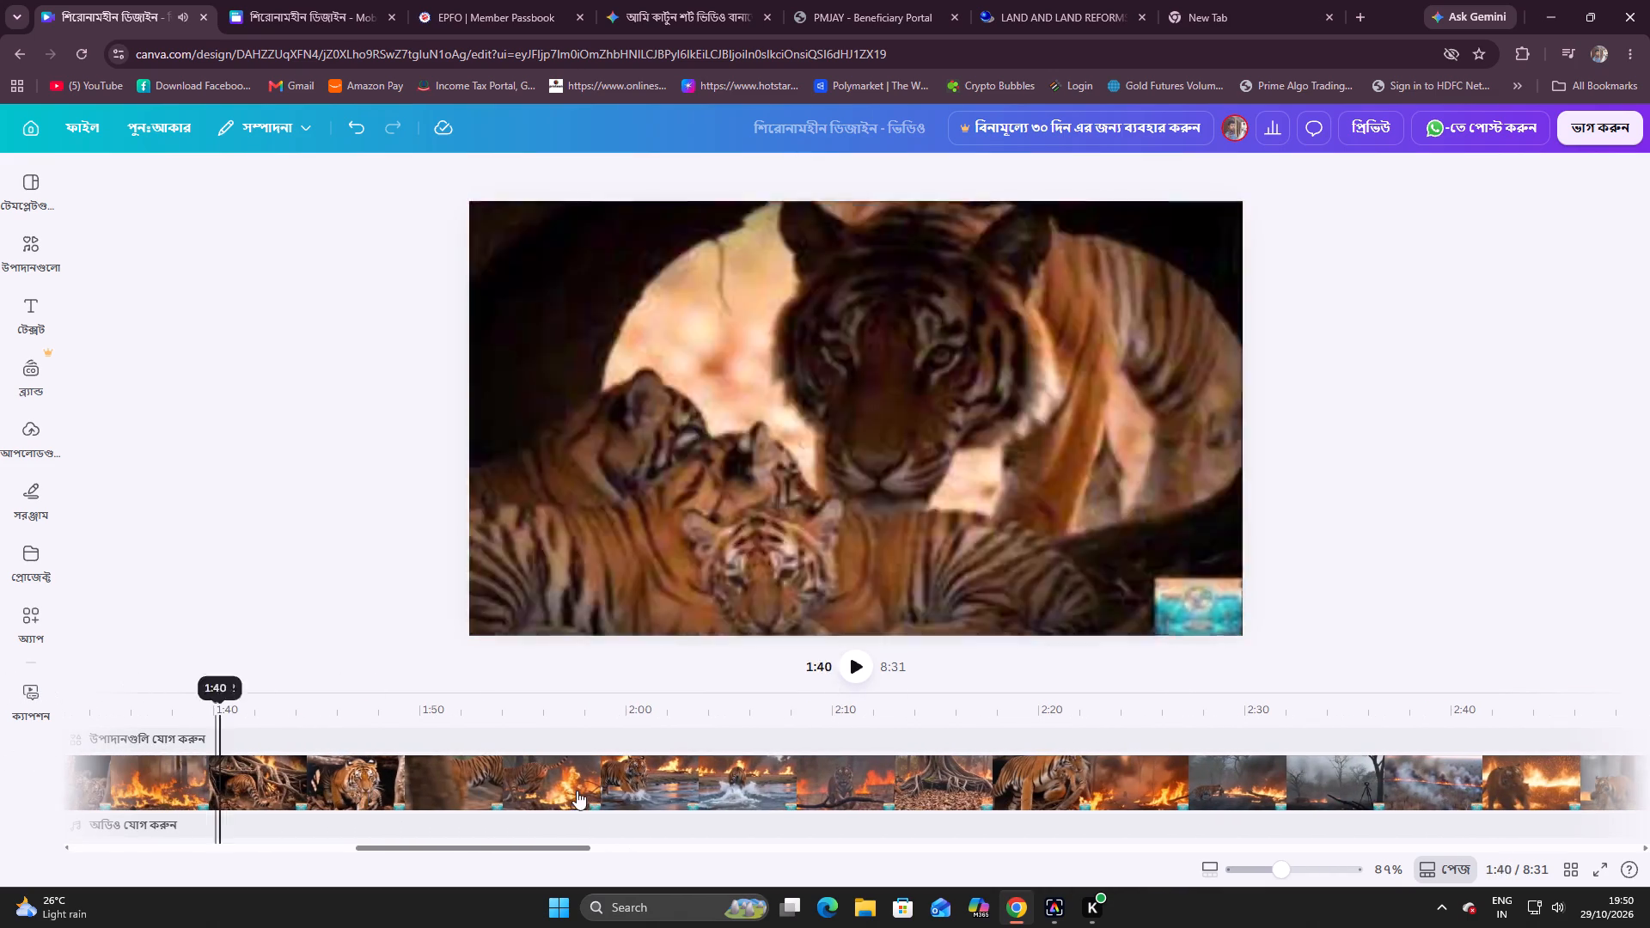
drag(577, 791, 1544, 848)
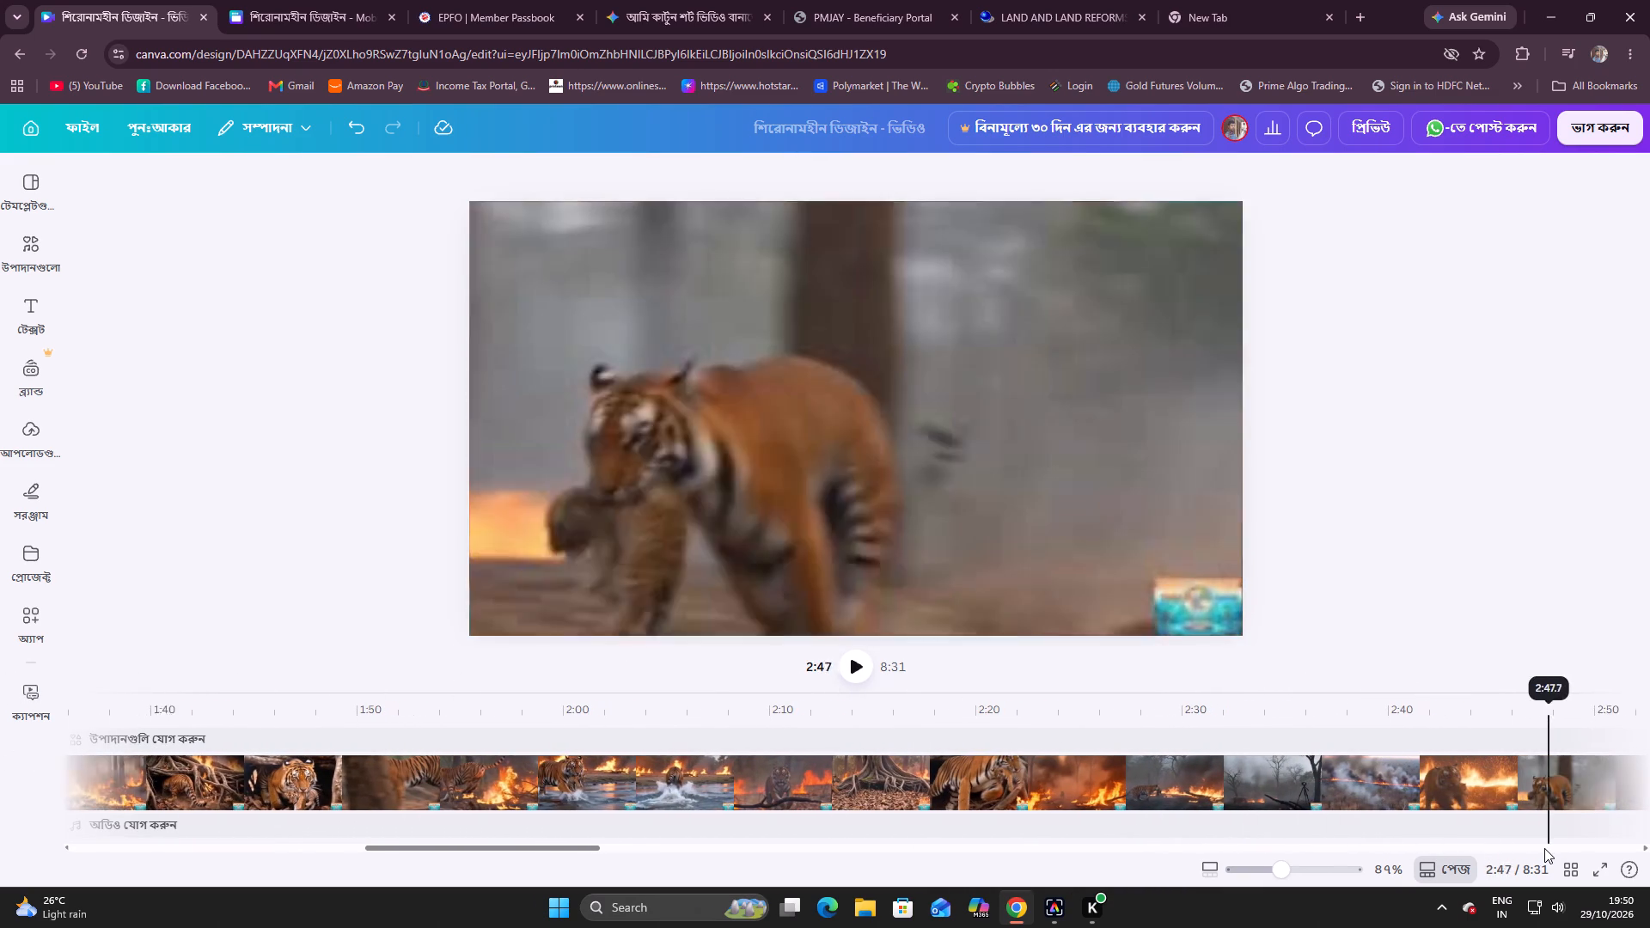
drag(1544, 848, 1456, 868)
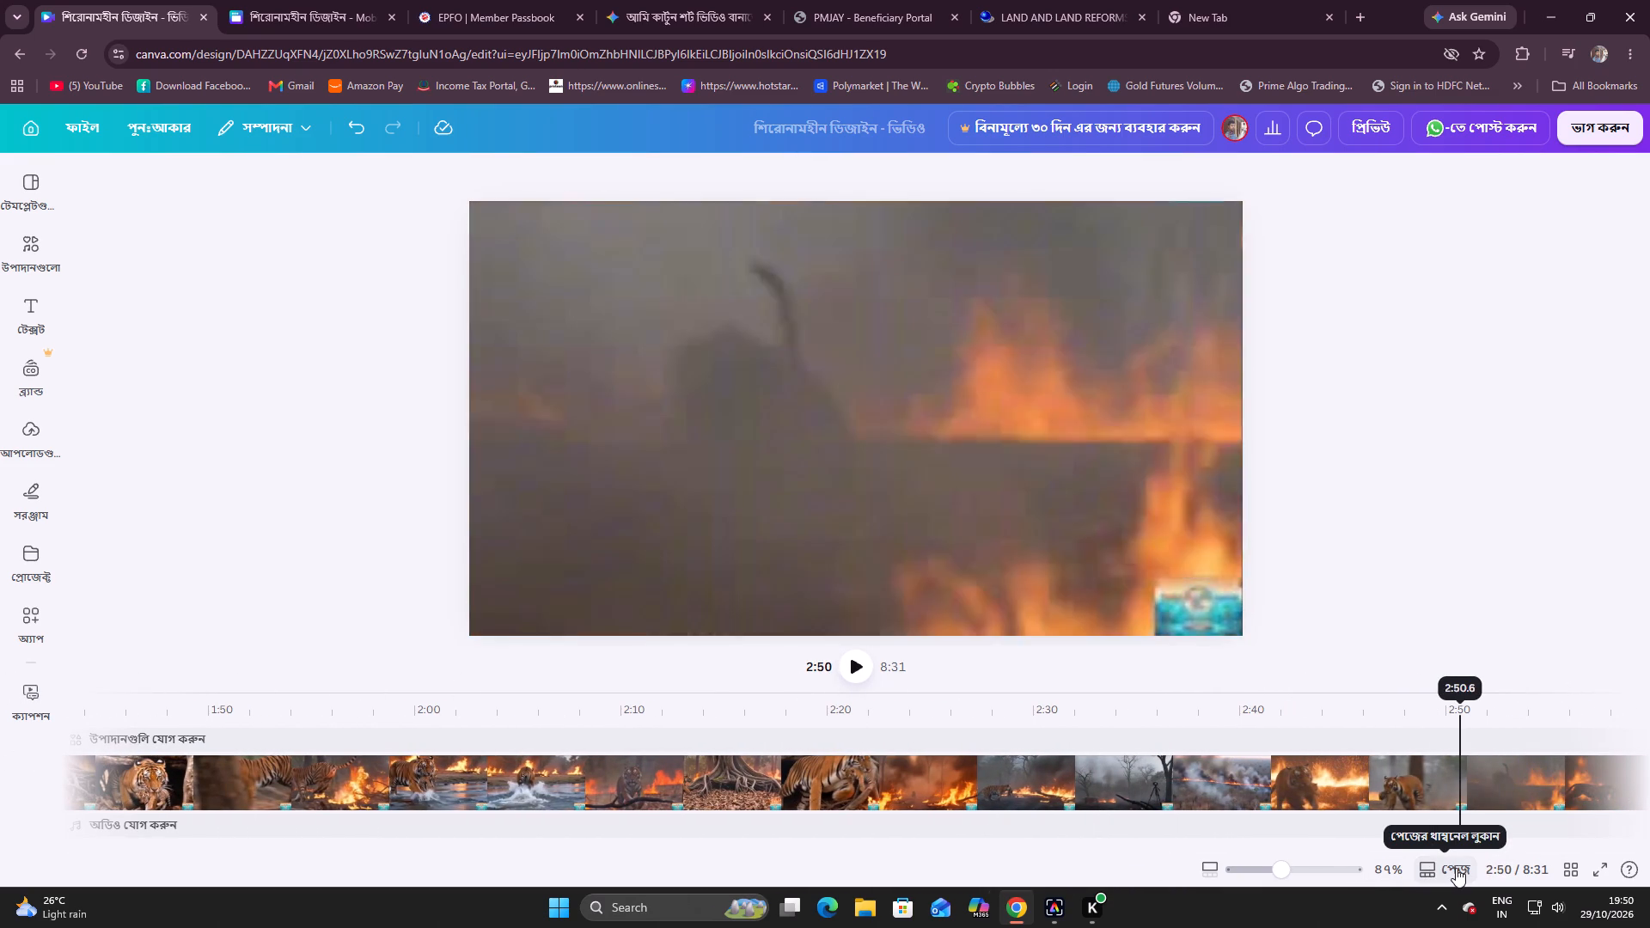
drag(1456, 868, 1514, 864)
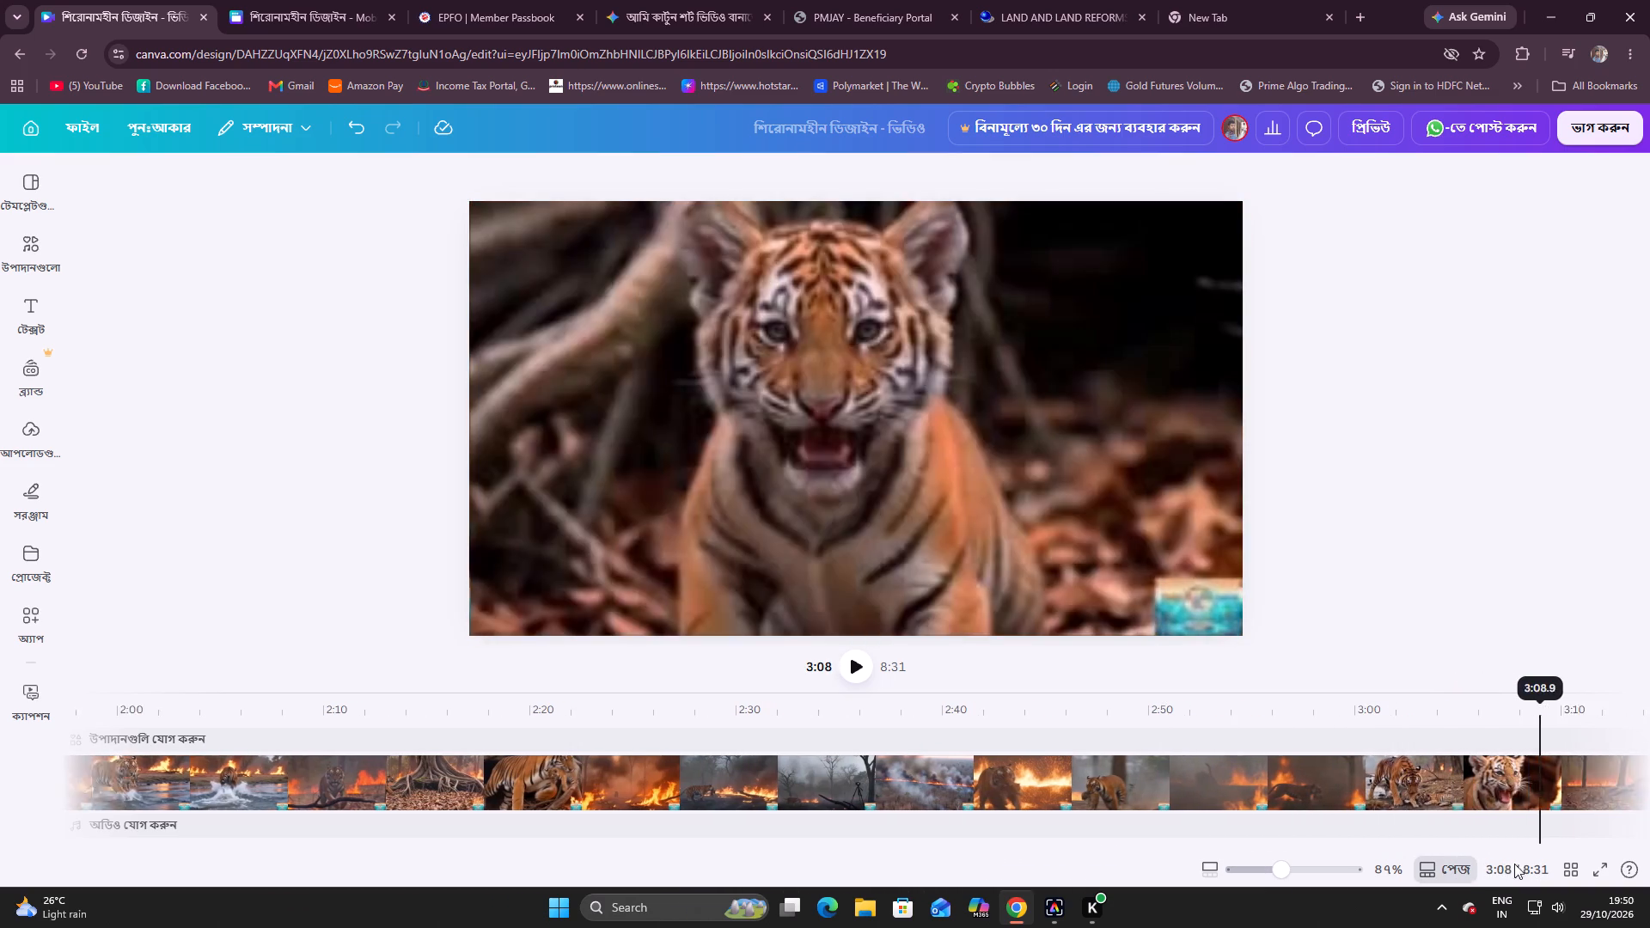
drag(1514, 864, 1534, 863)
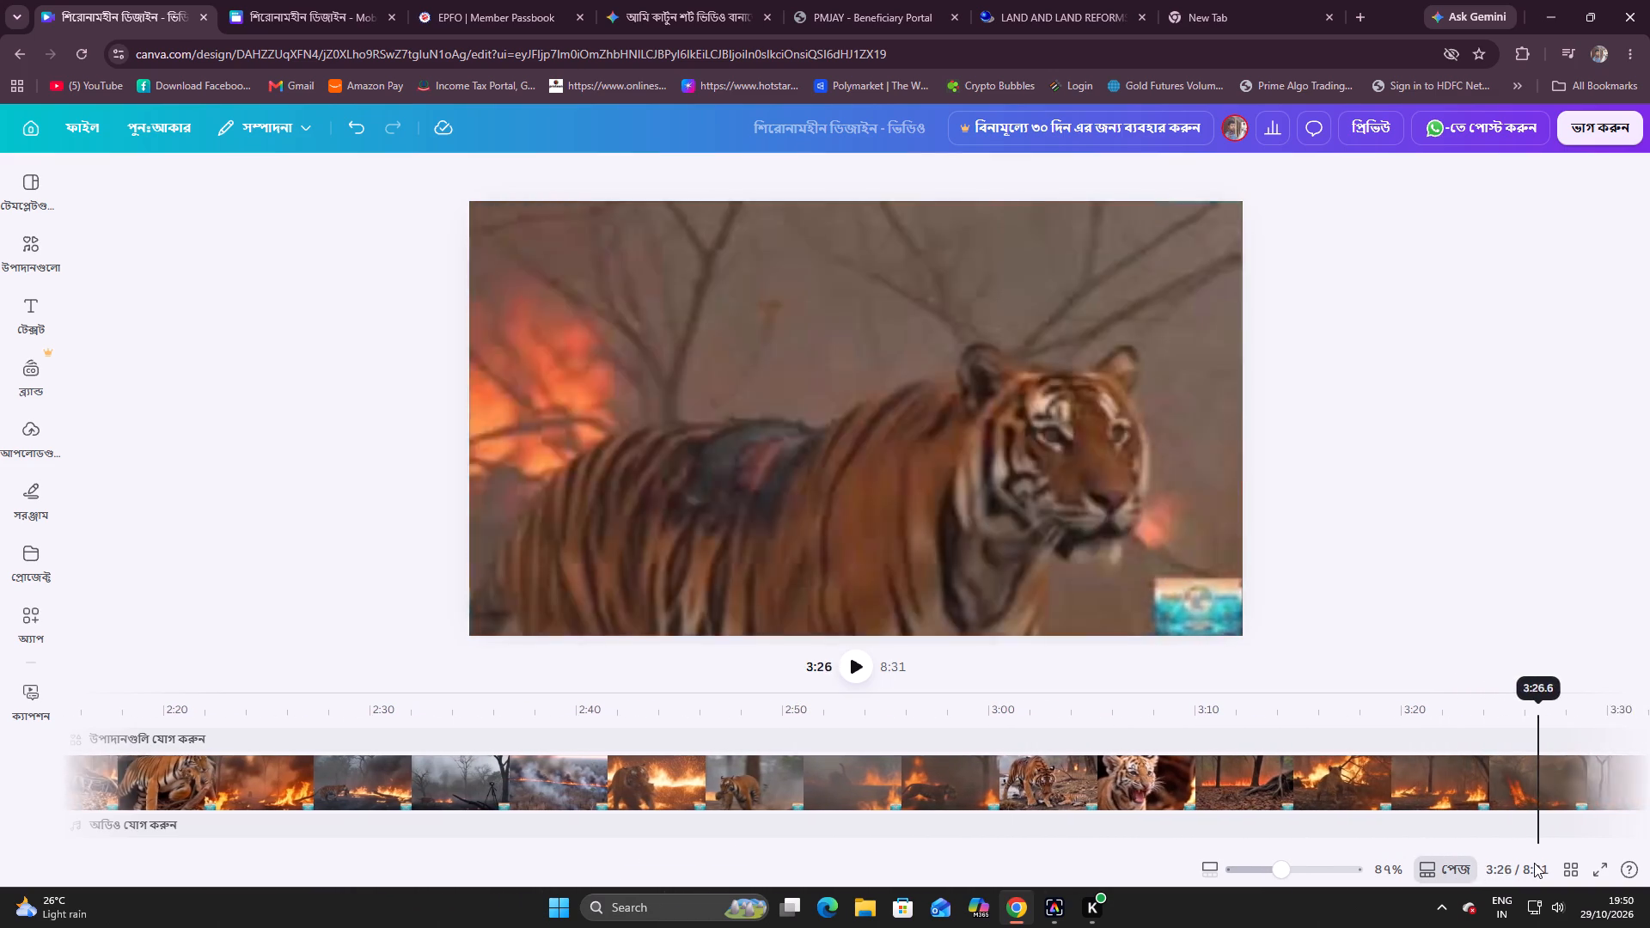
drag(1534, 863, 1067, 875)
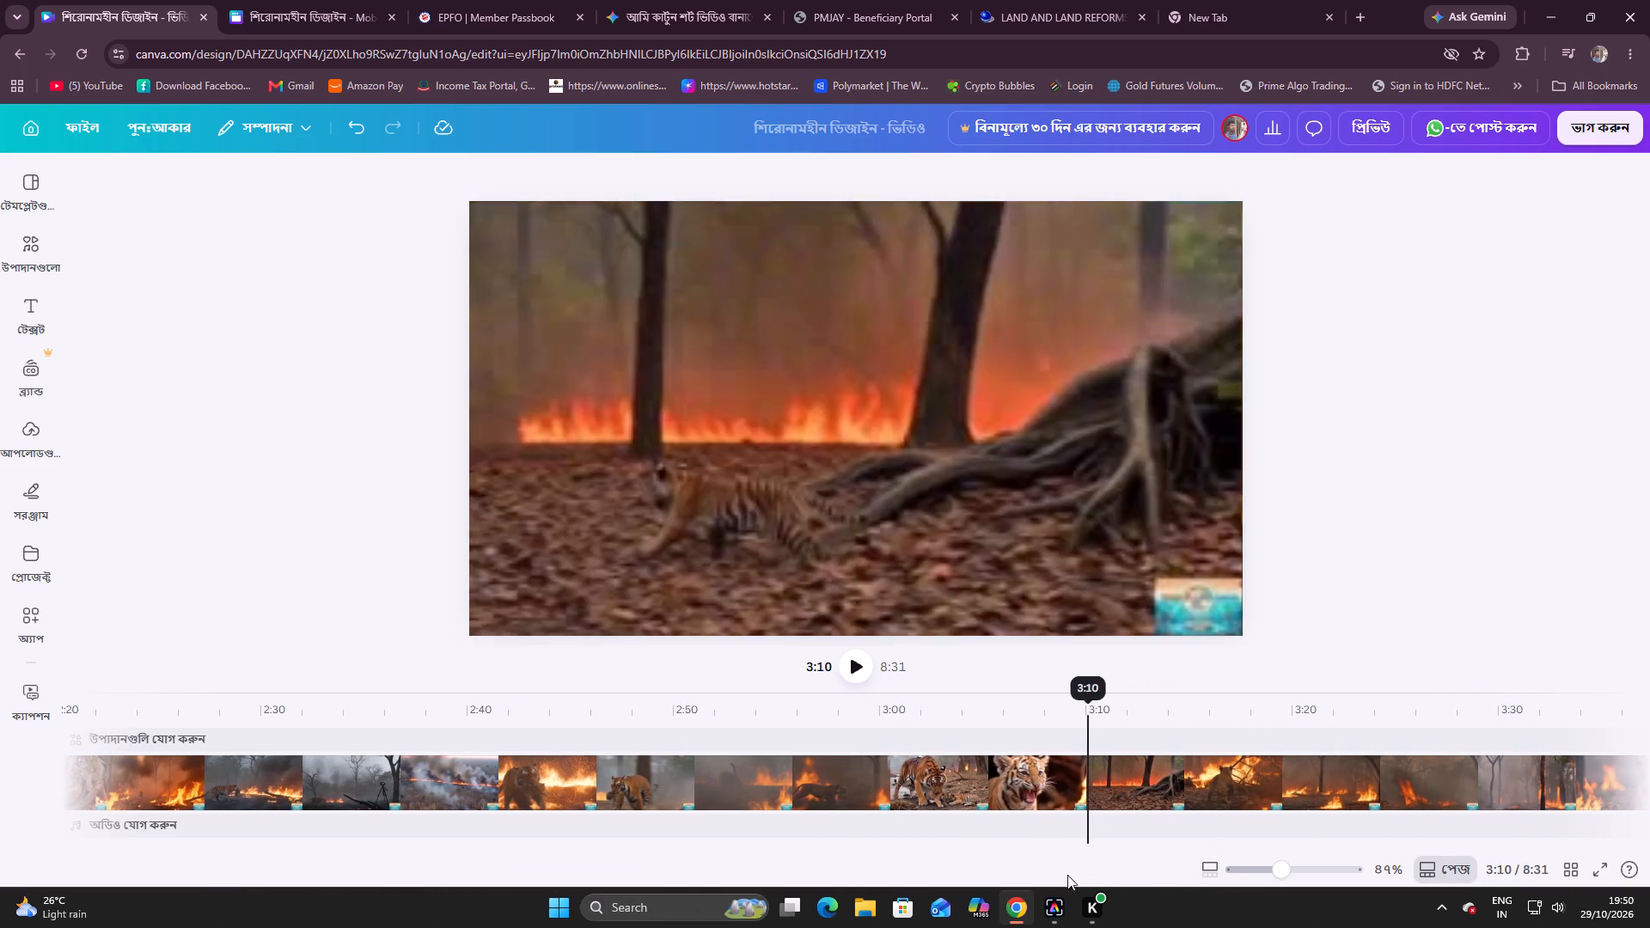
drag(1067, 875, 907, 876)
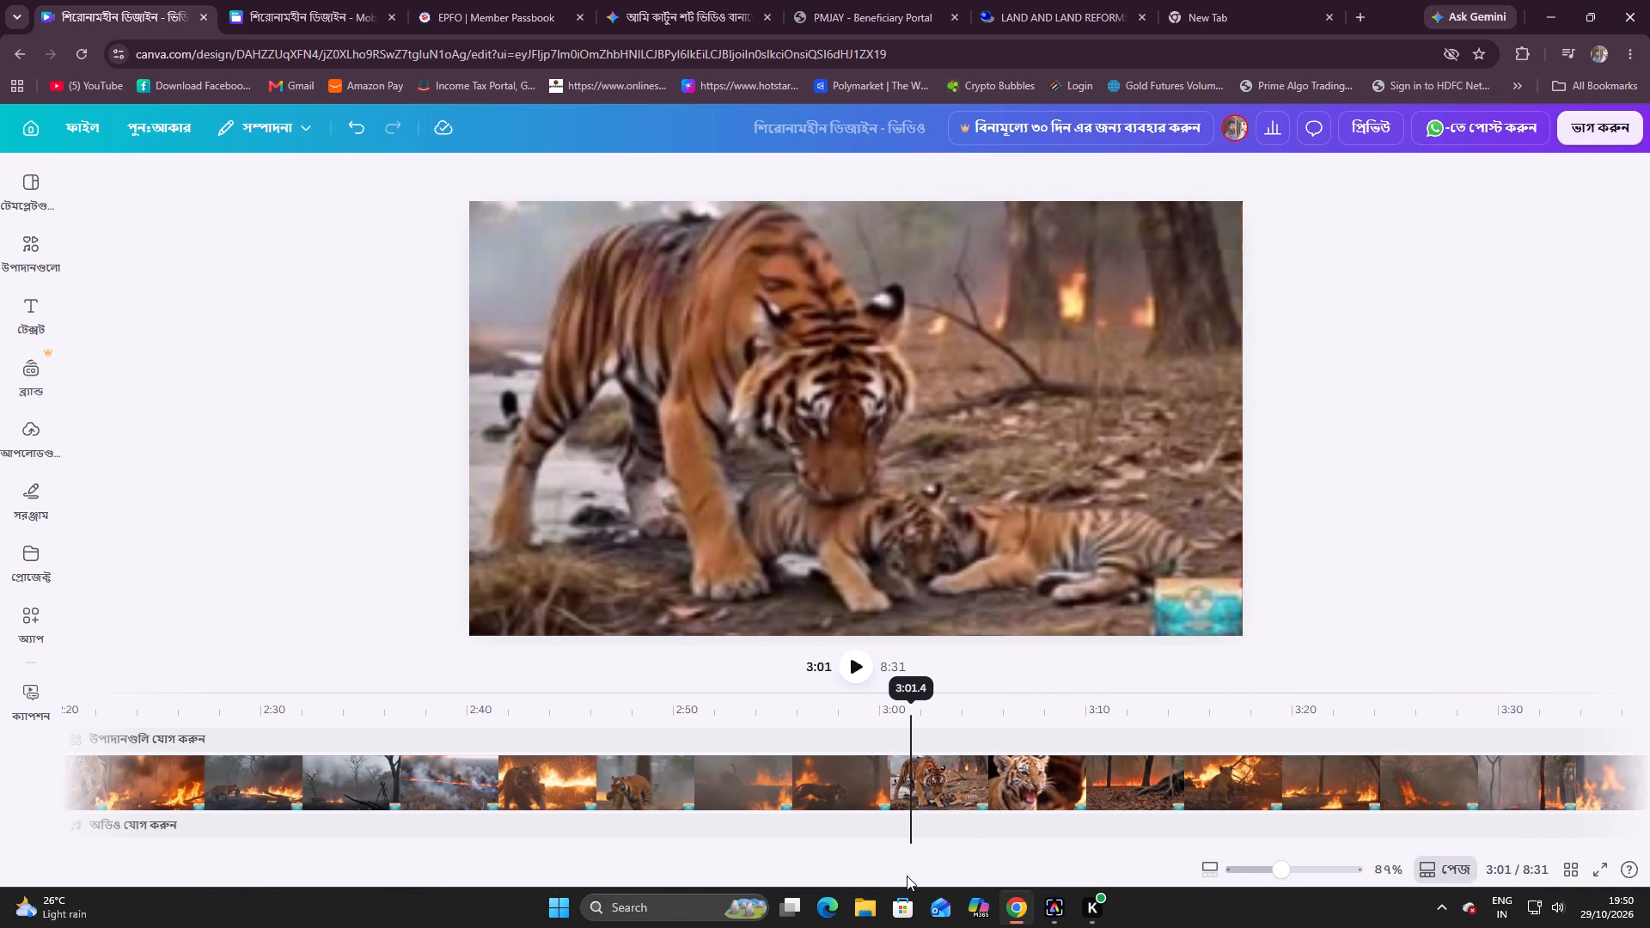
drag(907, 876, 836, 876)
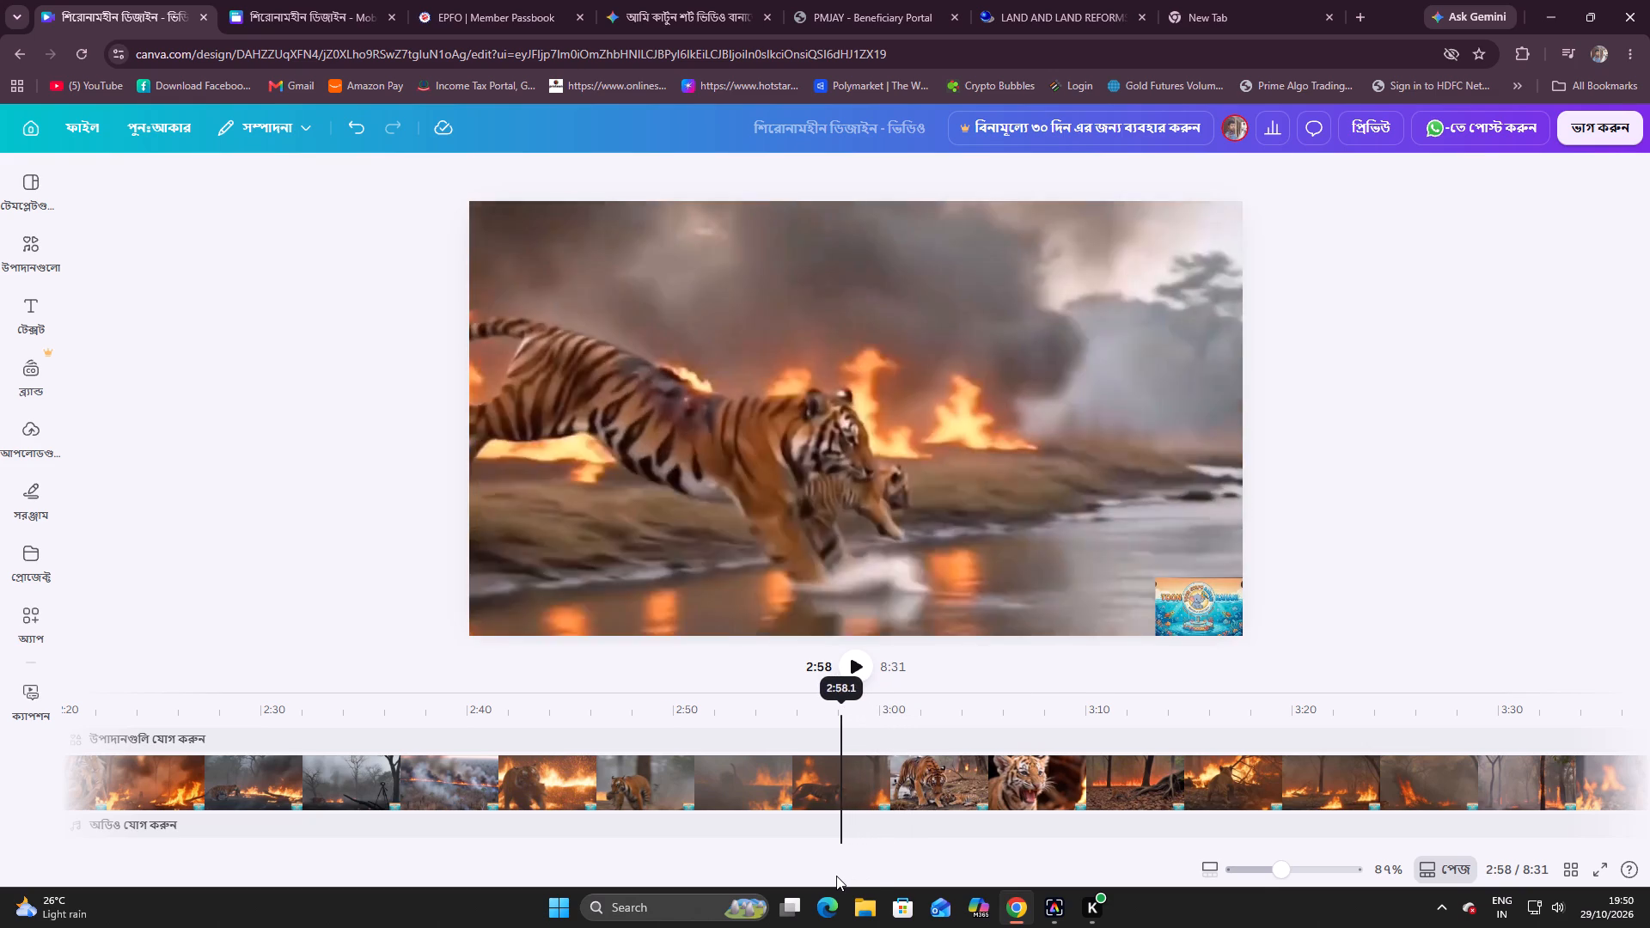
drag(836, 876, 761, 876)
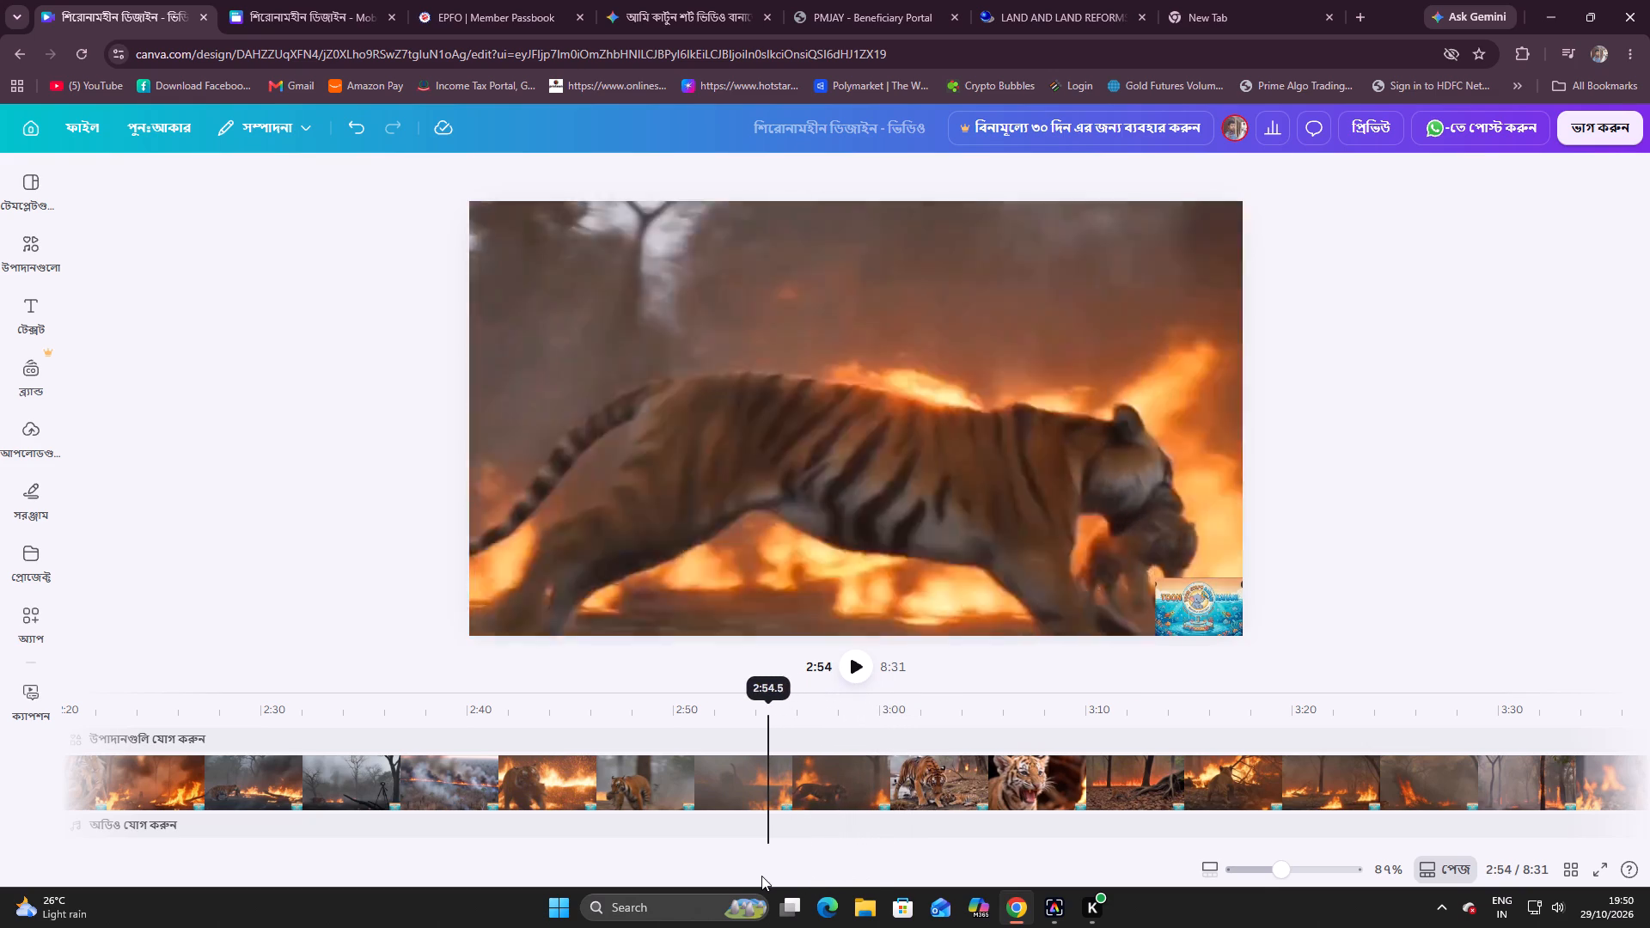
drag(761, 876, 686, 875)
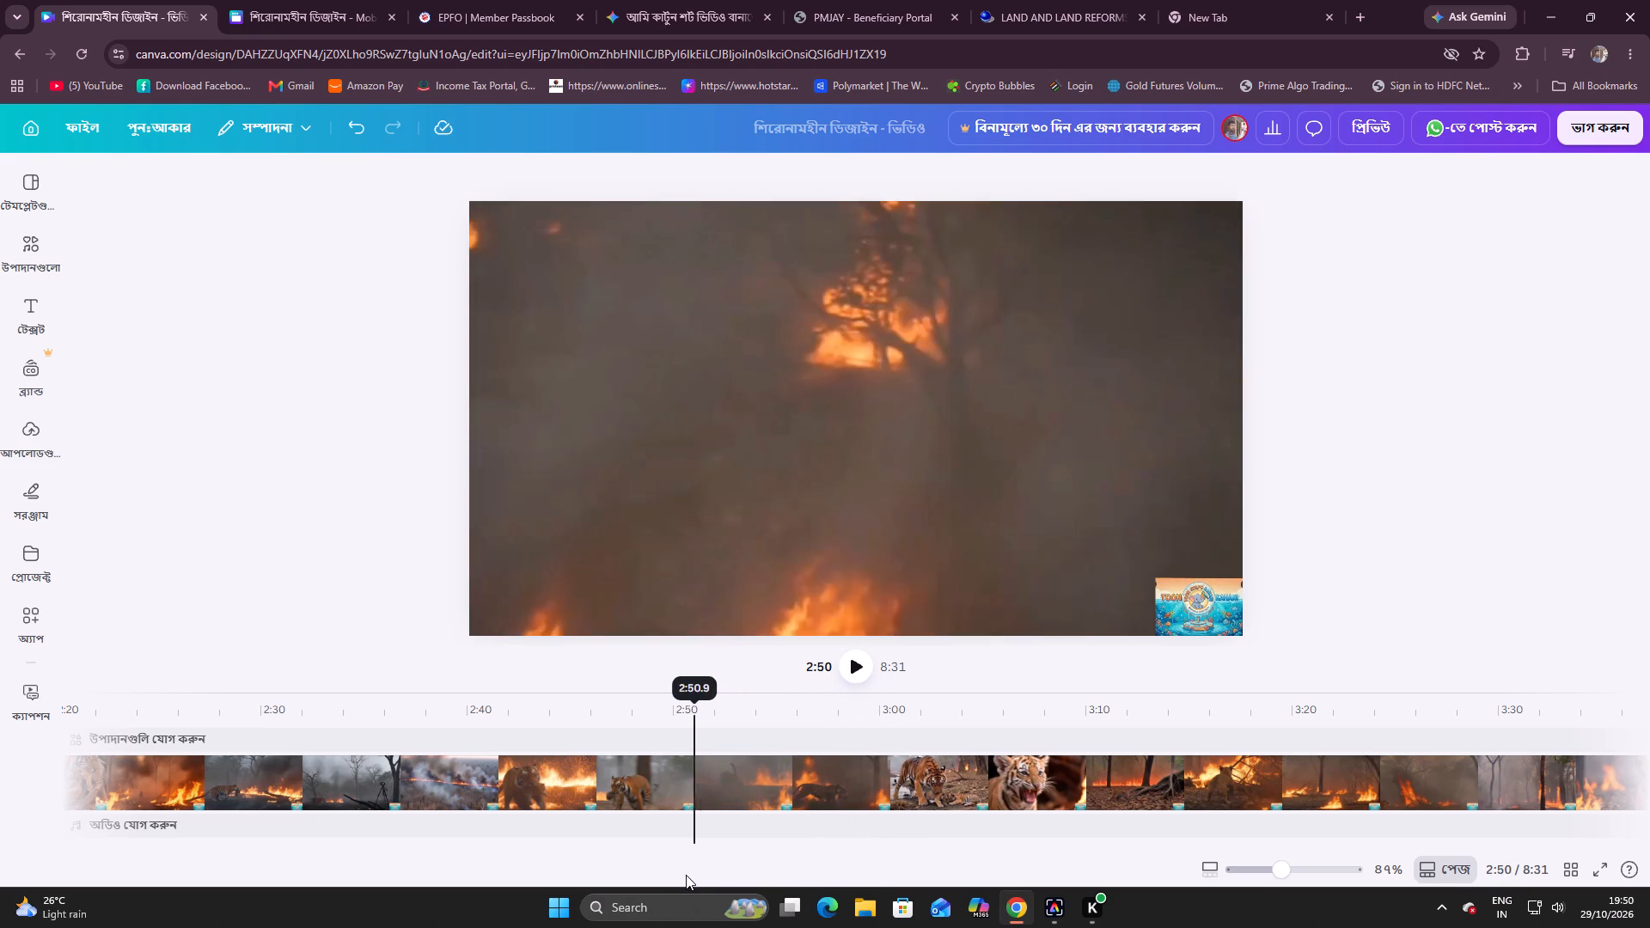
drag(686, 875, 553, 874)
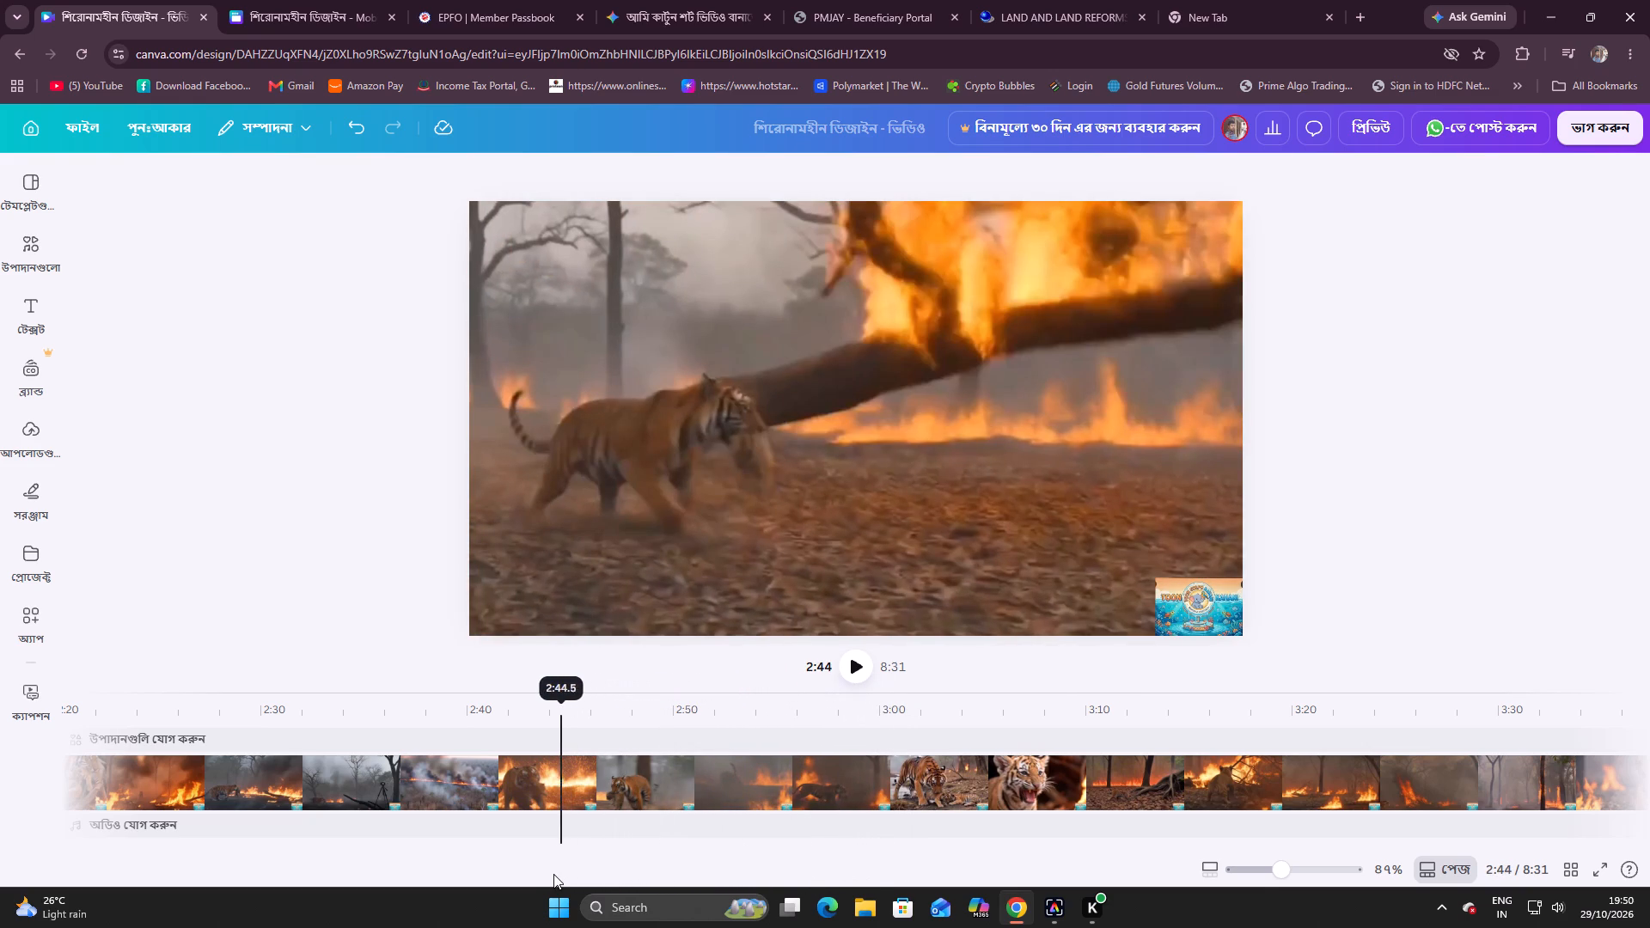
drag(553, 874, 501, 888)
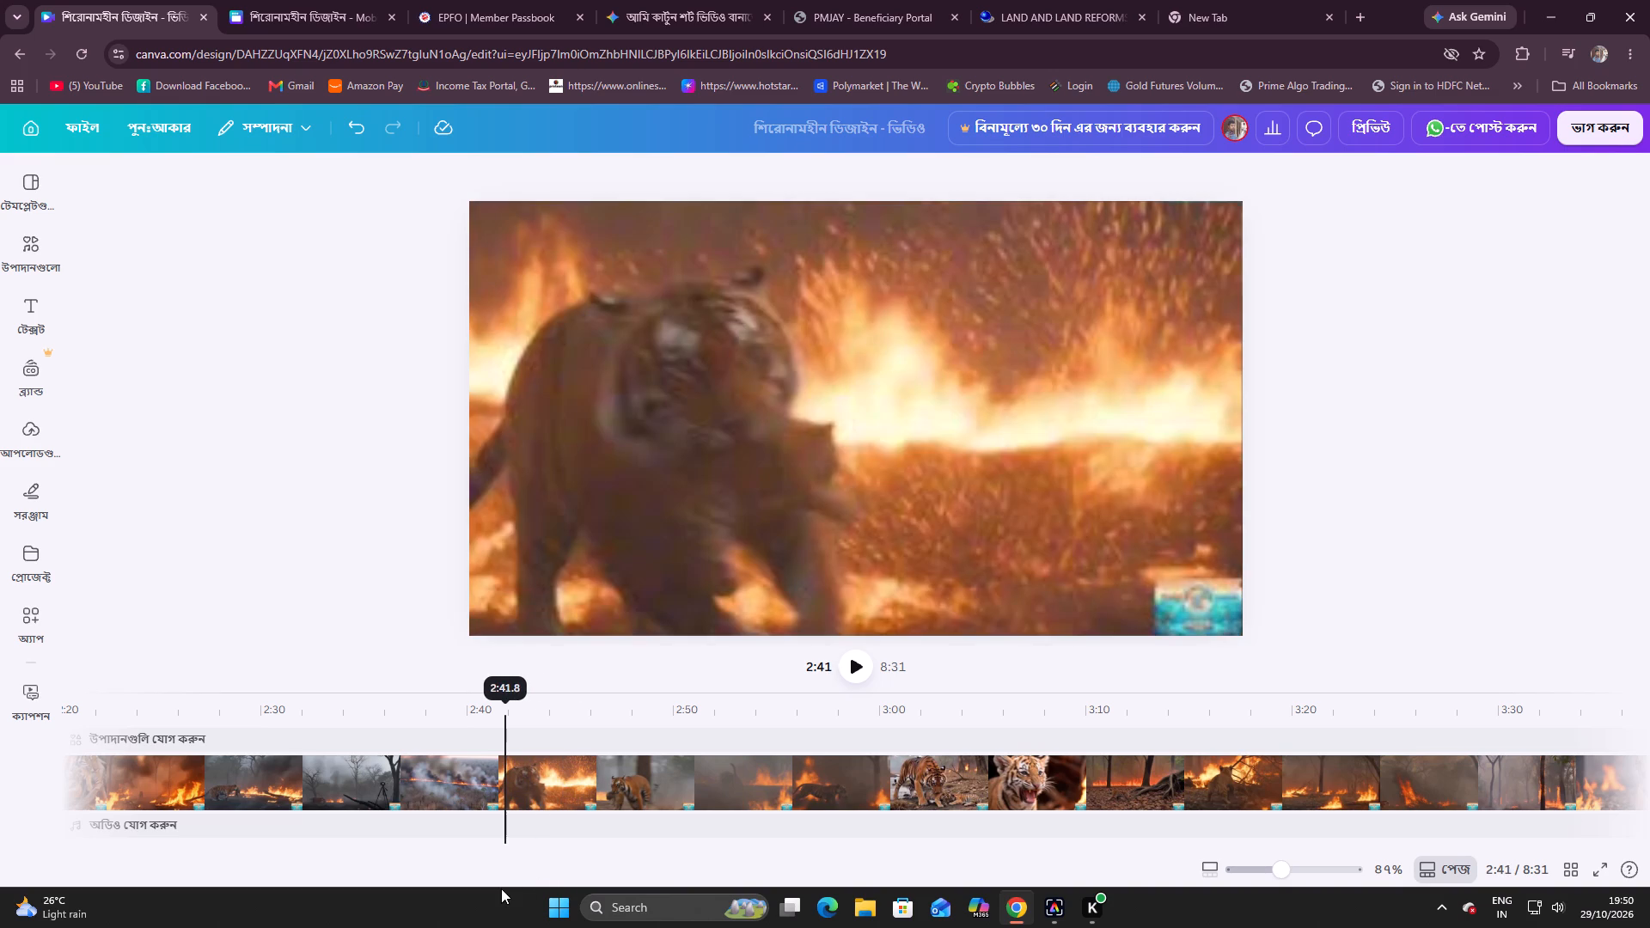
drag(501, 888, 339, 917)
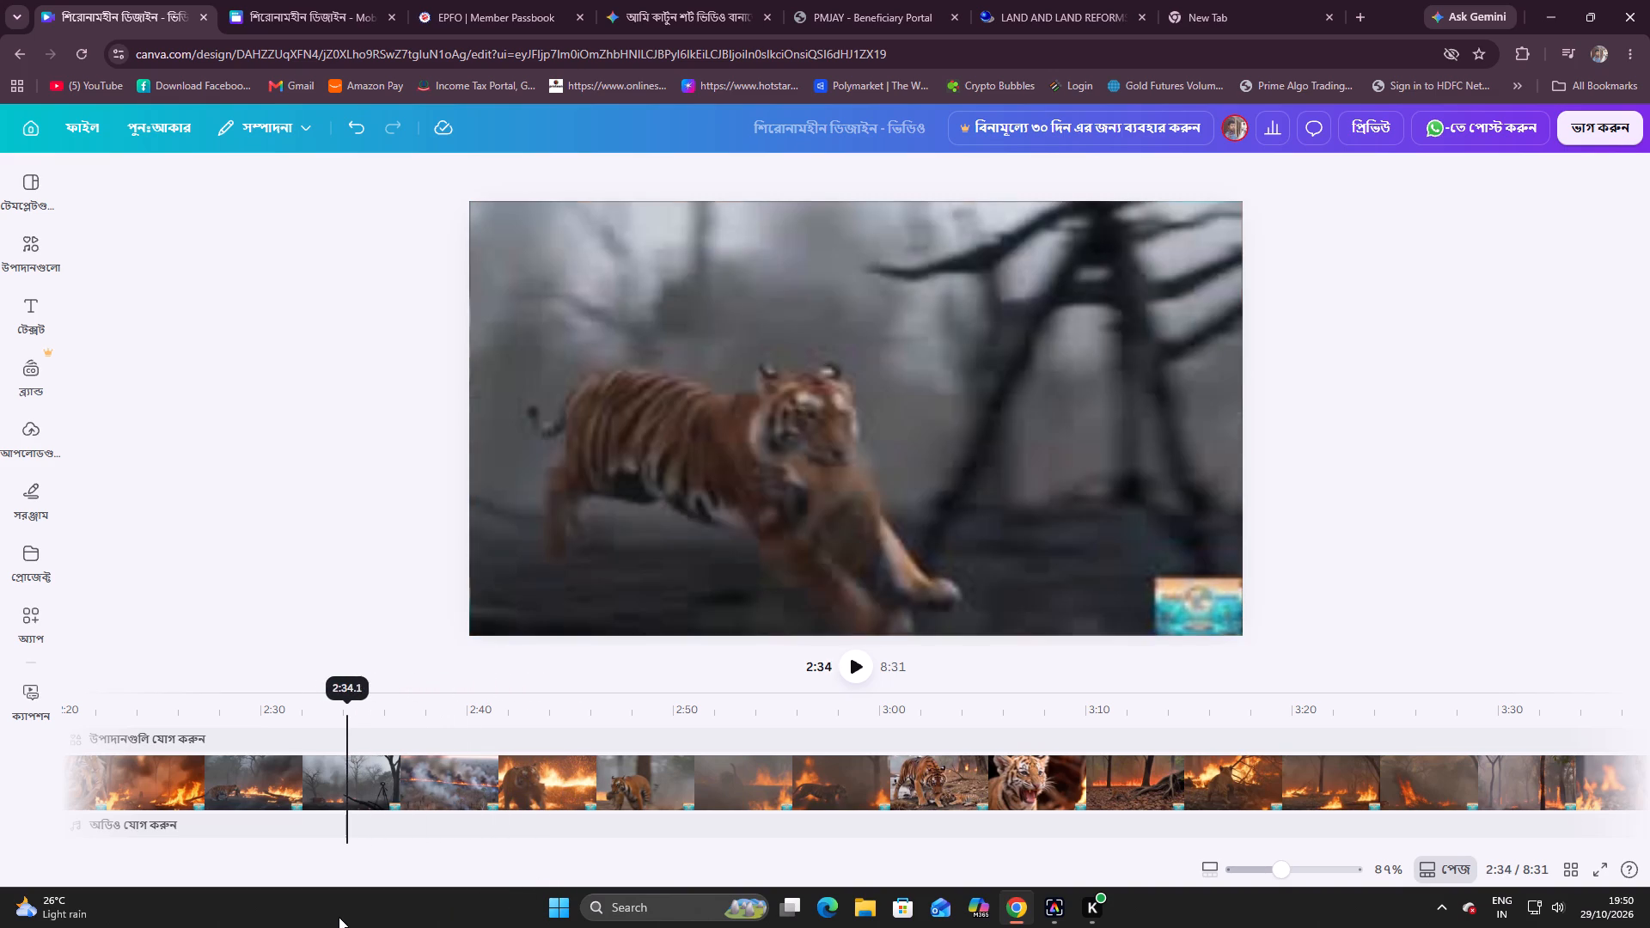
drag(339, 917, 346, 924)
Play from 2:34 and examine the scenes of the tiger carrying its cub through the flames, around 2:54 to 2:57.
click(859, 674)
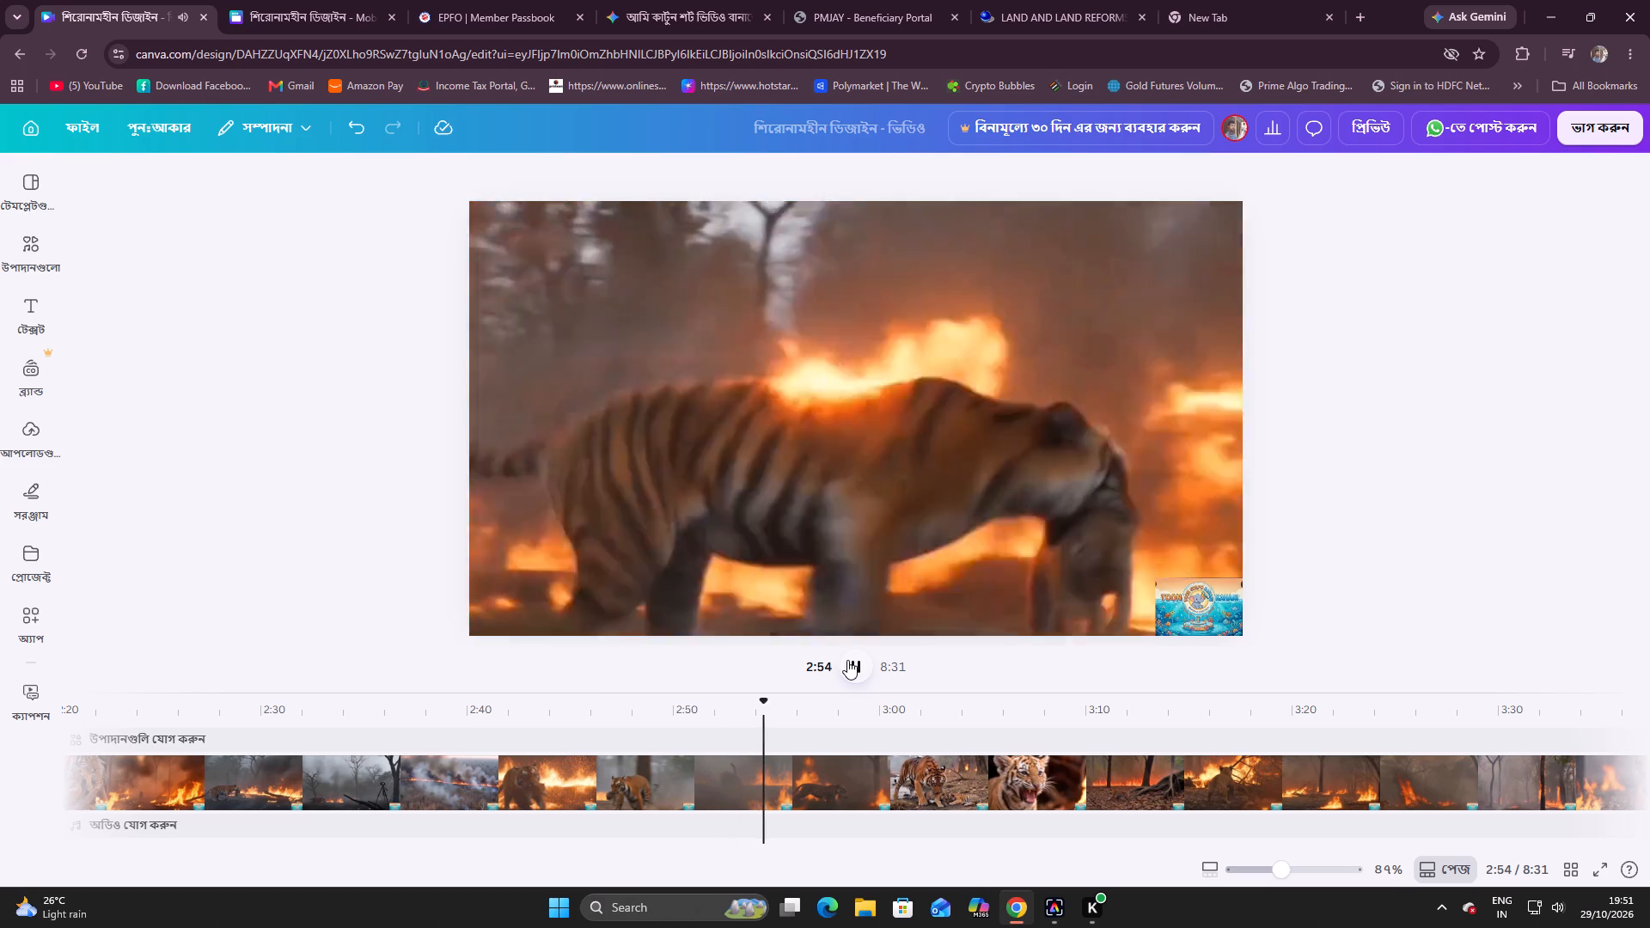
click(847, 660)
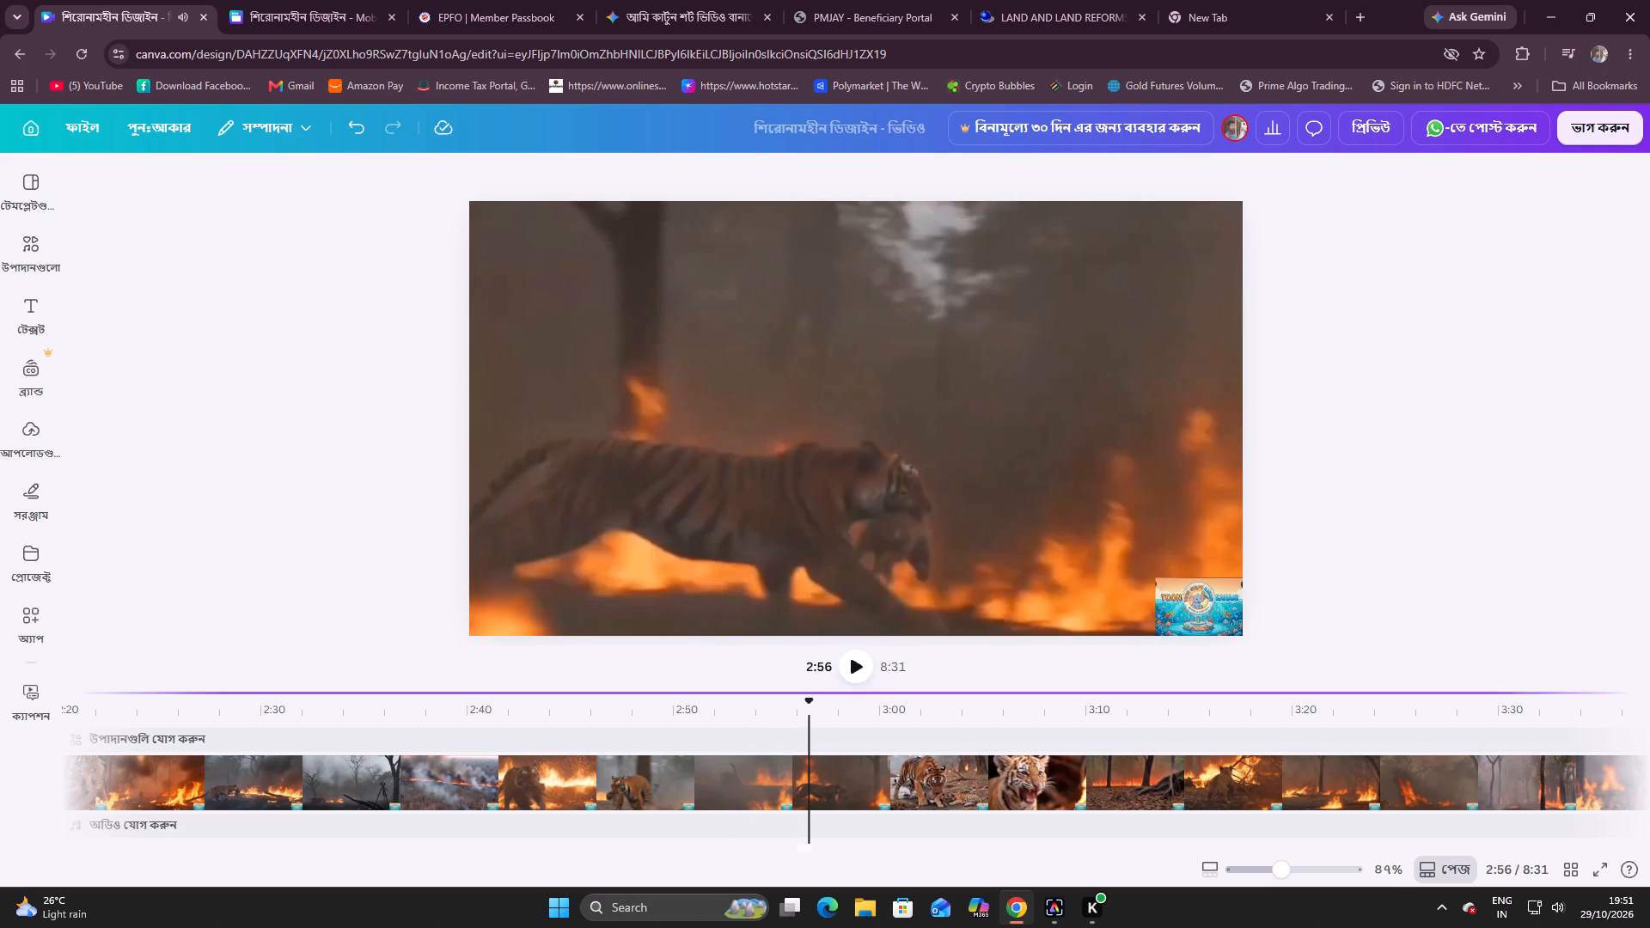
drag(812, 697, 797, 701)
drag(810, 701, 787, 710)
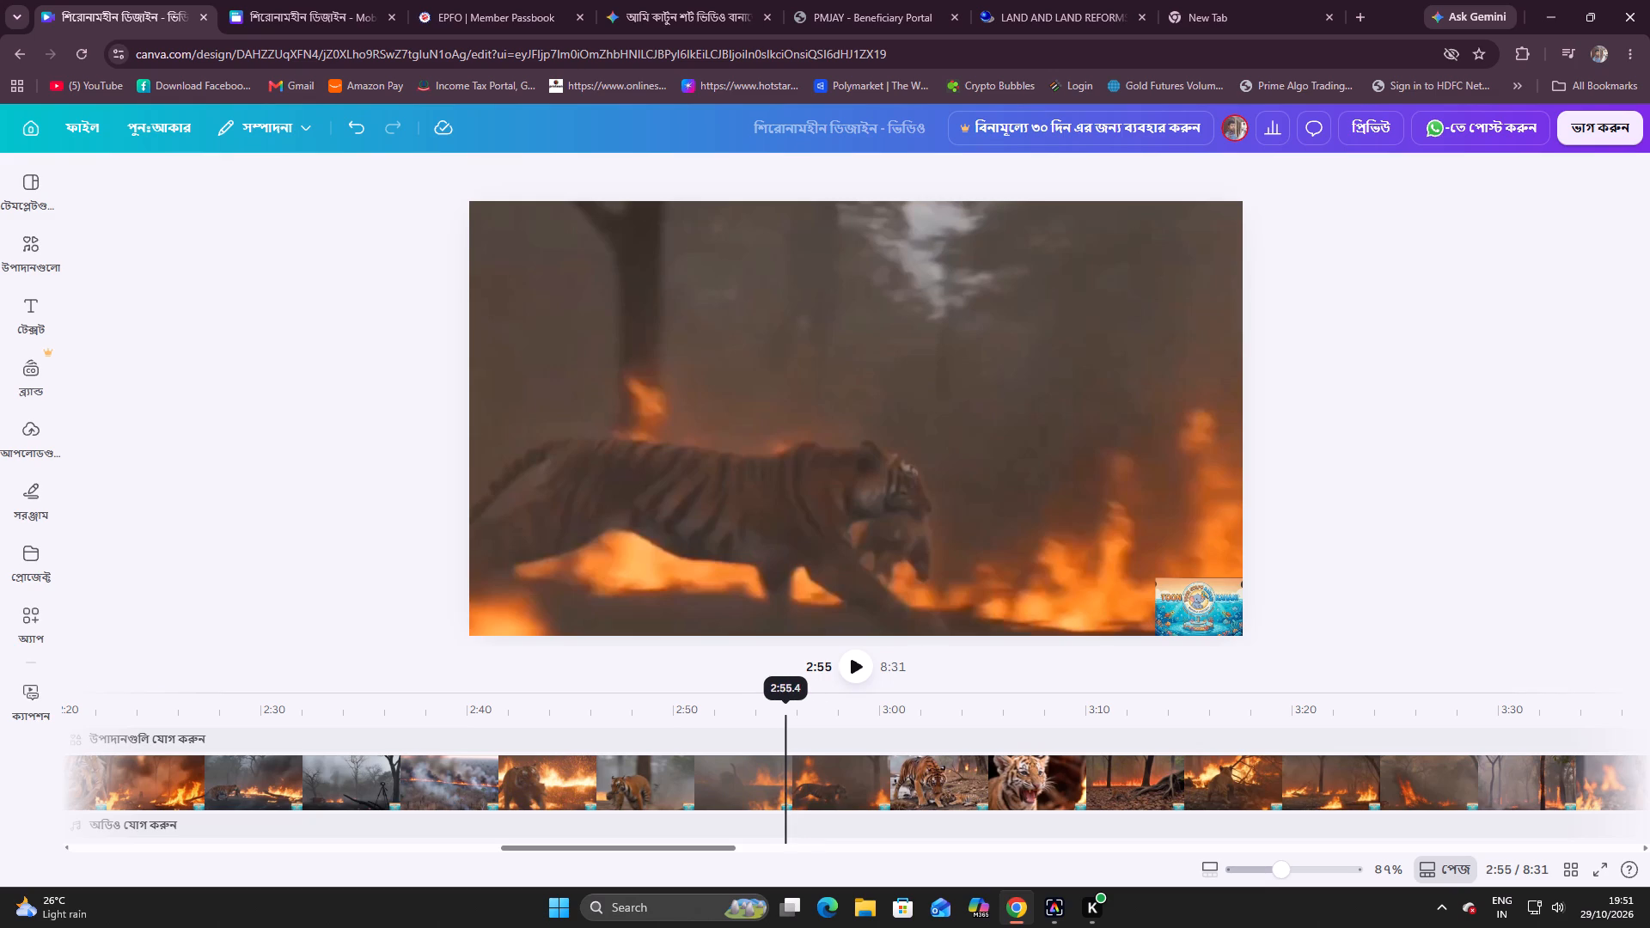
drag(787, 710, 797, 707)
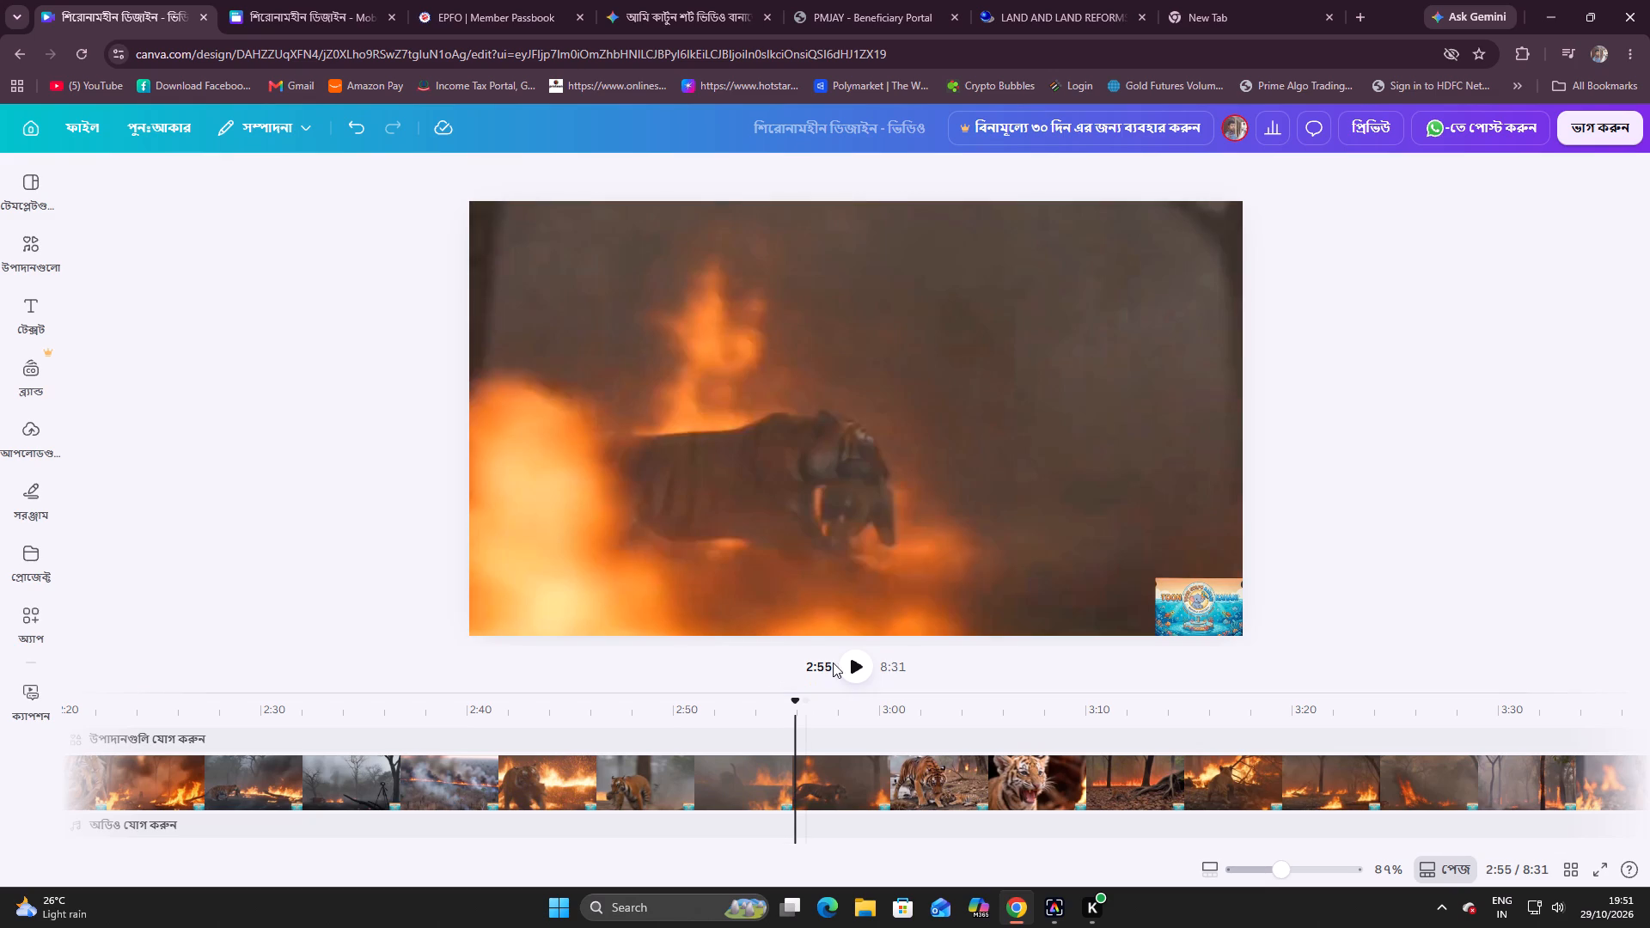
click(854, 667)
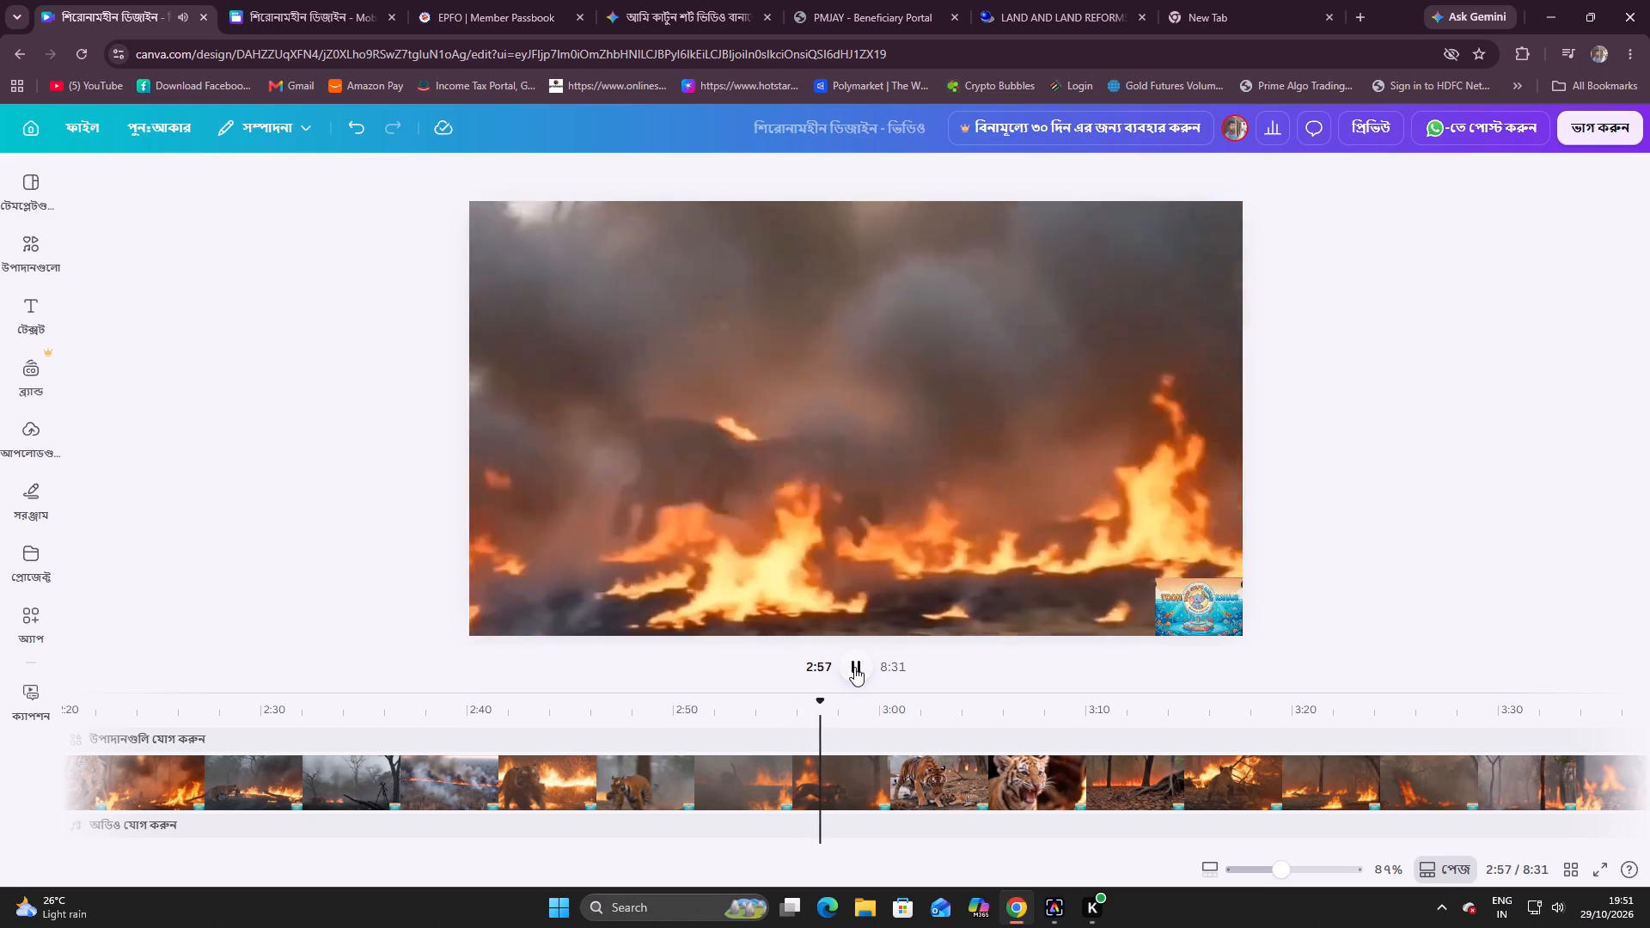
click(854, 667)
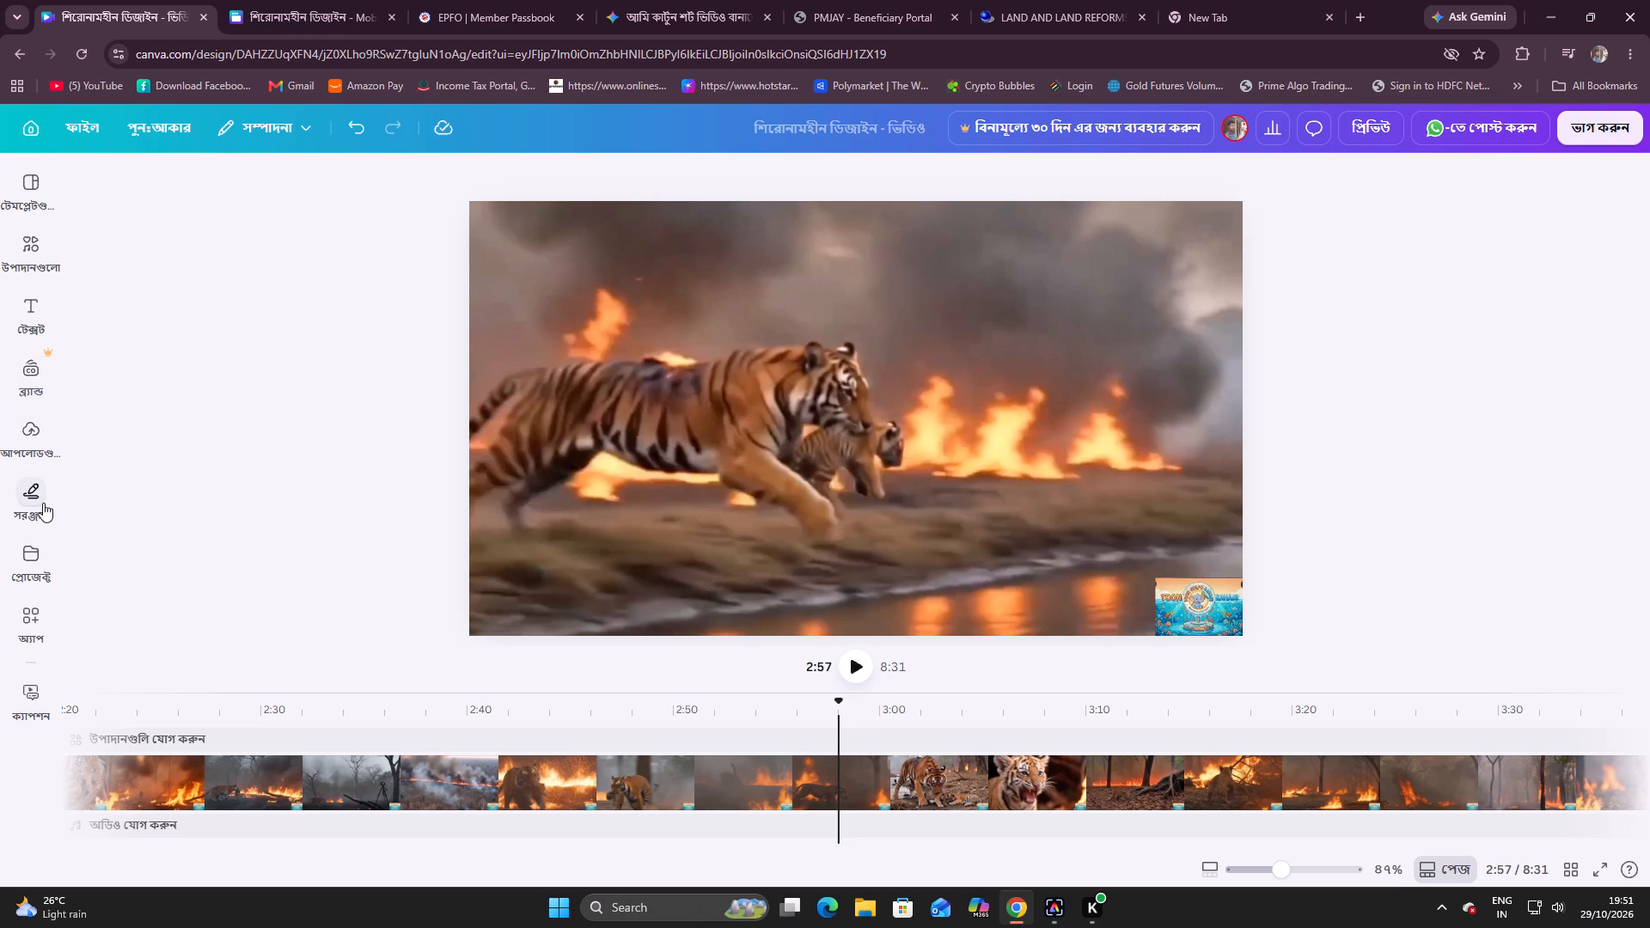
Insert the uploaded Toon Golpo Kahani logo image at the start of the video.
click(34, 434)
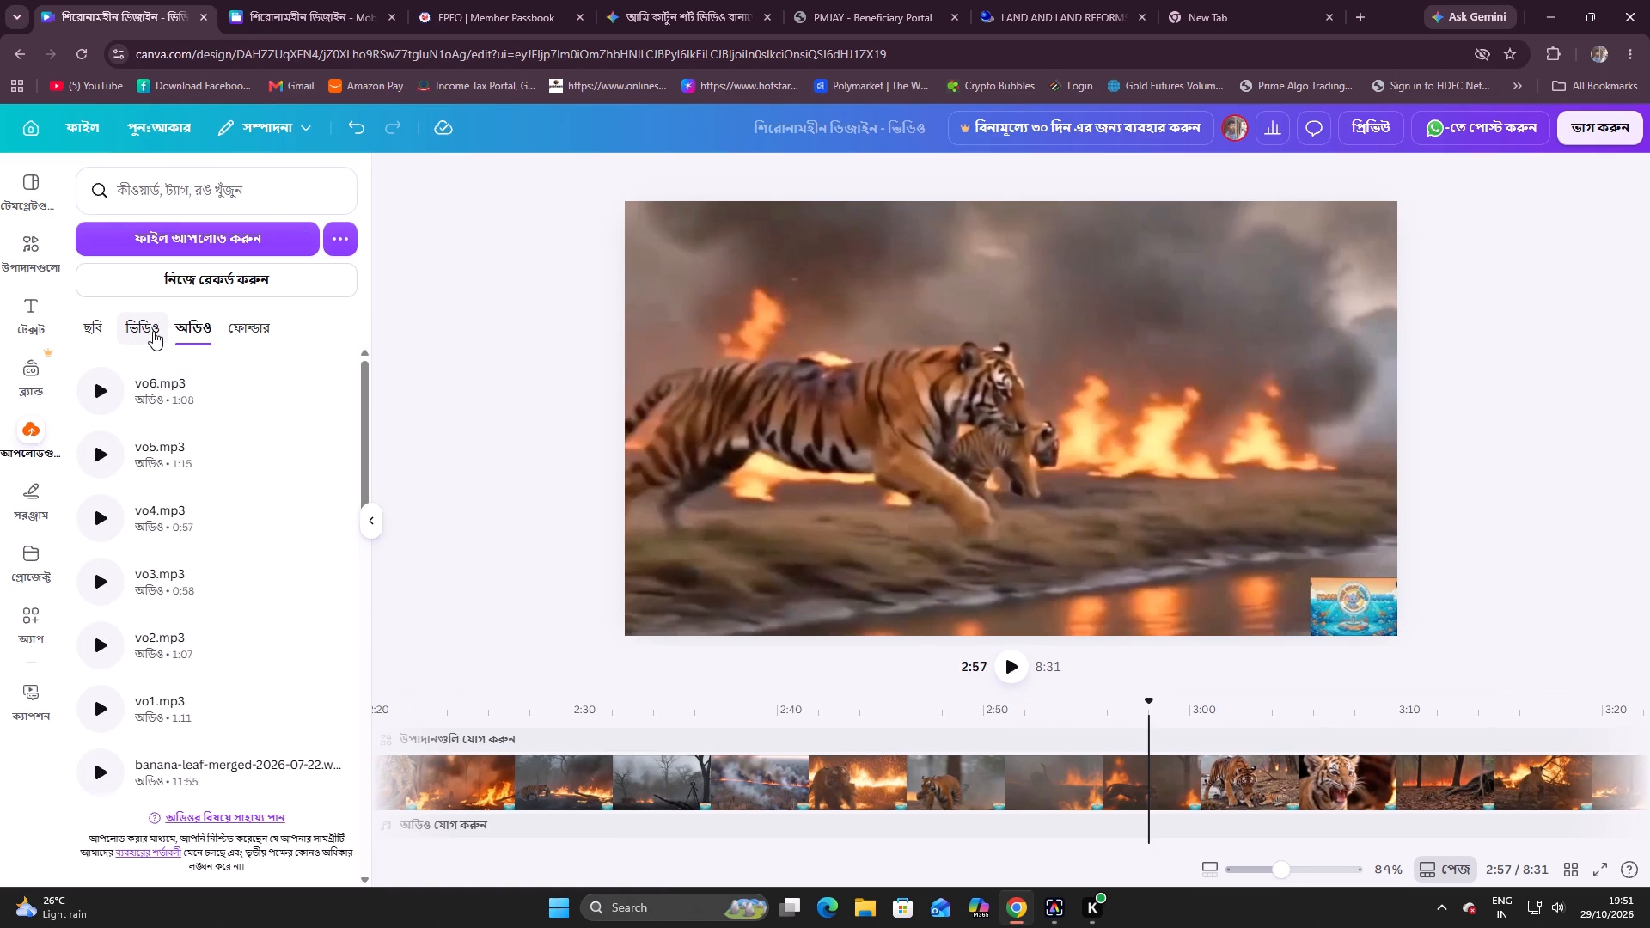
click(224, 236)
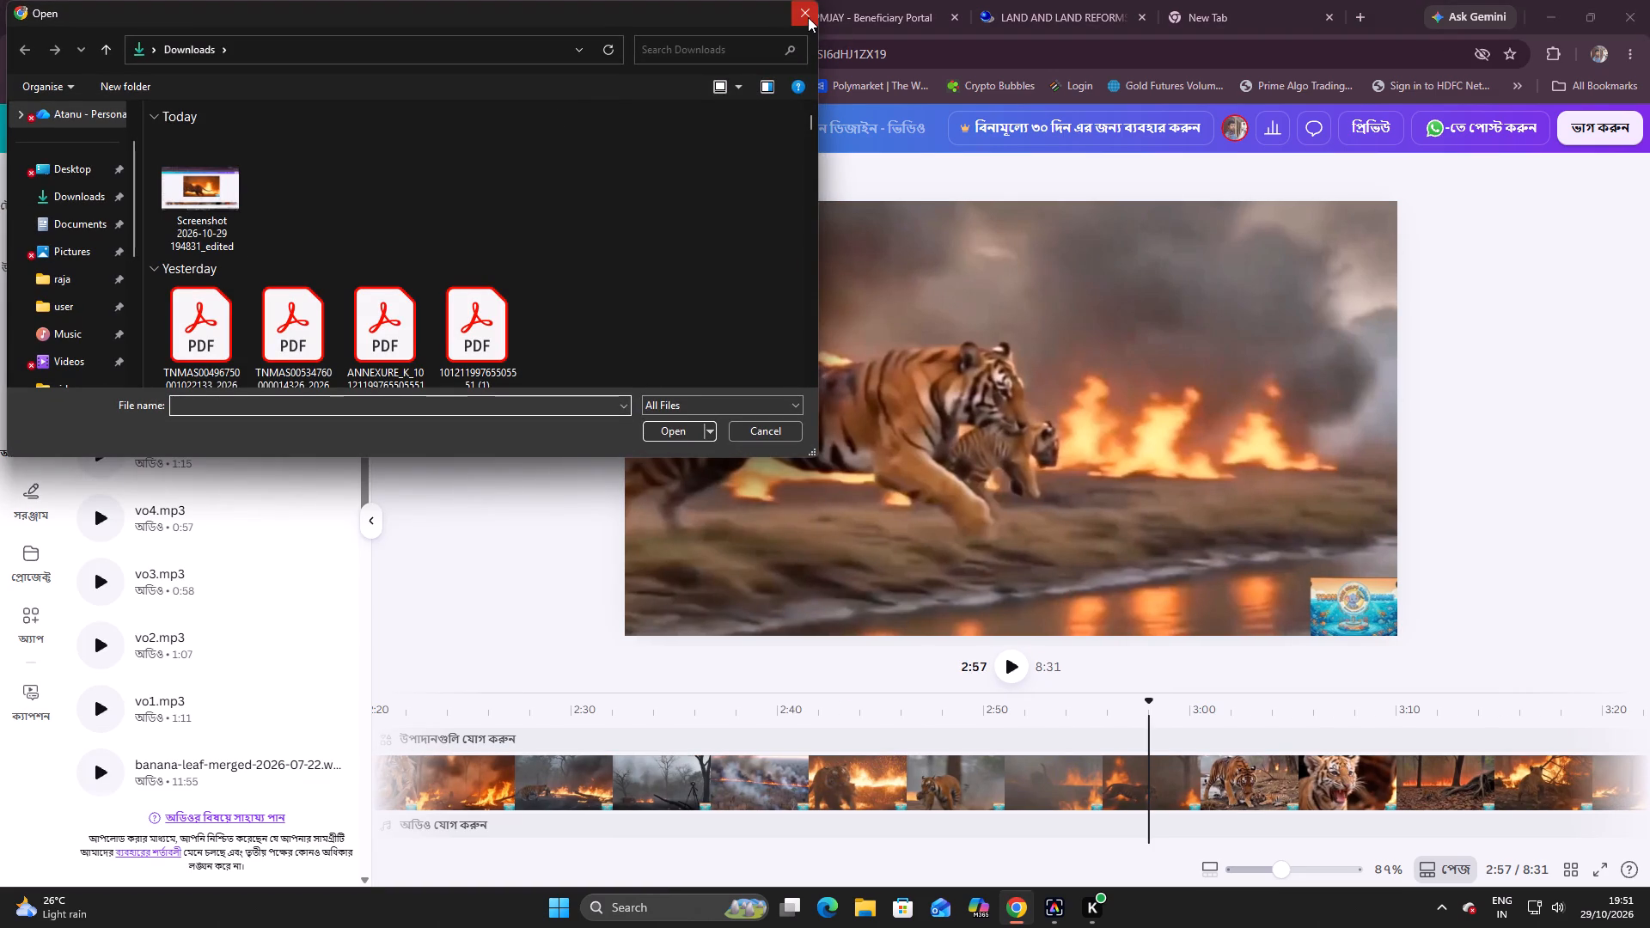
click(808, 17)
scroll(88, 597, down, 9)
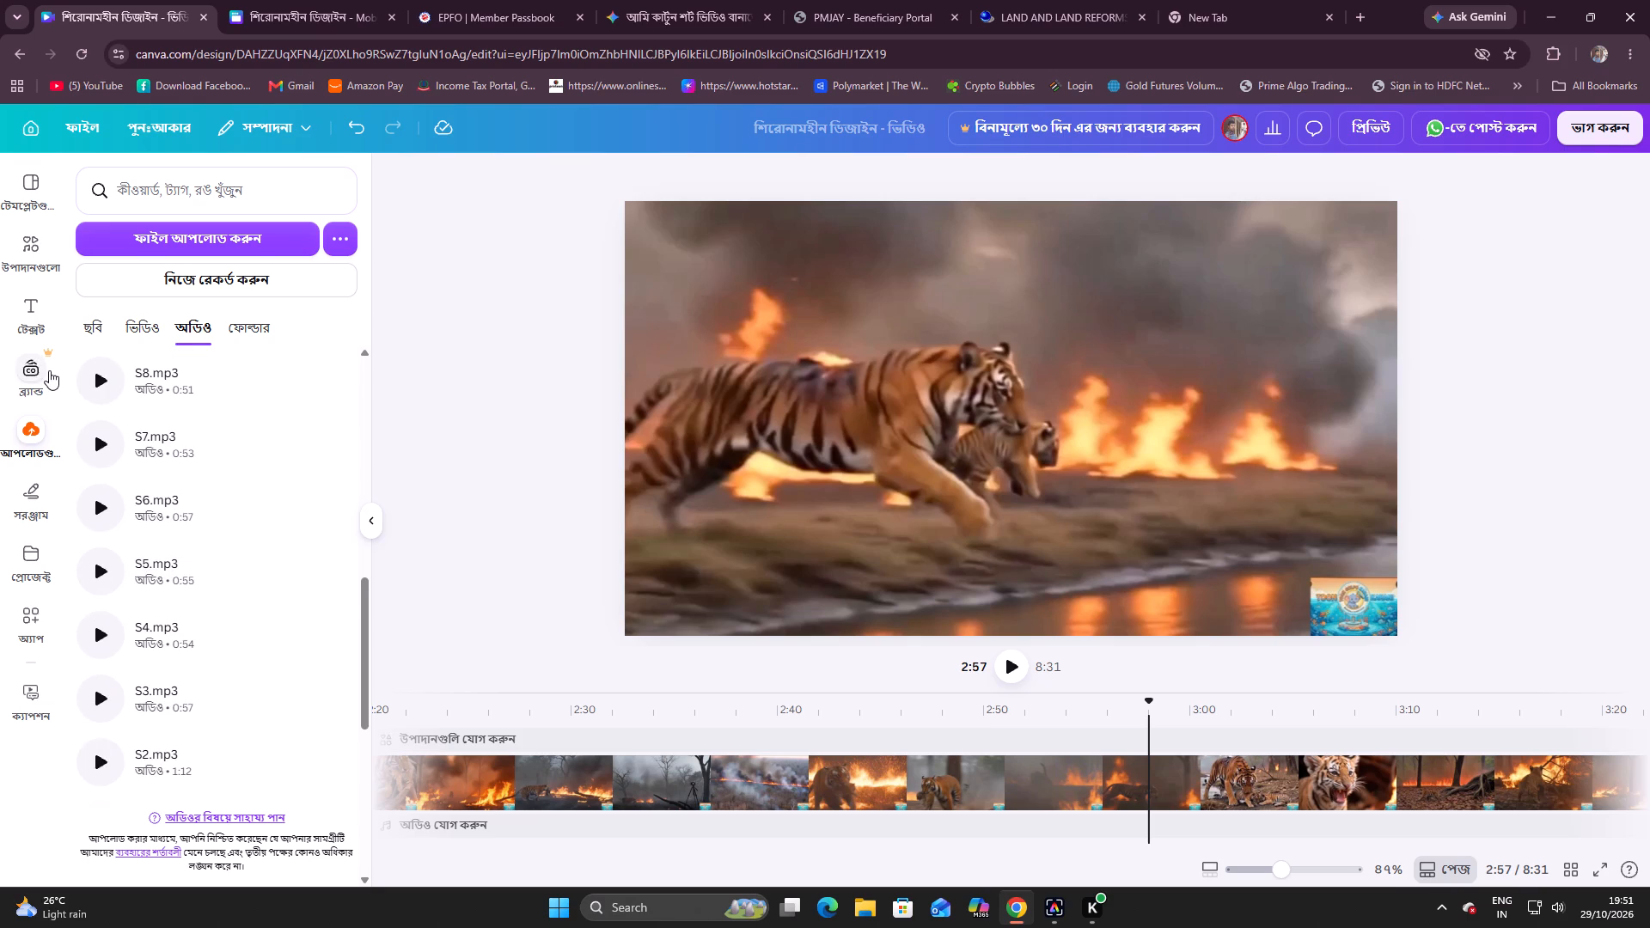
click(38, 451)
click(95, 322)
click(168, 601)
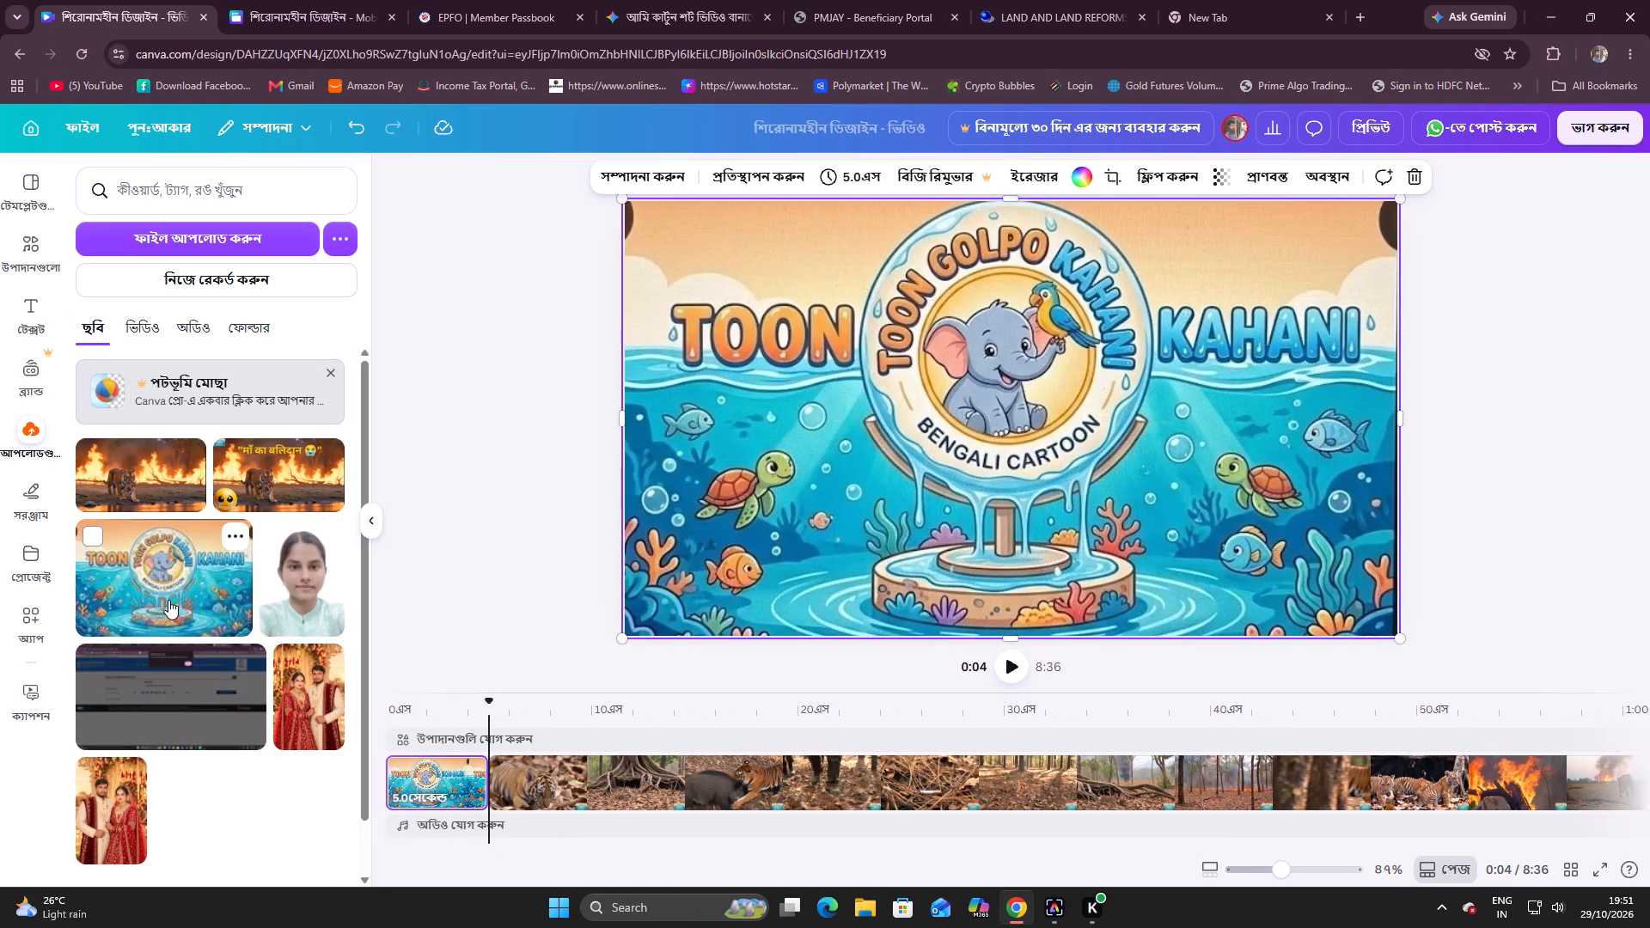
Play past the opening logo image and shrink it slightly from its lower corner, detaching it from the page background.
click(1012, 669)
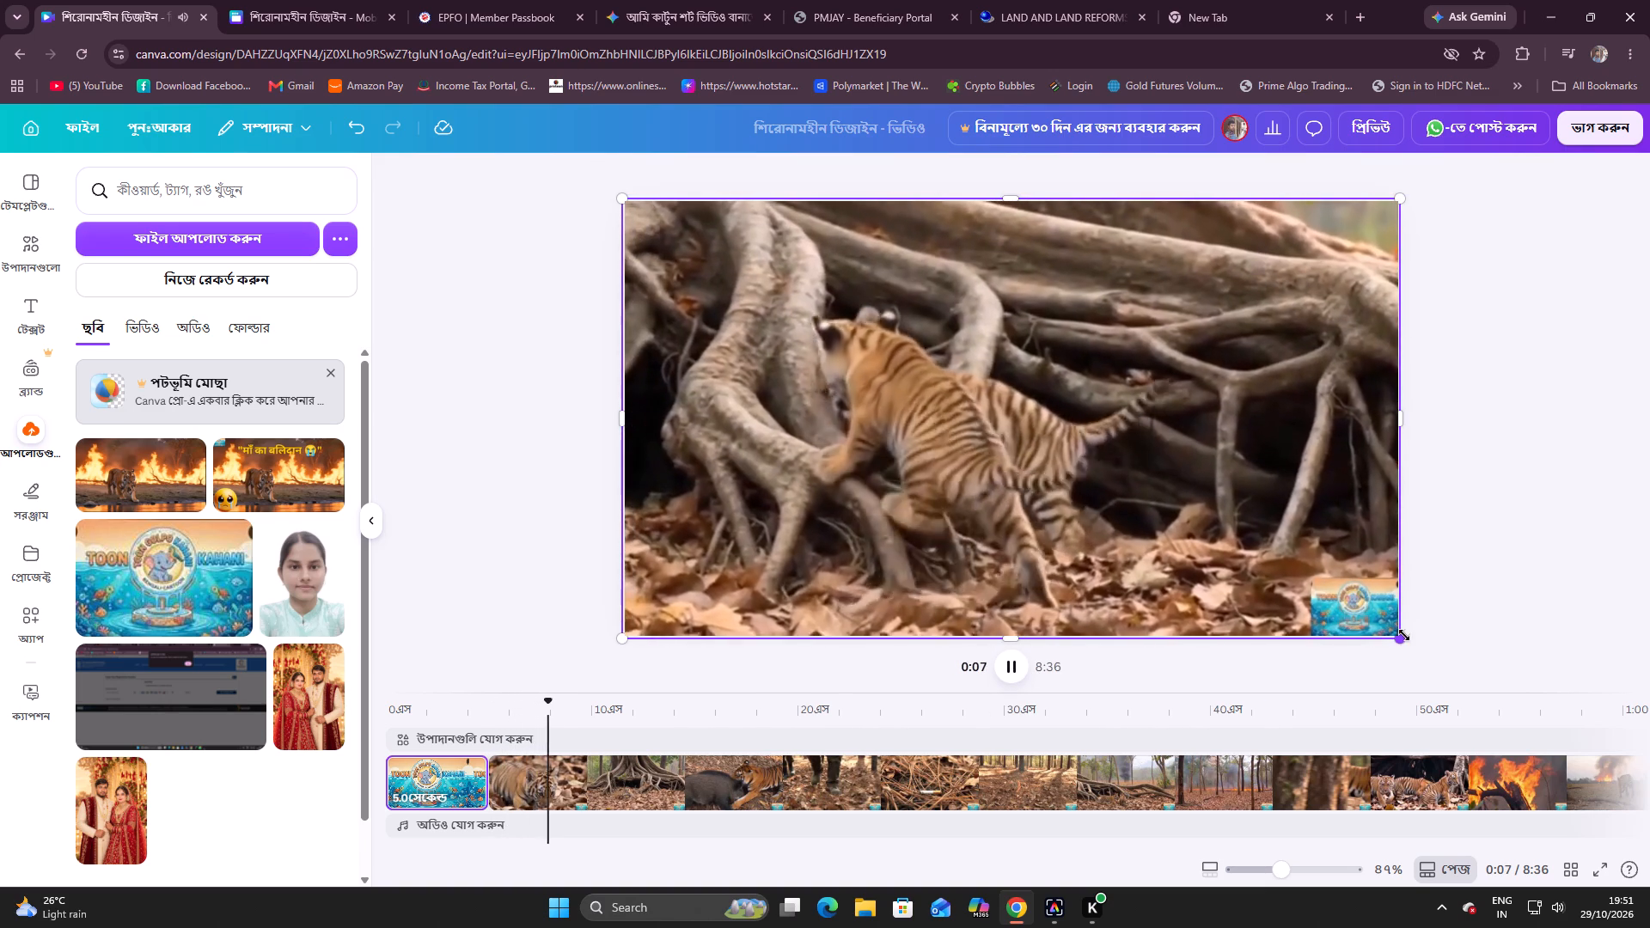
drag(1400, 638, 1347, 634)
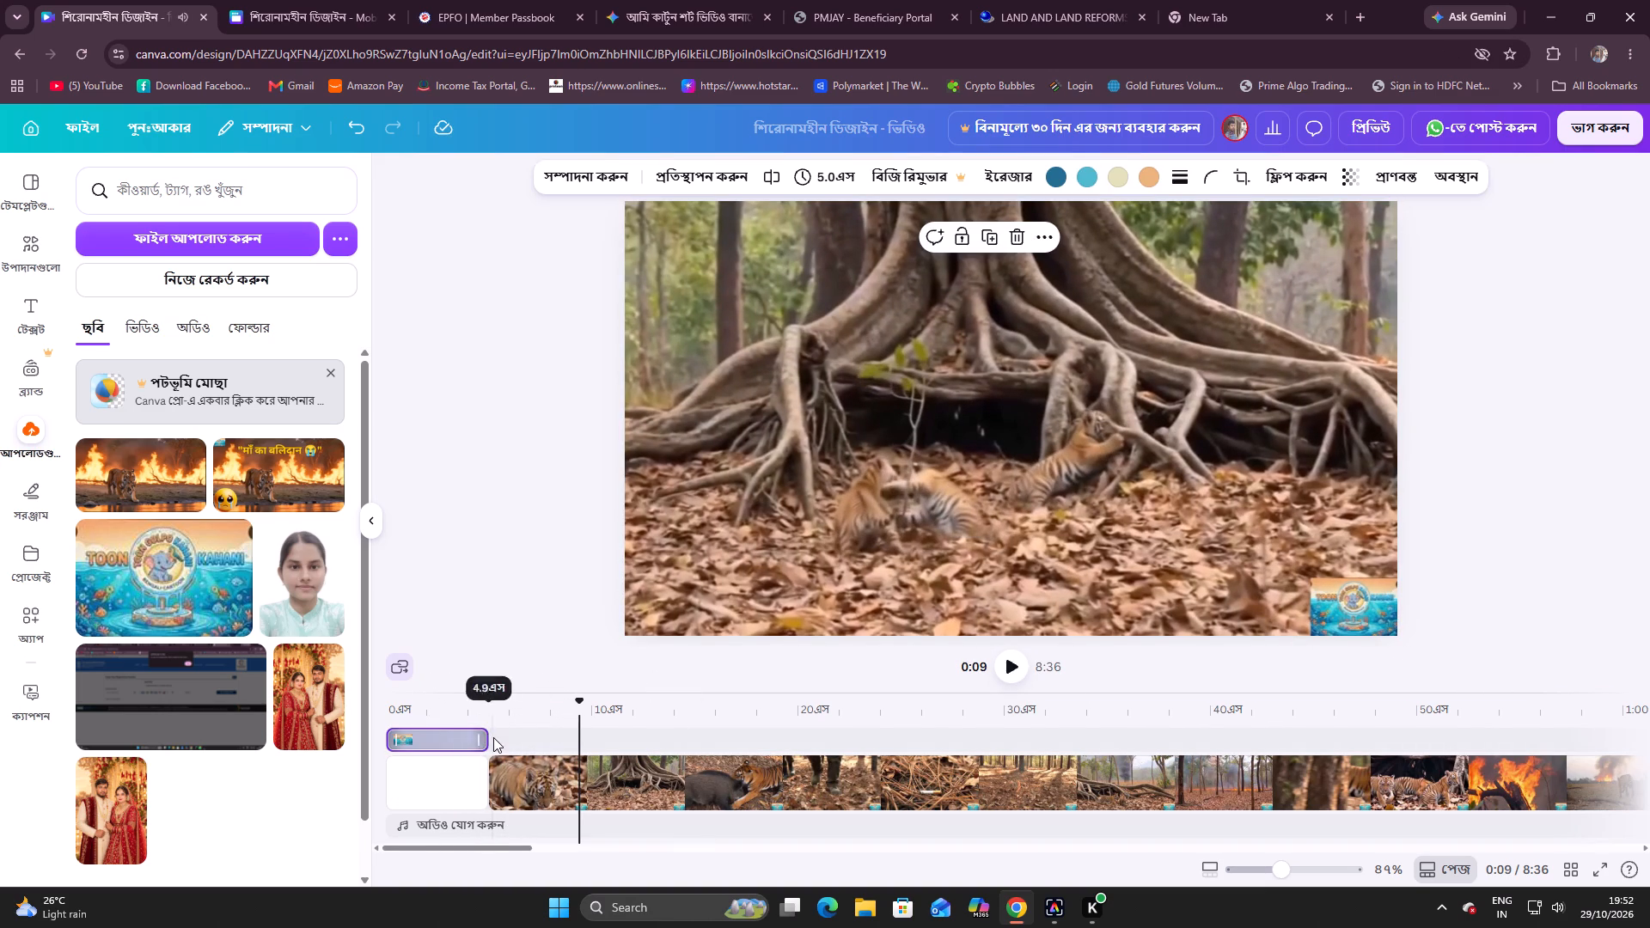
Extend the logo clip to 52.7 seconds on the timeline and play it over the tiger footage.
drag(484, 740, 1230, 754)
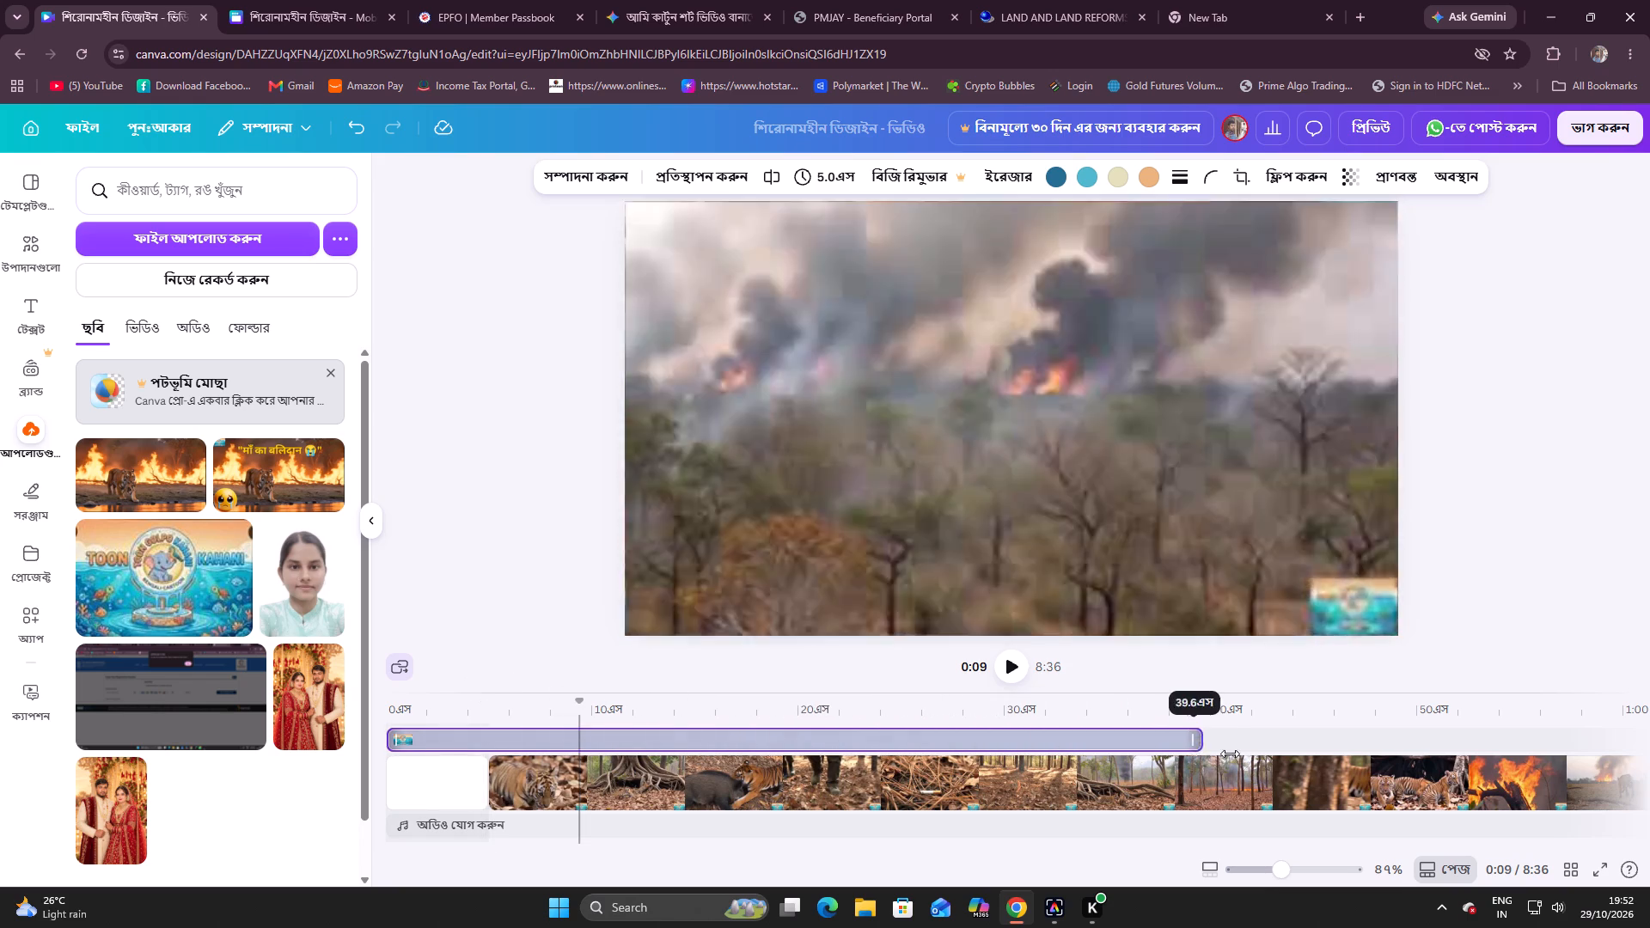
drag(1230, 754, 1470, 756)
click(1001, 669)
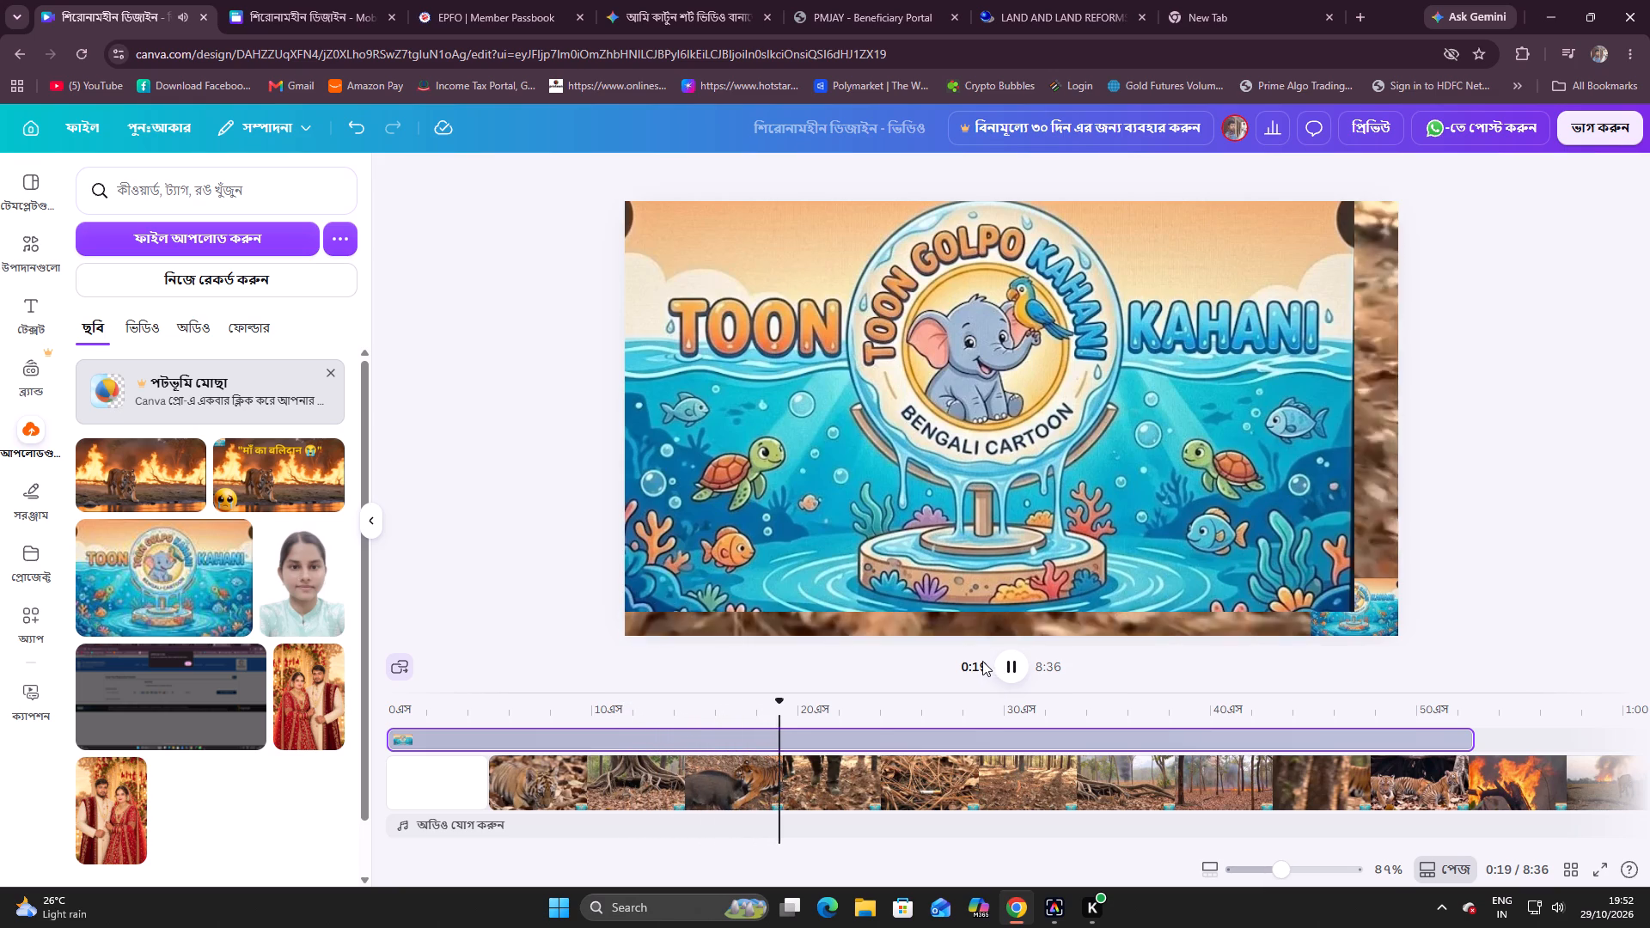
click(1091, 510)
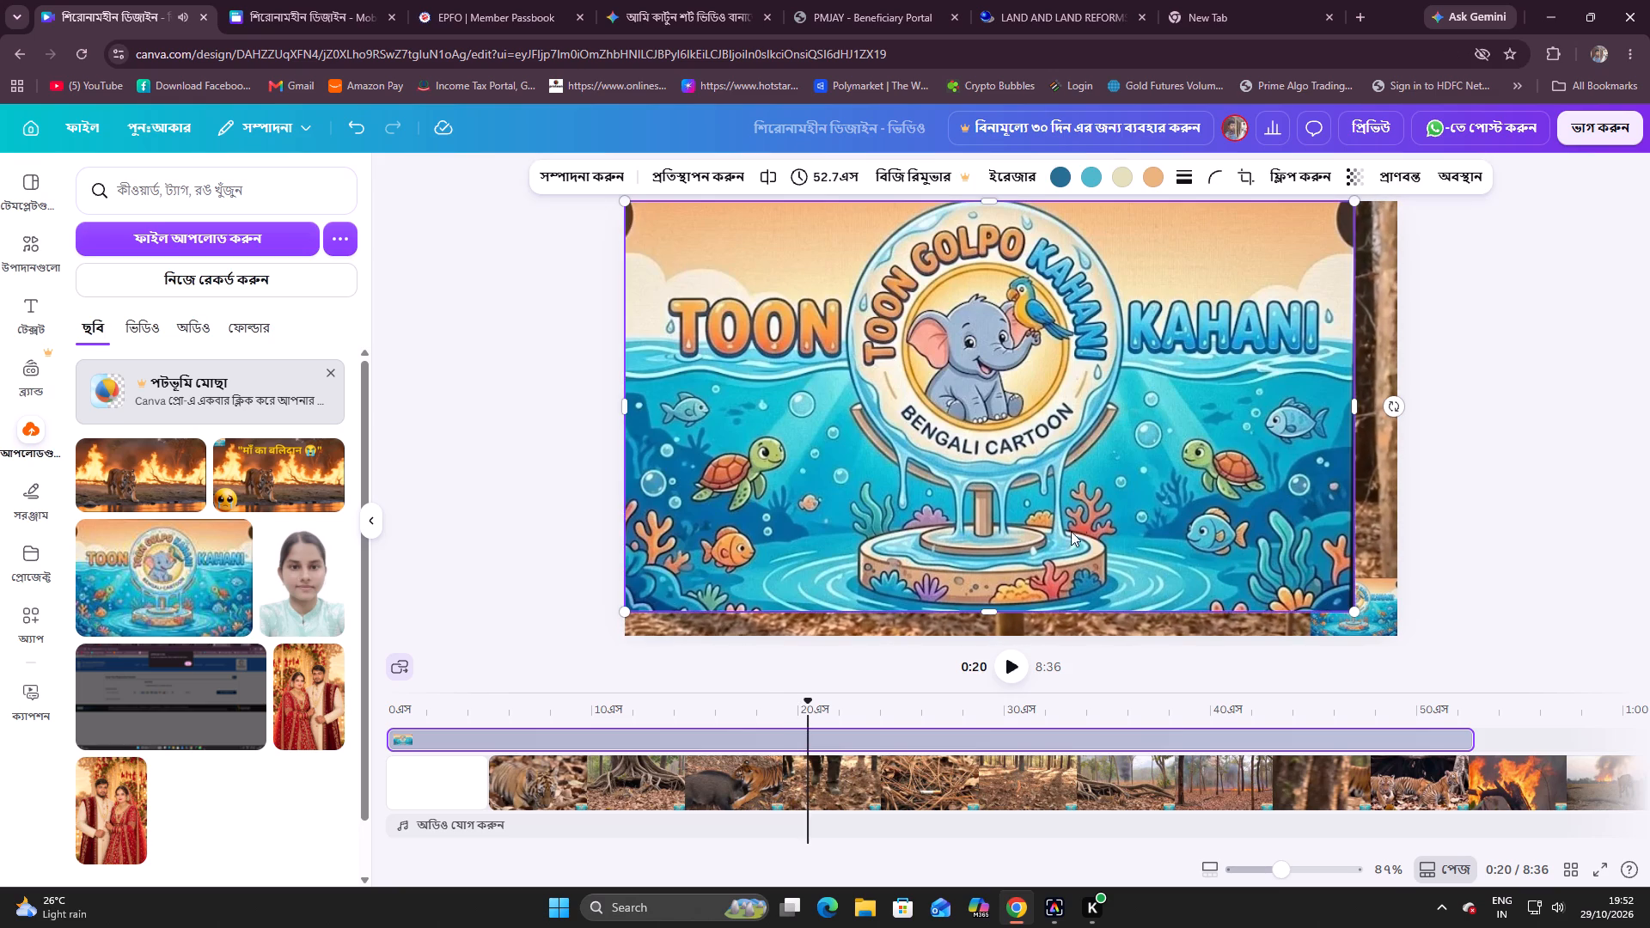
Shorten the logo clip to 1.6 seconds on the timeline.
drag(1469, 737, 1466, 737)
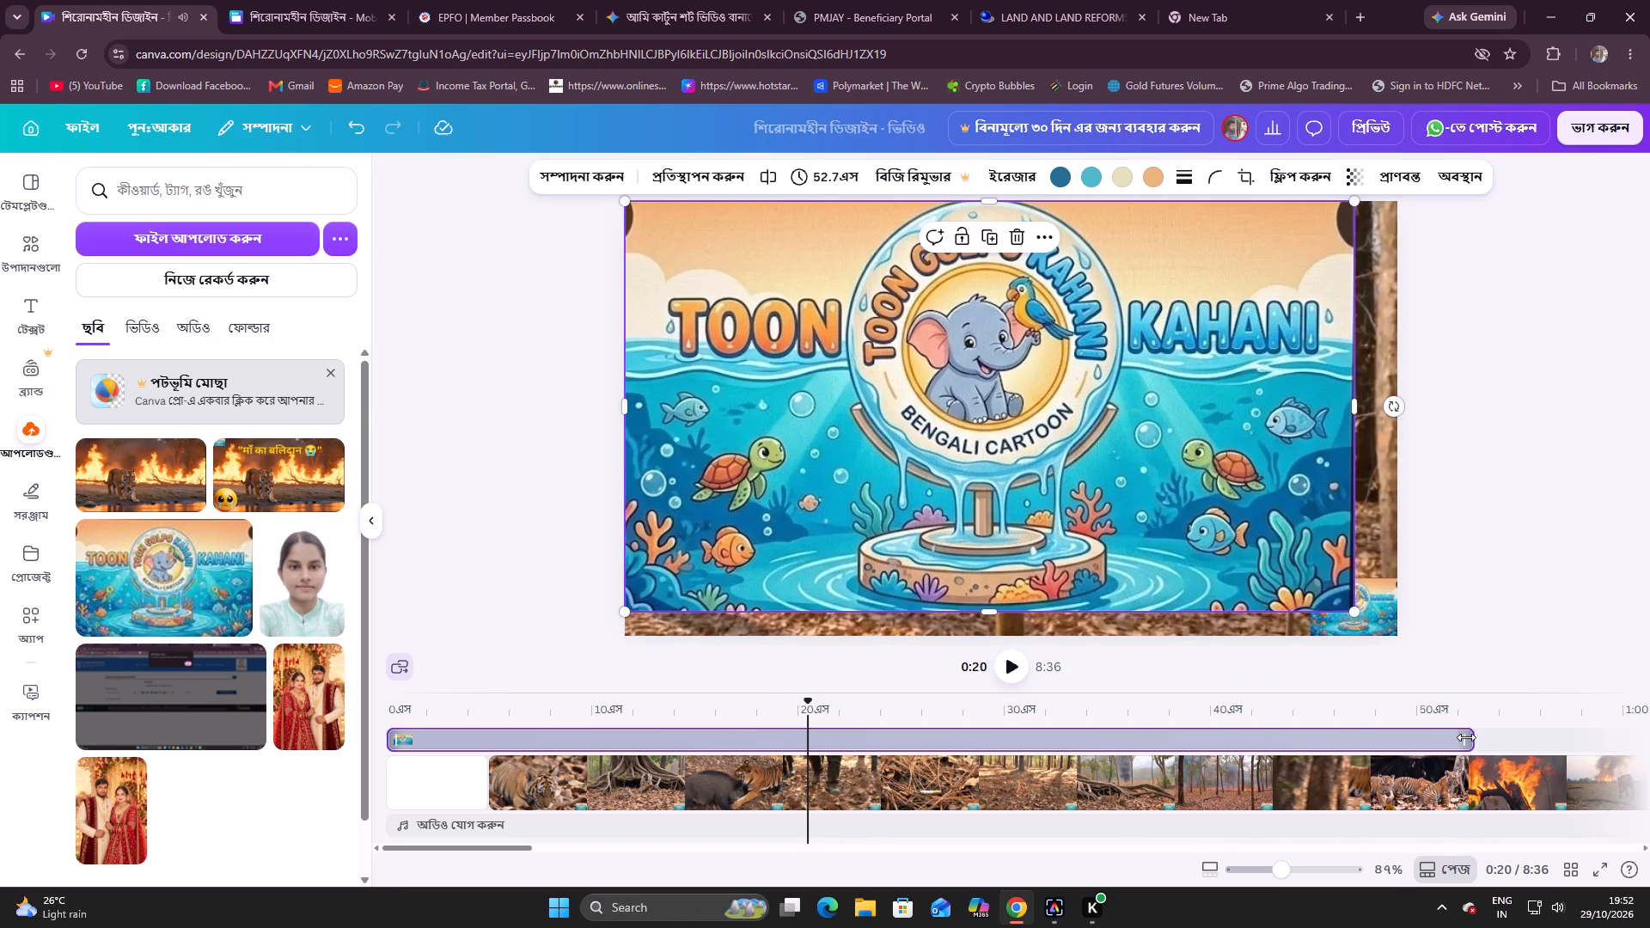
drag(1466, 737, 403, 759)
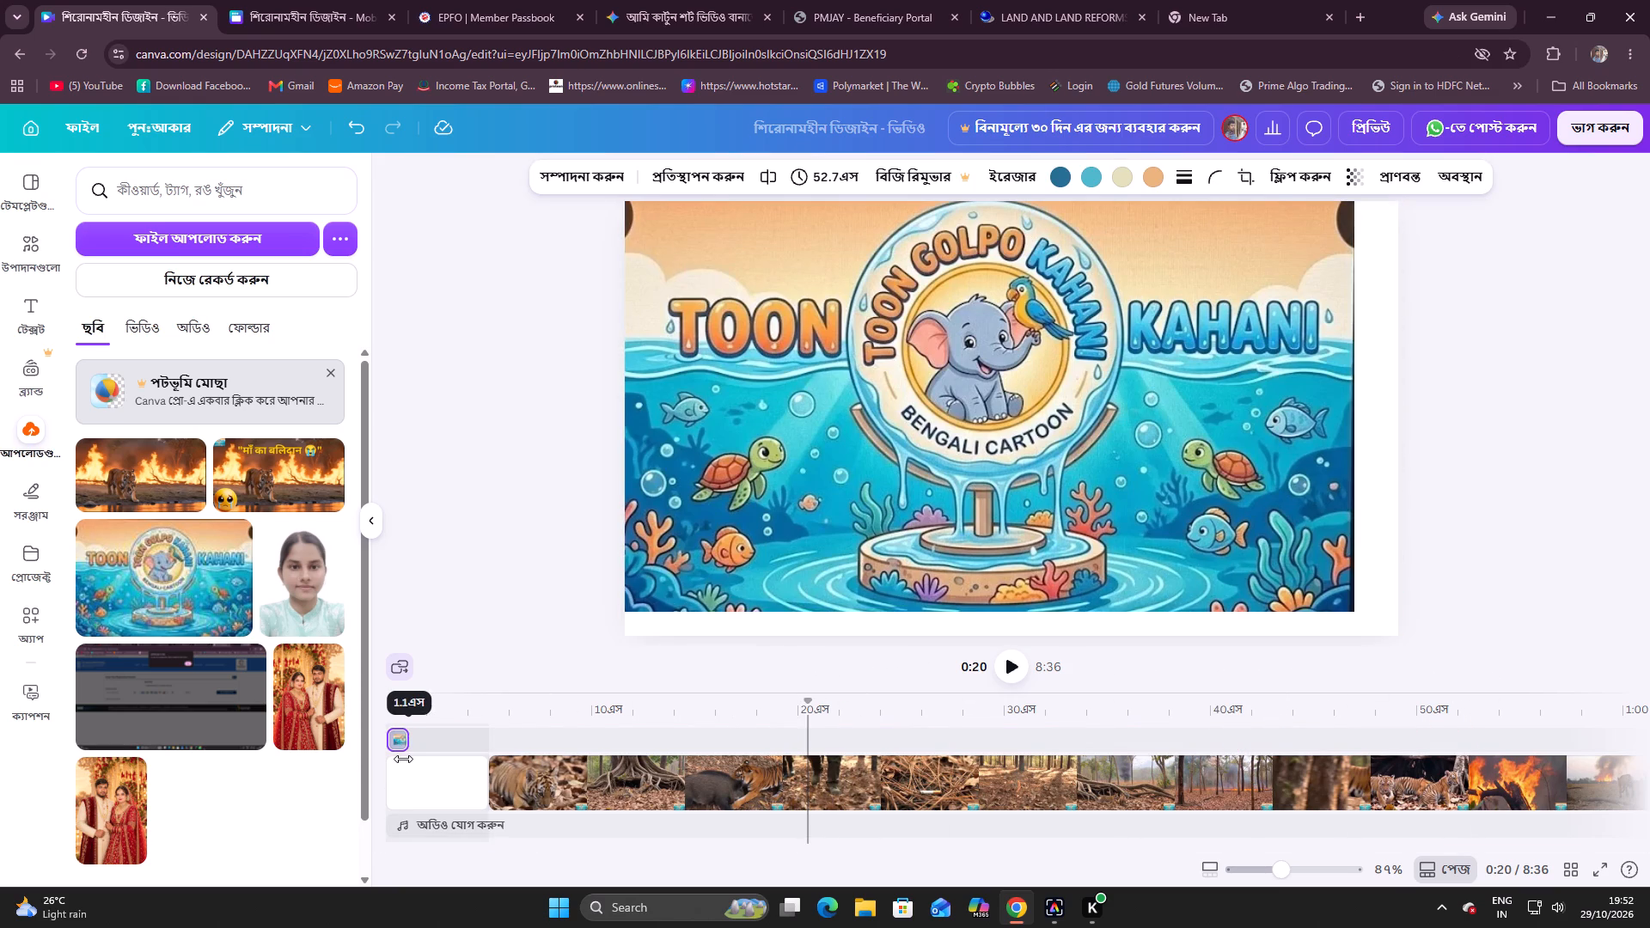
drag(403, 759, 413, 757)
Shrink the logo image to a small thumbnail and move it into the page's upper-right corner.
click(403, 735)
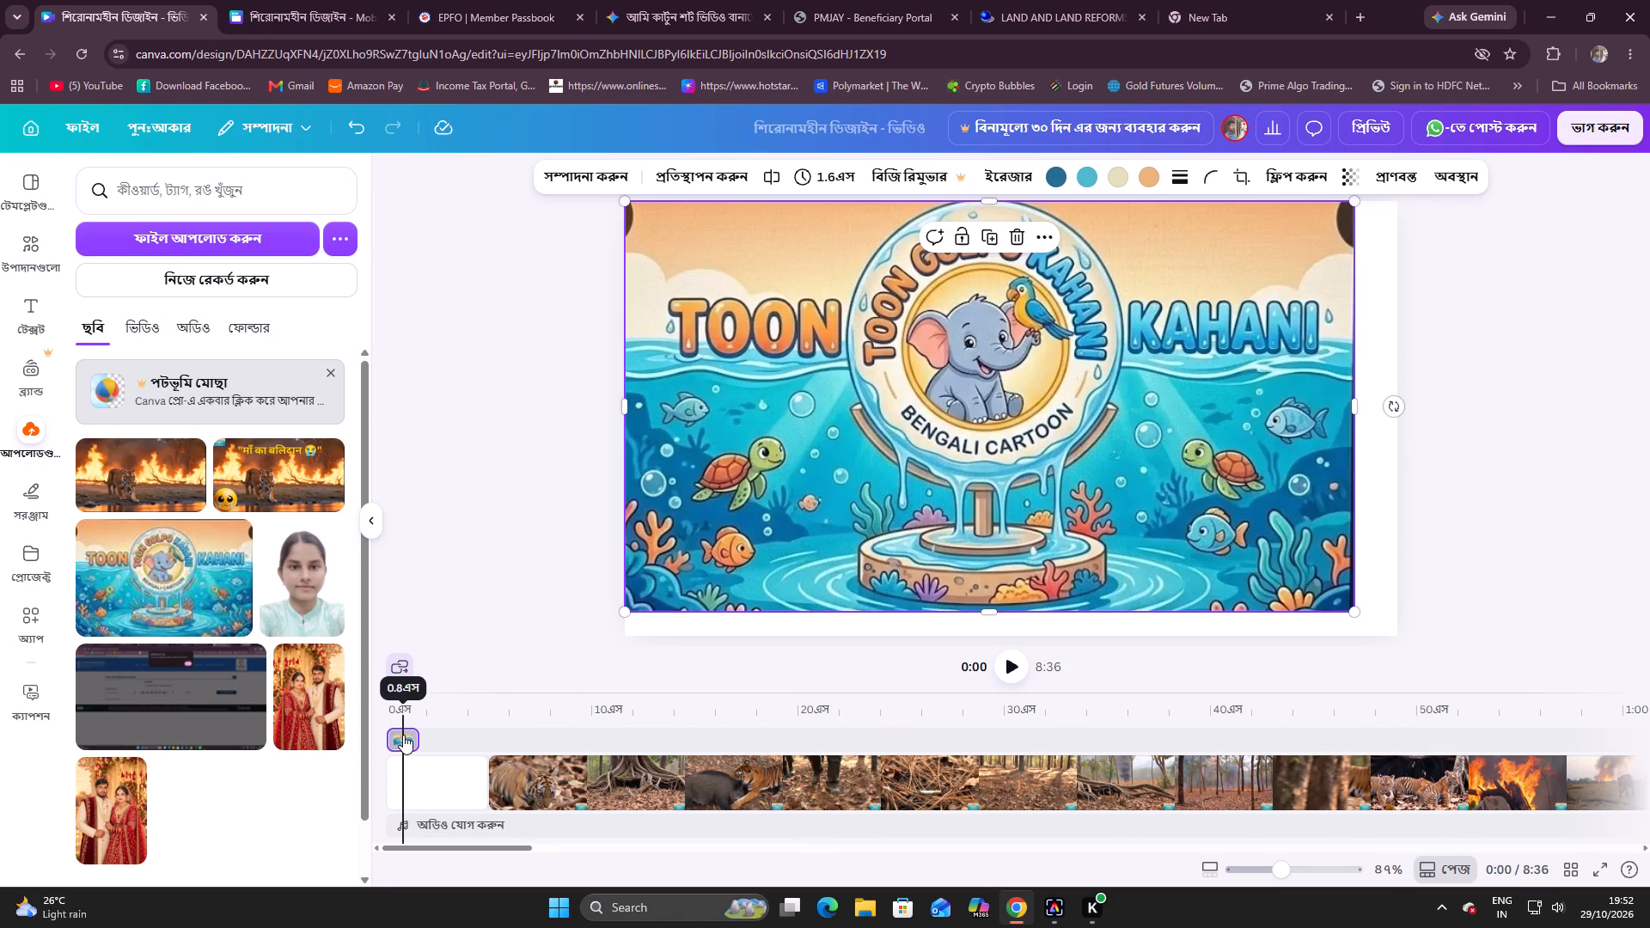
drag(1358, 614, 961, 364)
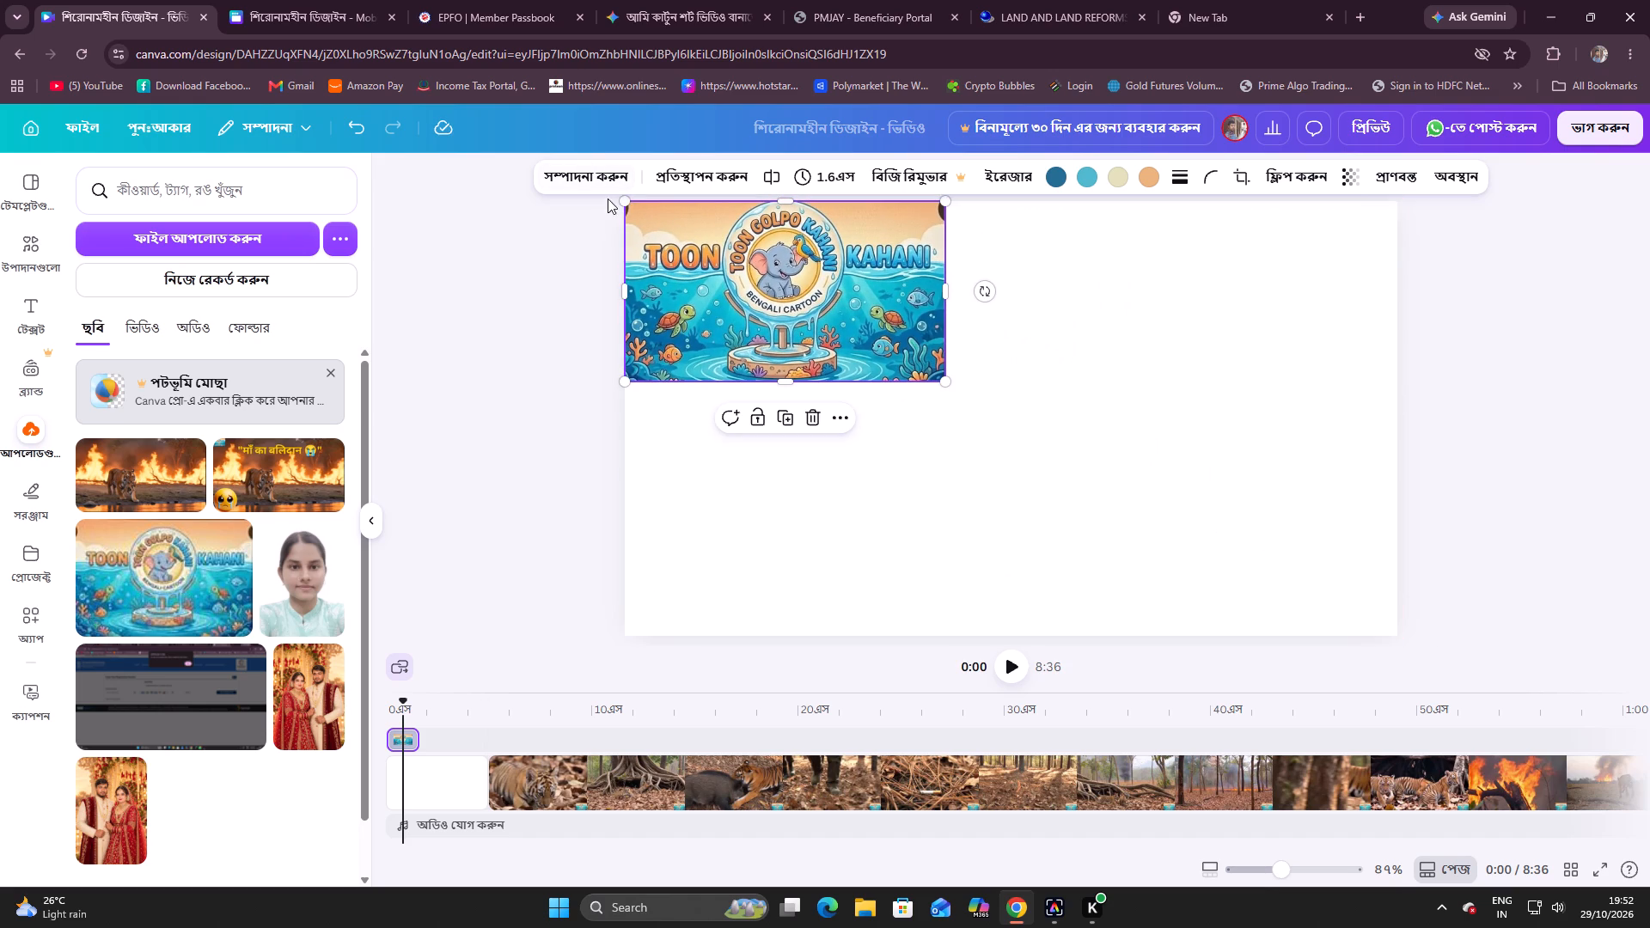
drag(623, 200, 783, 278)
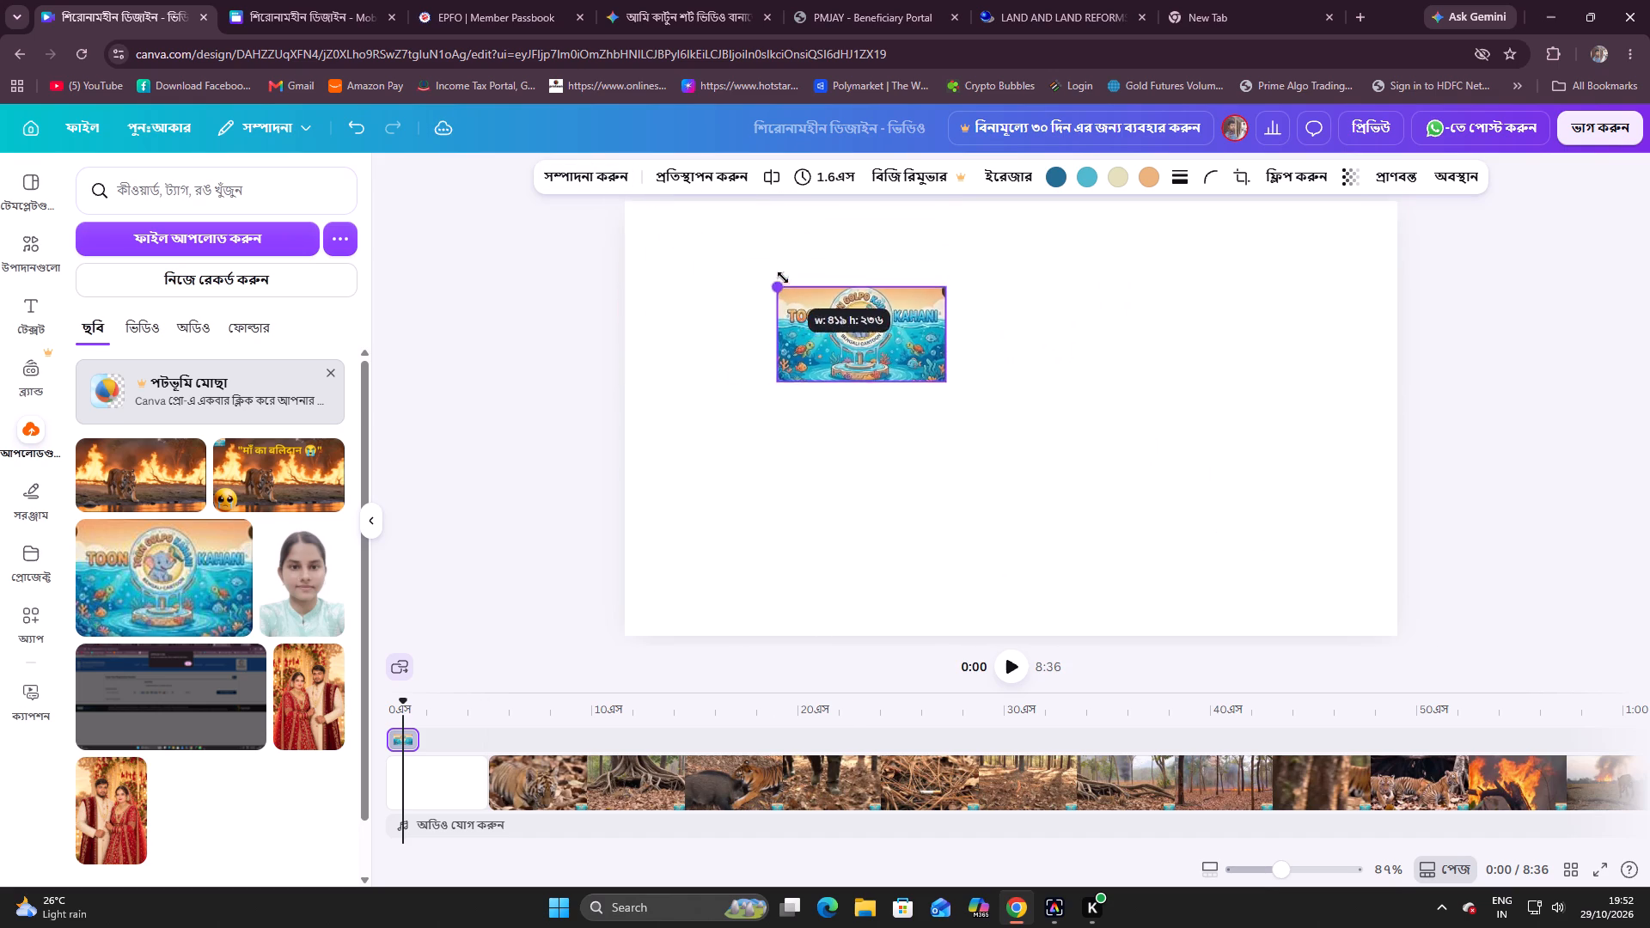
drag(783, 278, 807, 282)
drag(863, 327, 866, 234)
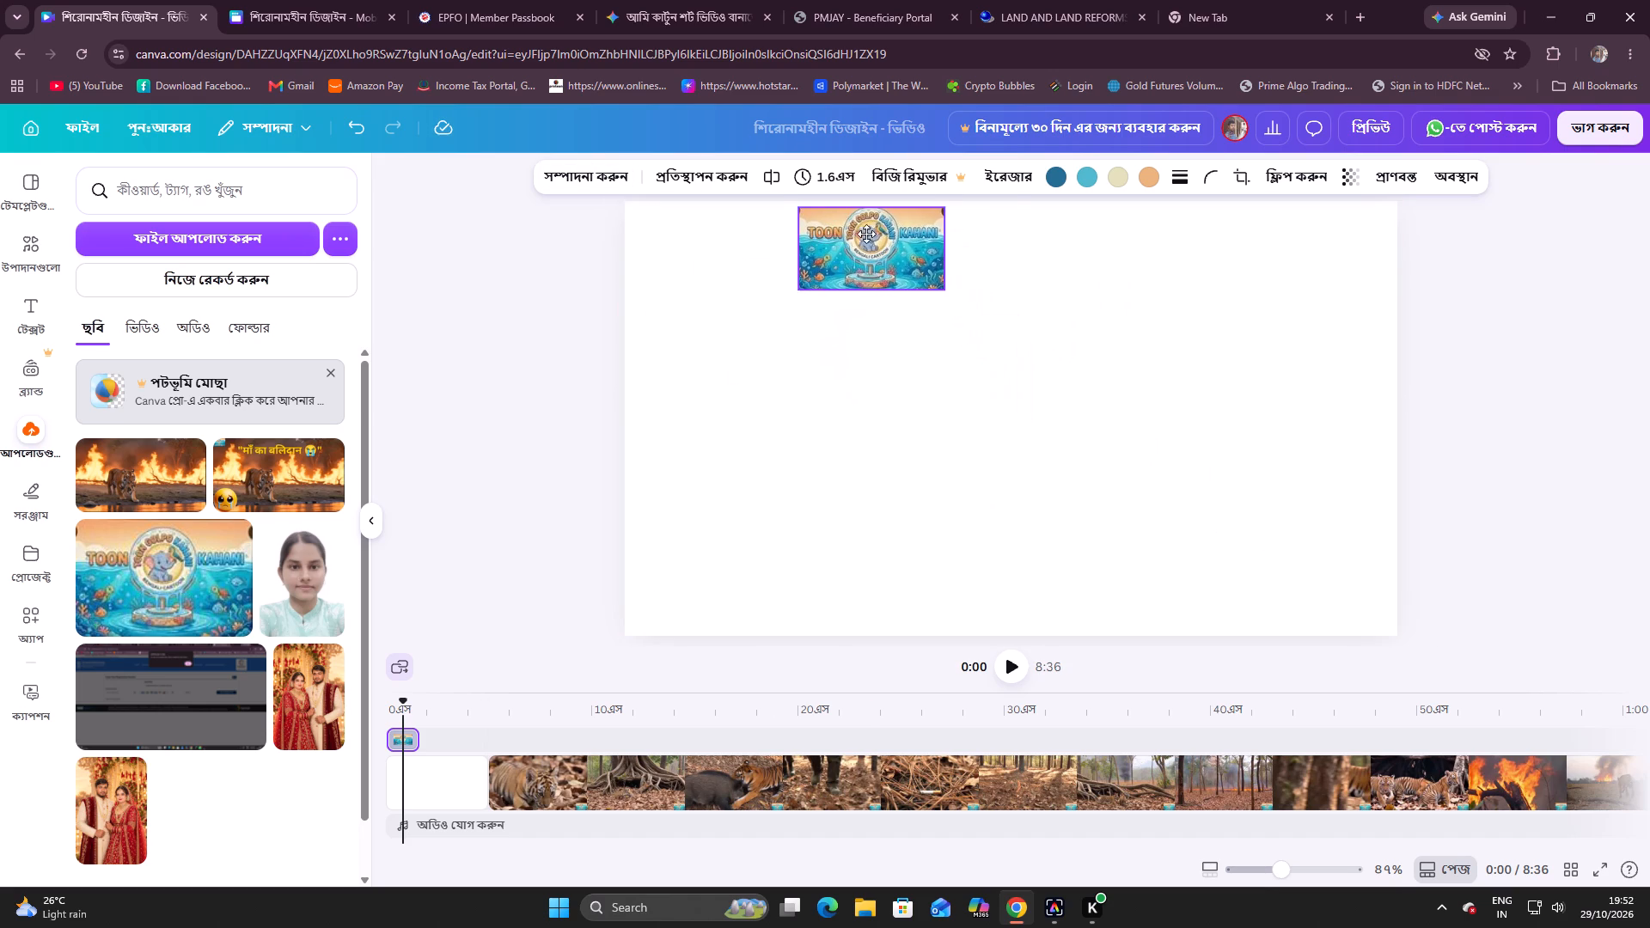
drag(866, 234, 1321, 235)
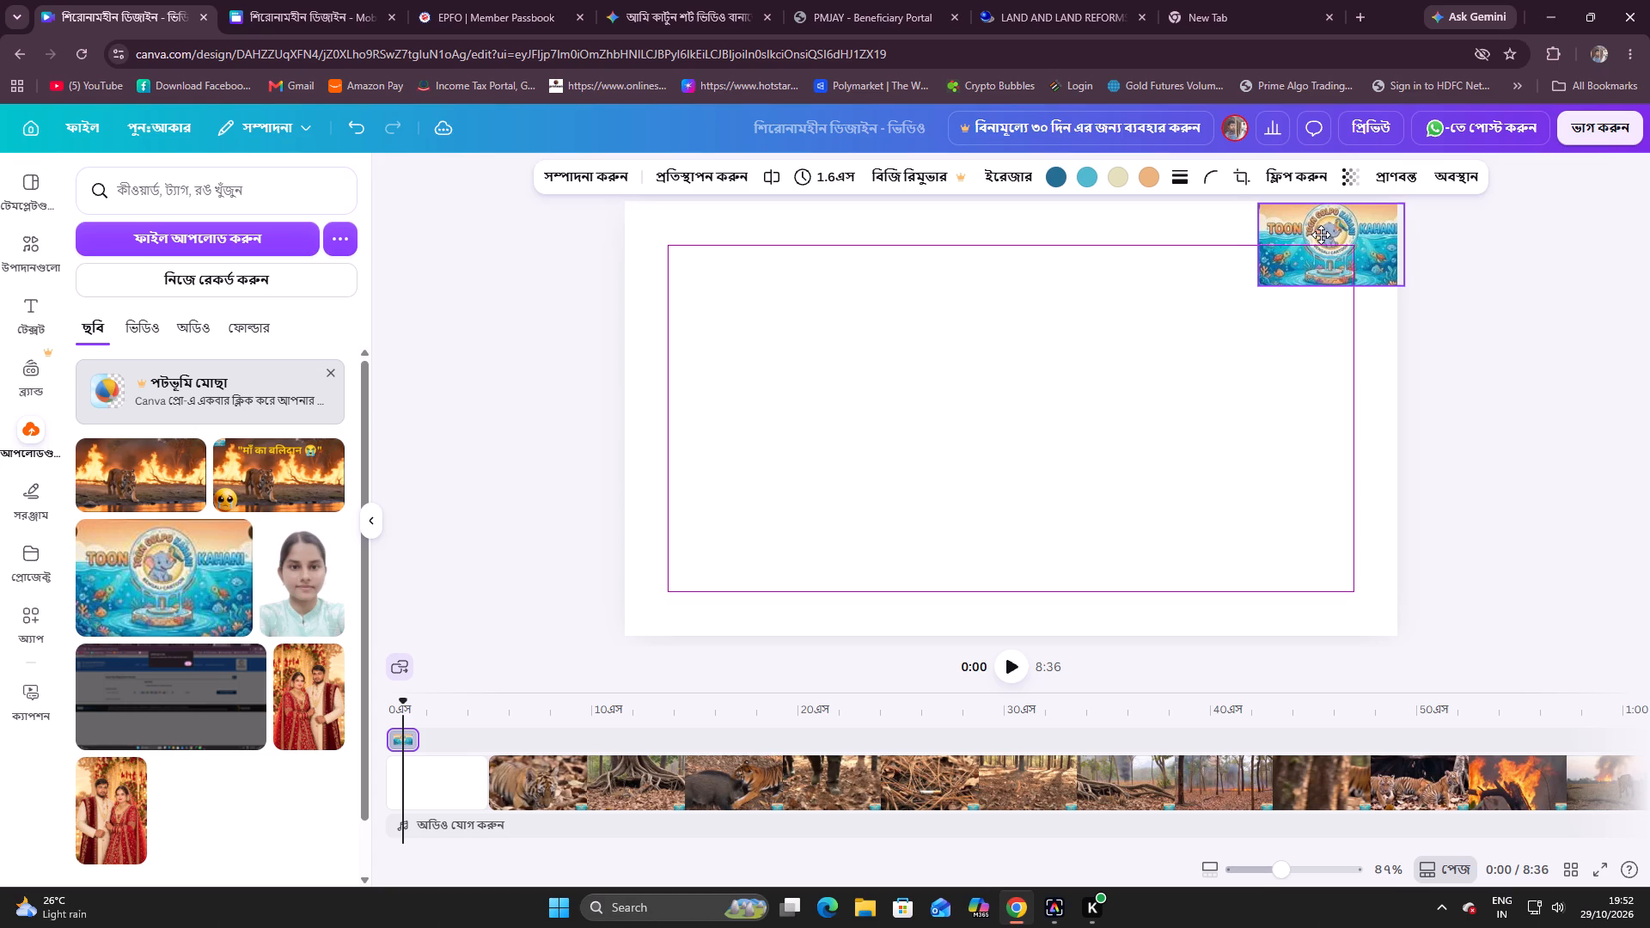
drag(1321, 235, 1311, 235)
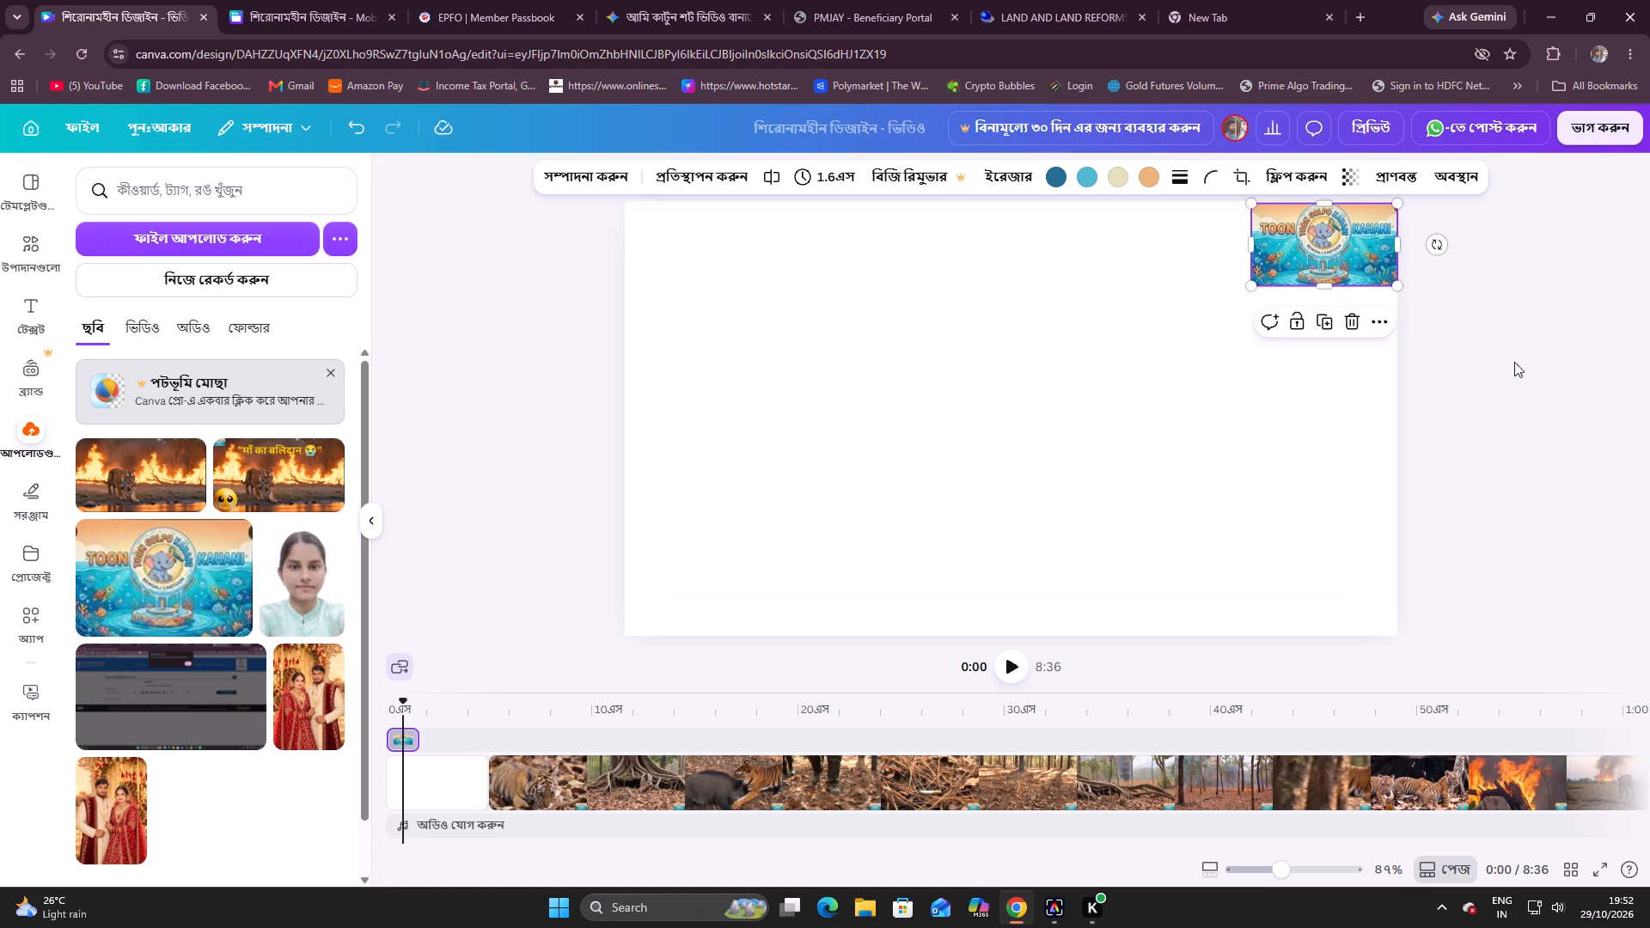
Adjust the small logo's side edges to about 353 wide by 205 high, flush with the page's right edge.
drag(1255, 246, 1289, 245)
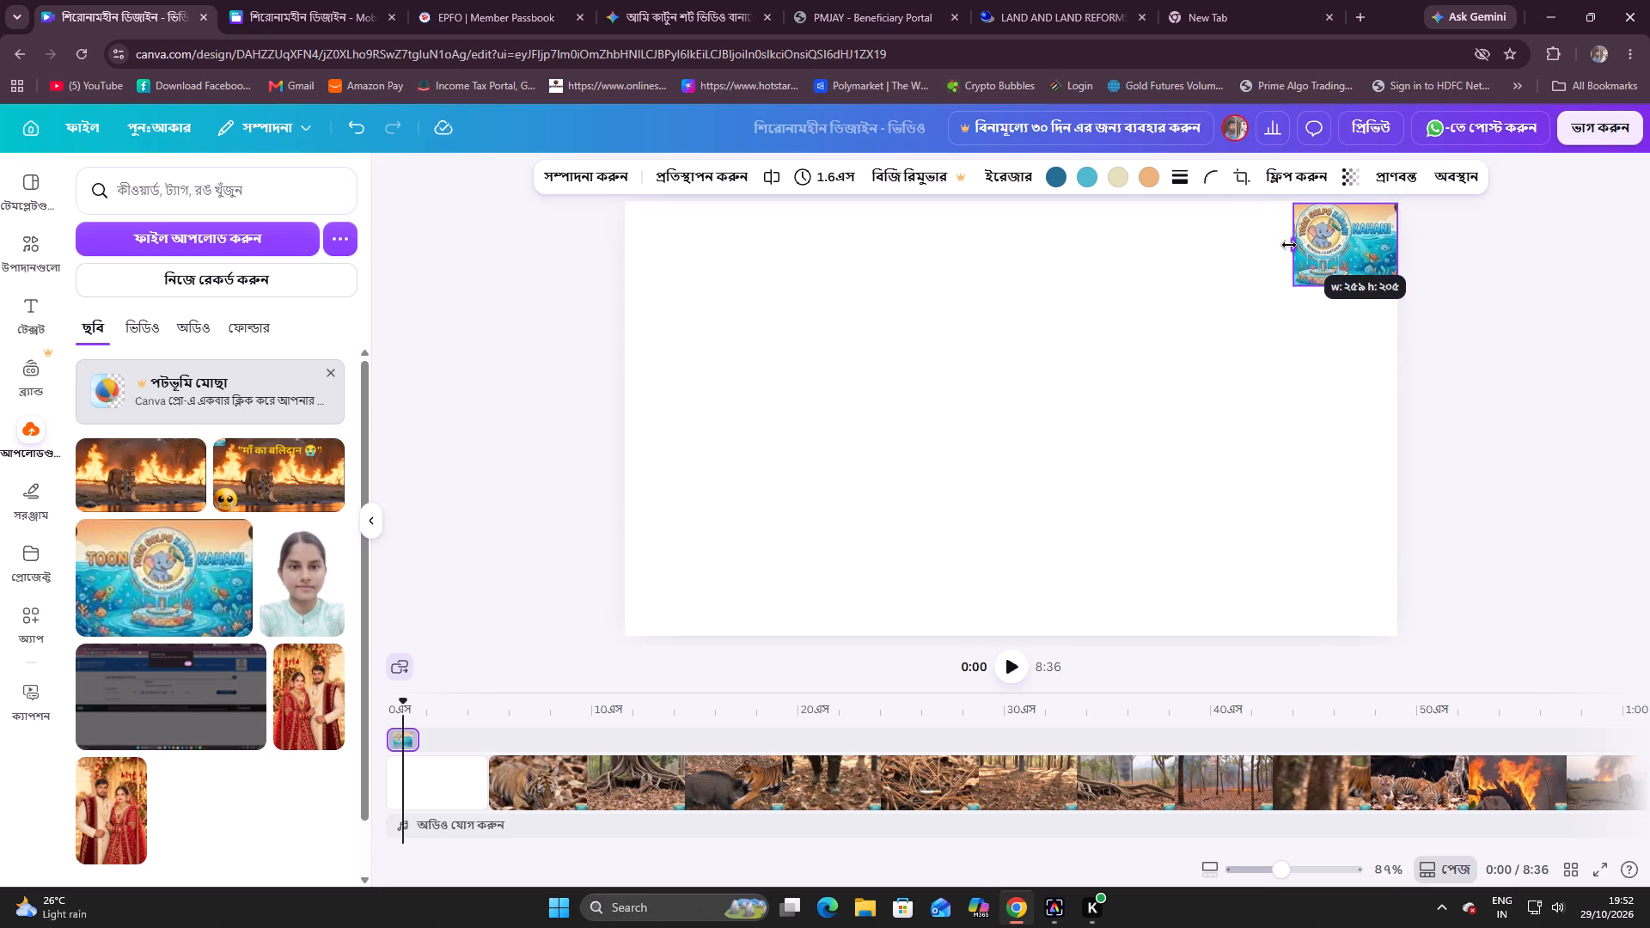
drag(1289, 245, 1260, 257)
click(1395, 241)
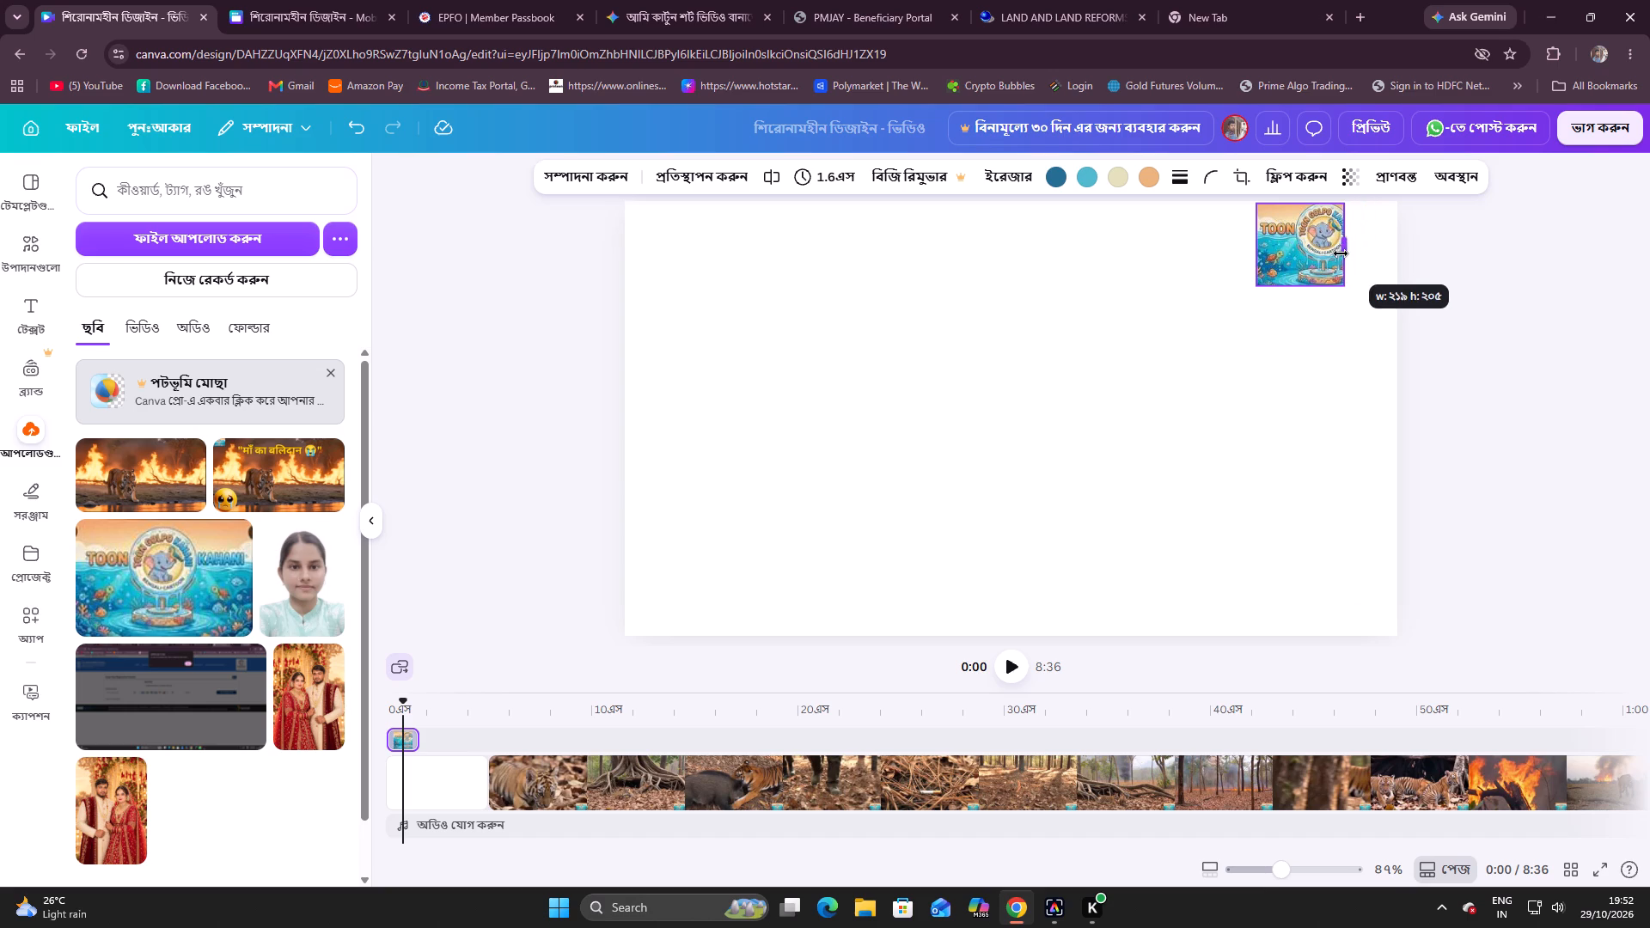
scroll(1350, 241, down, 4)
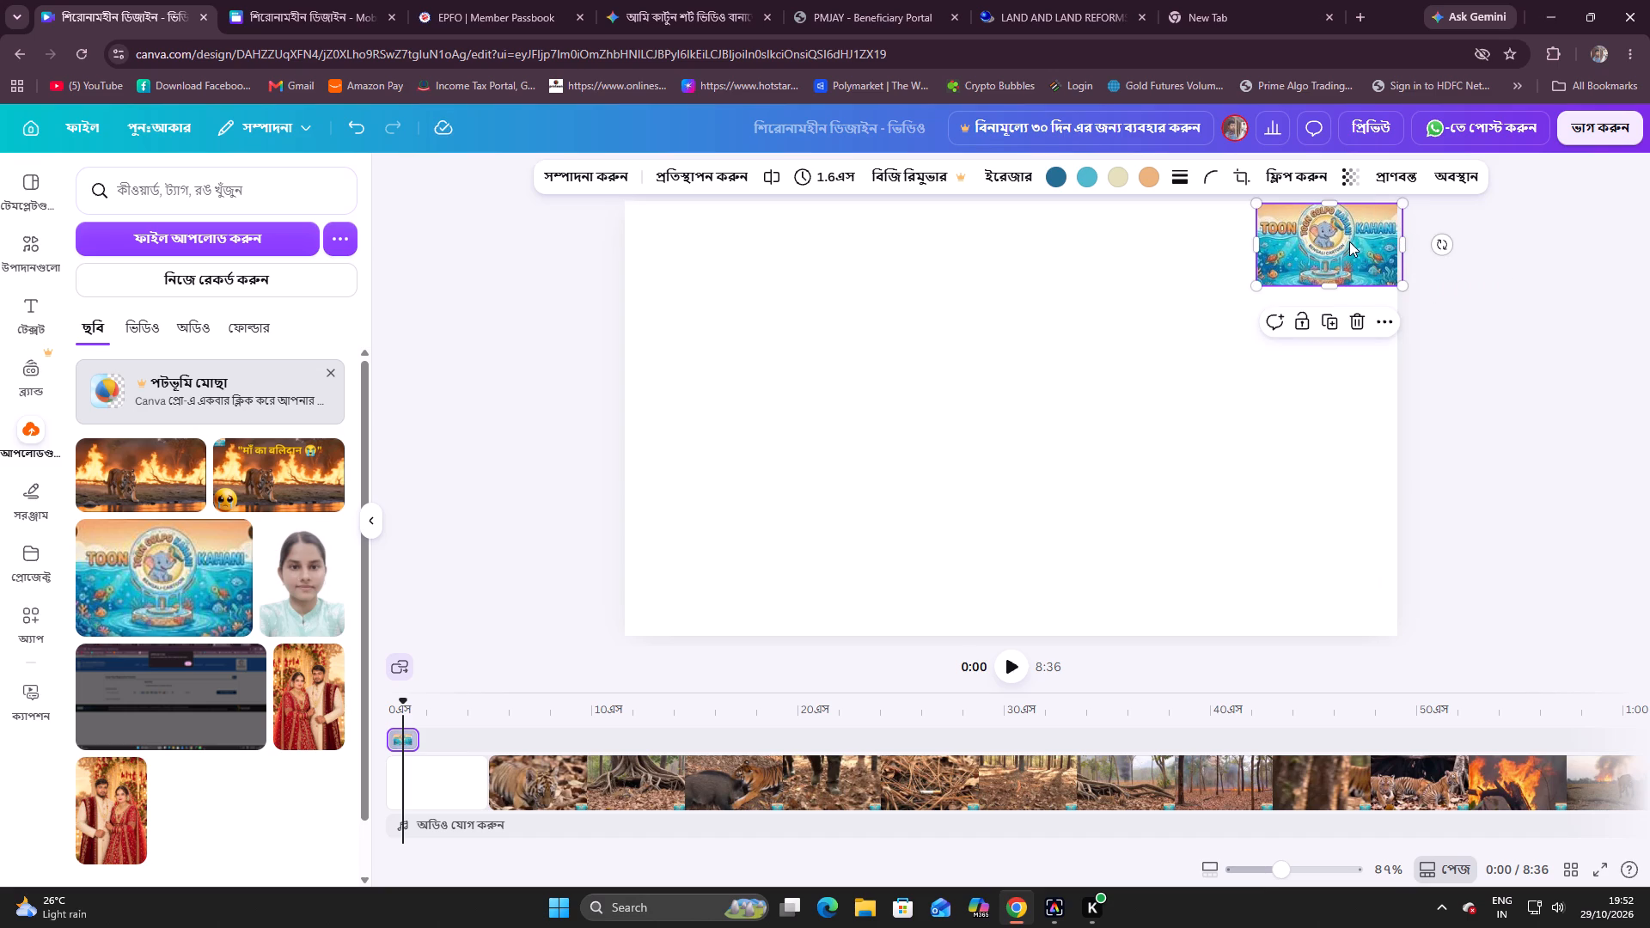
scroll(1349, 240, down, 4)
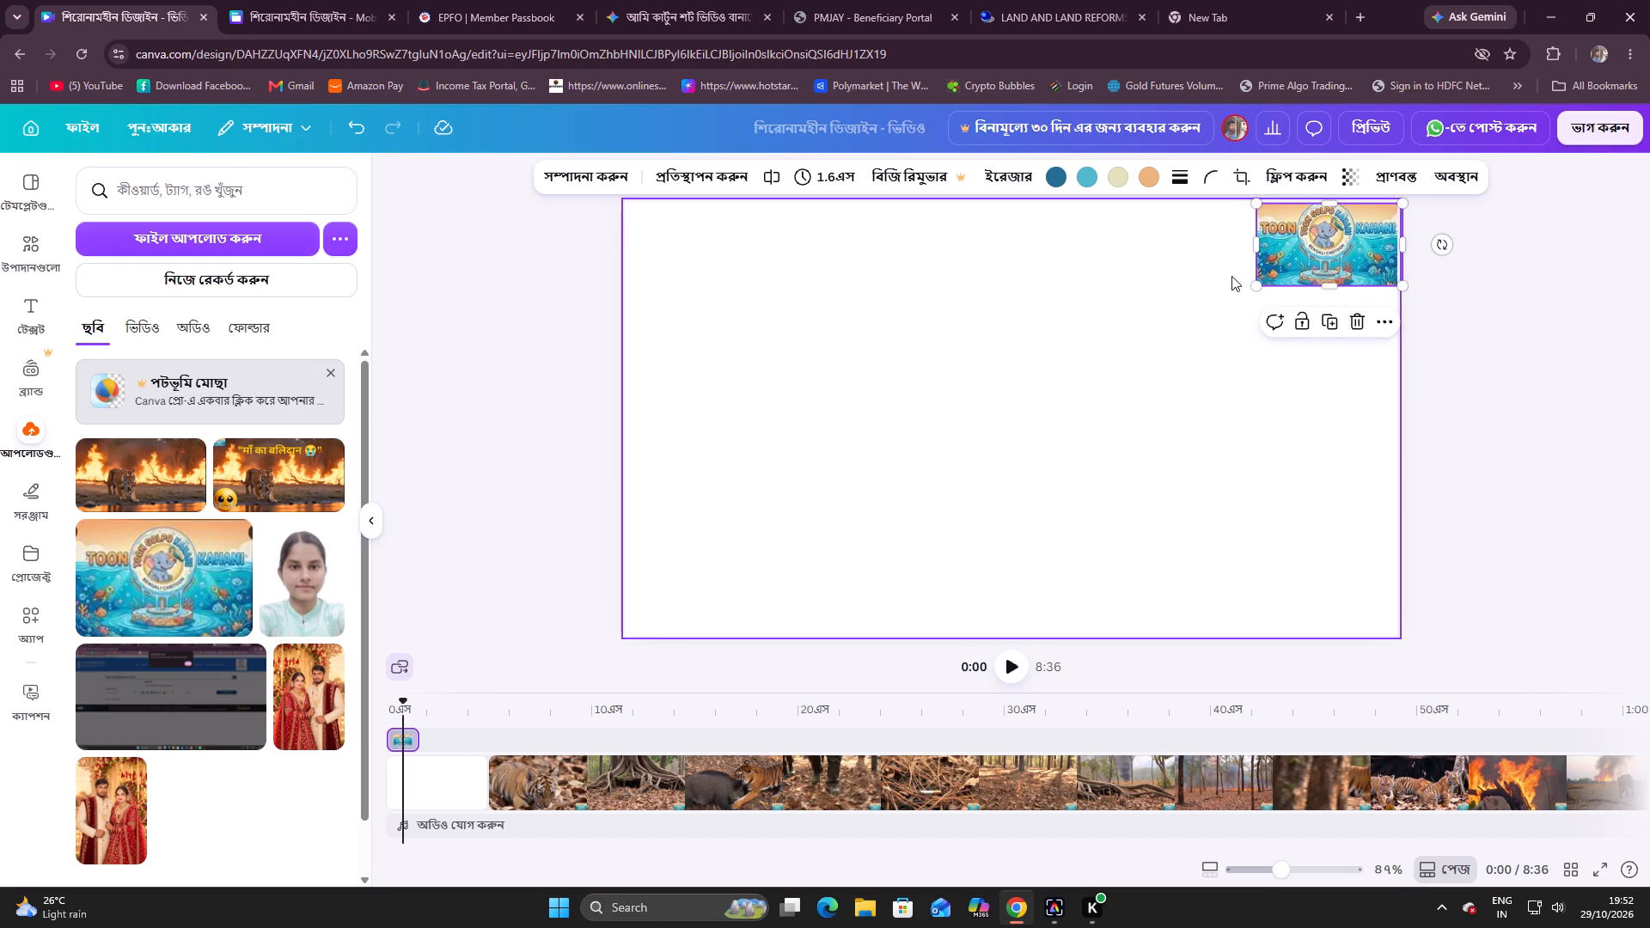
click(1260, 243)
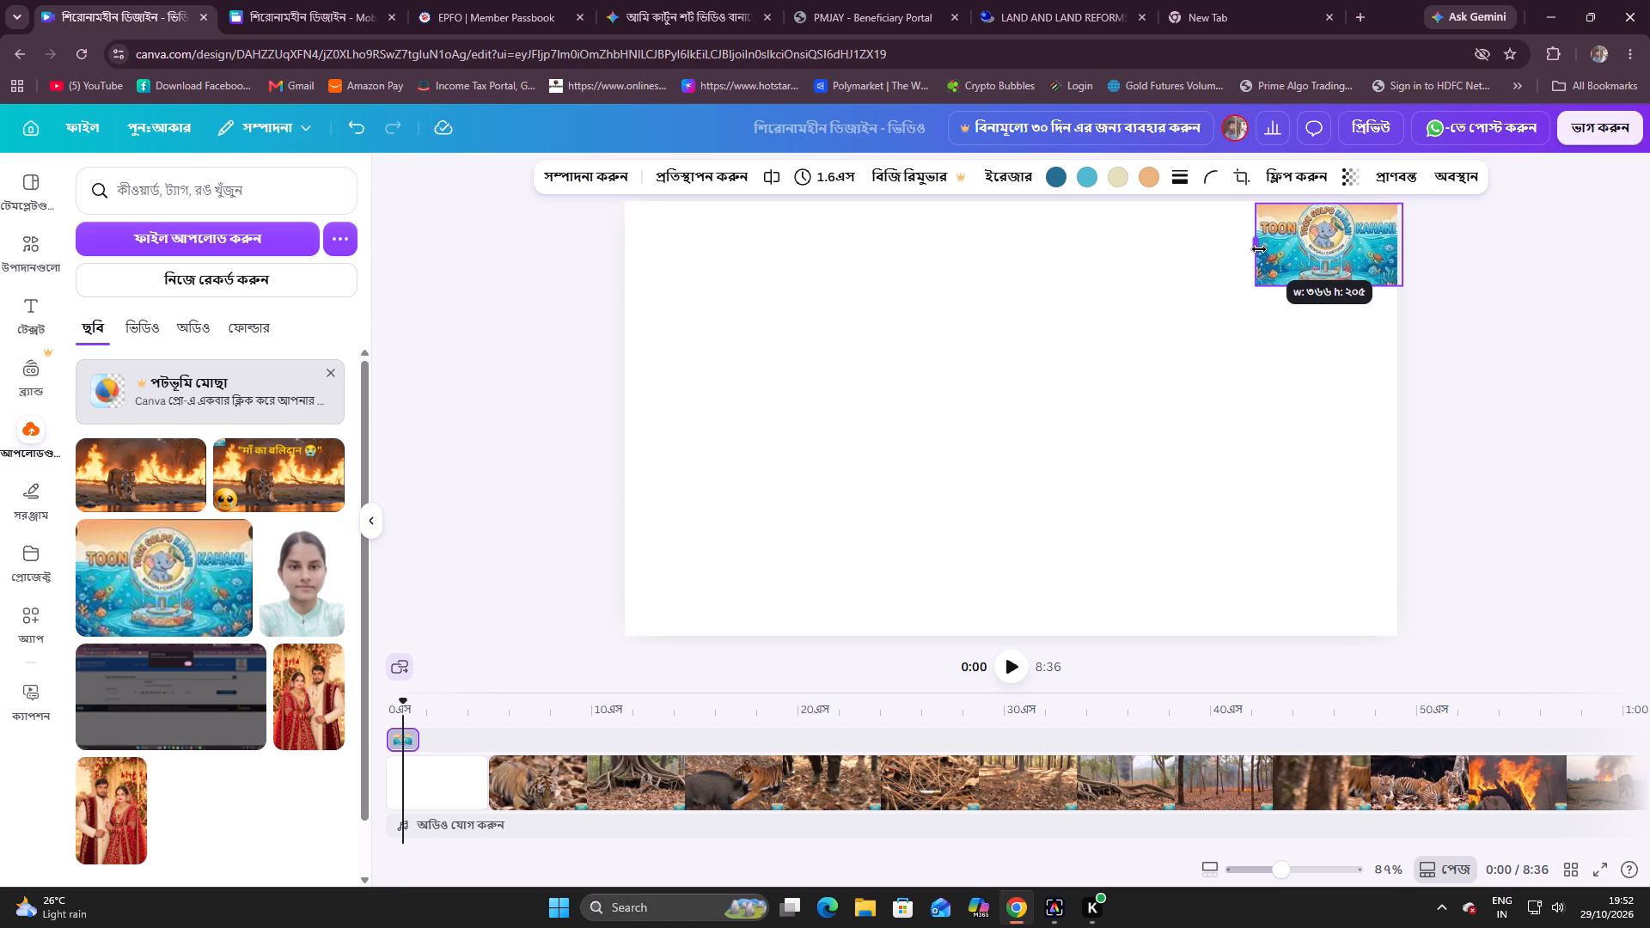
click(1404, 241)
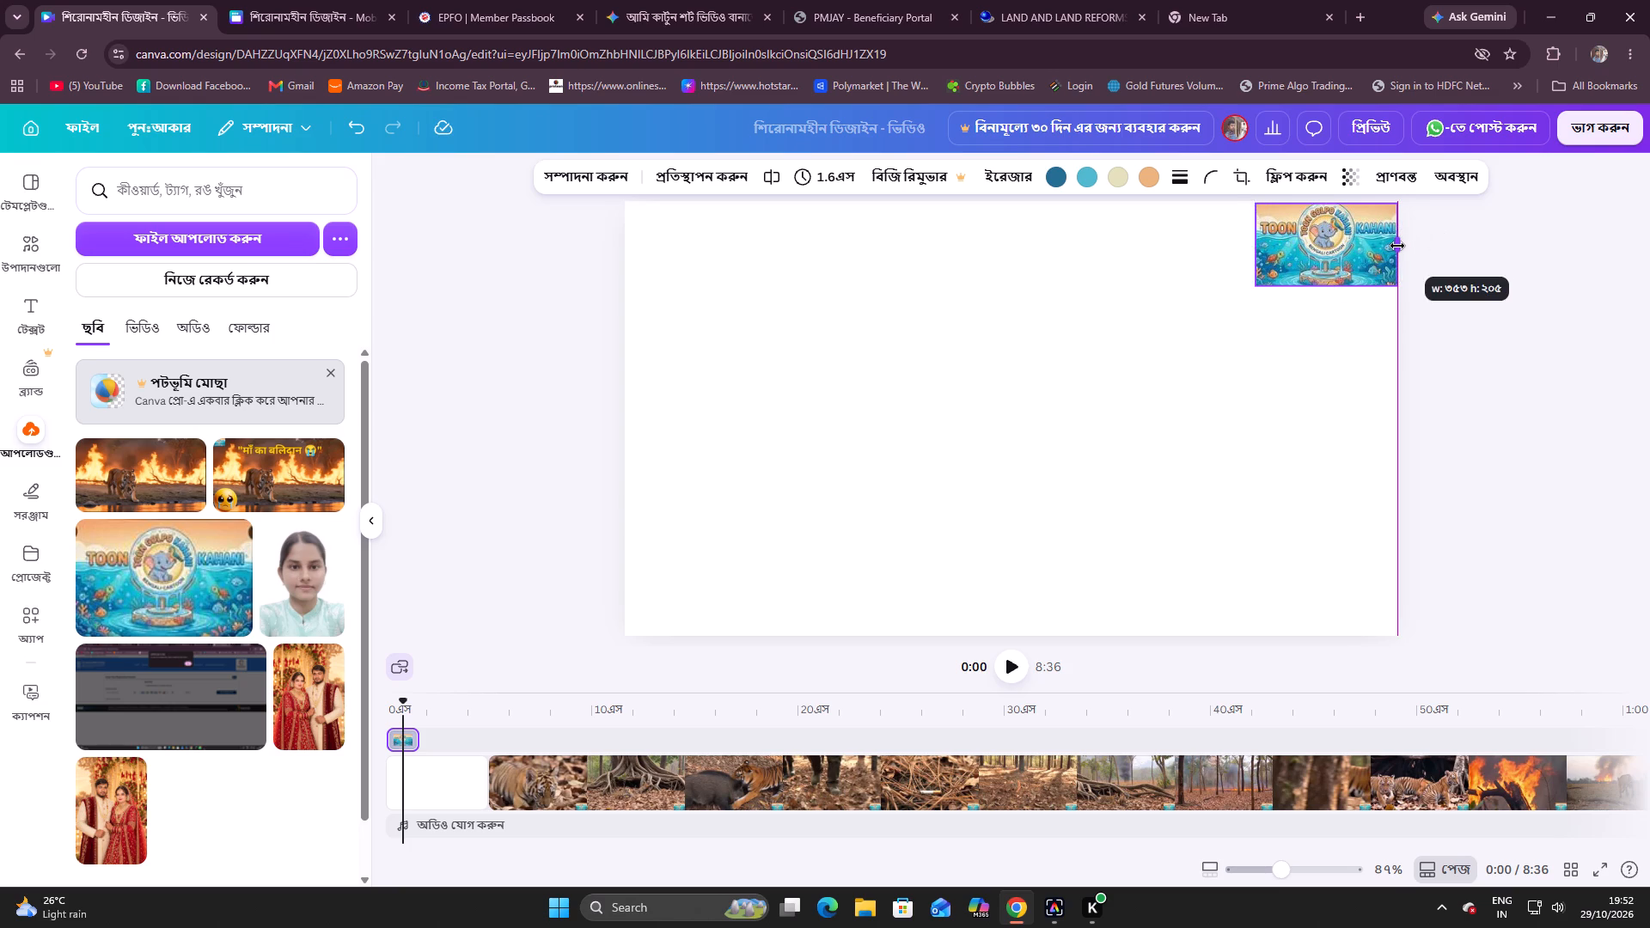
click(1485, 277)
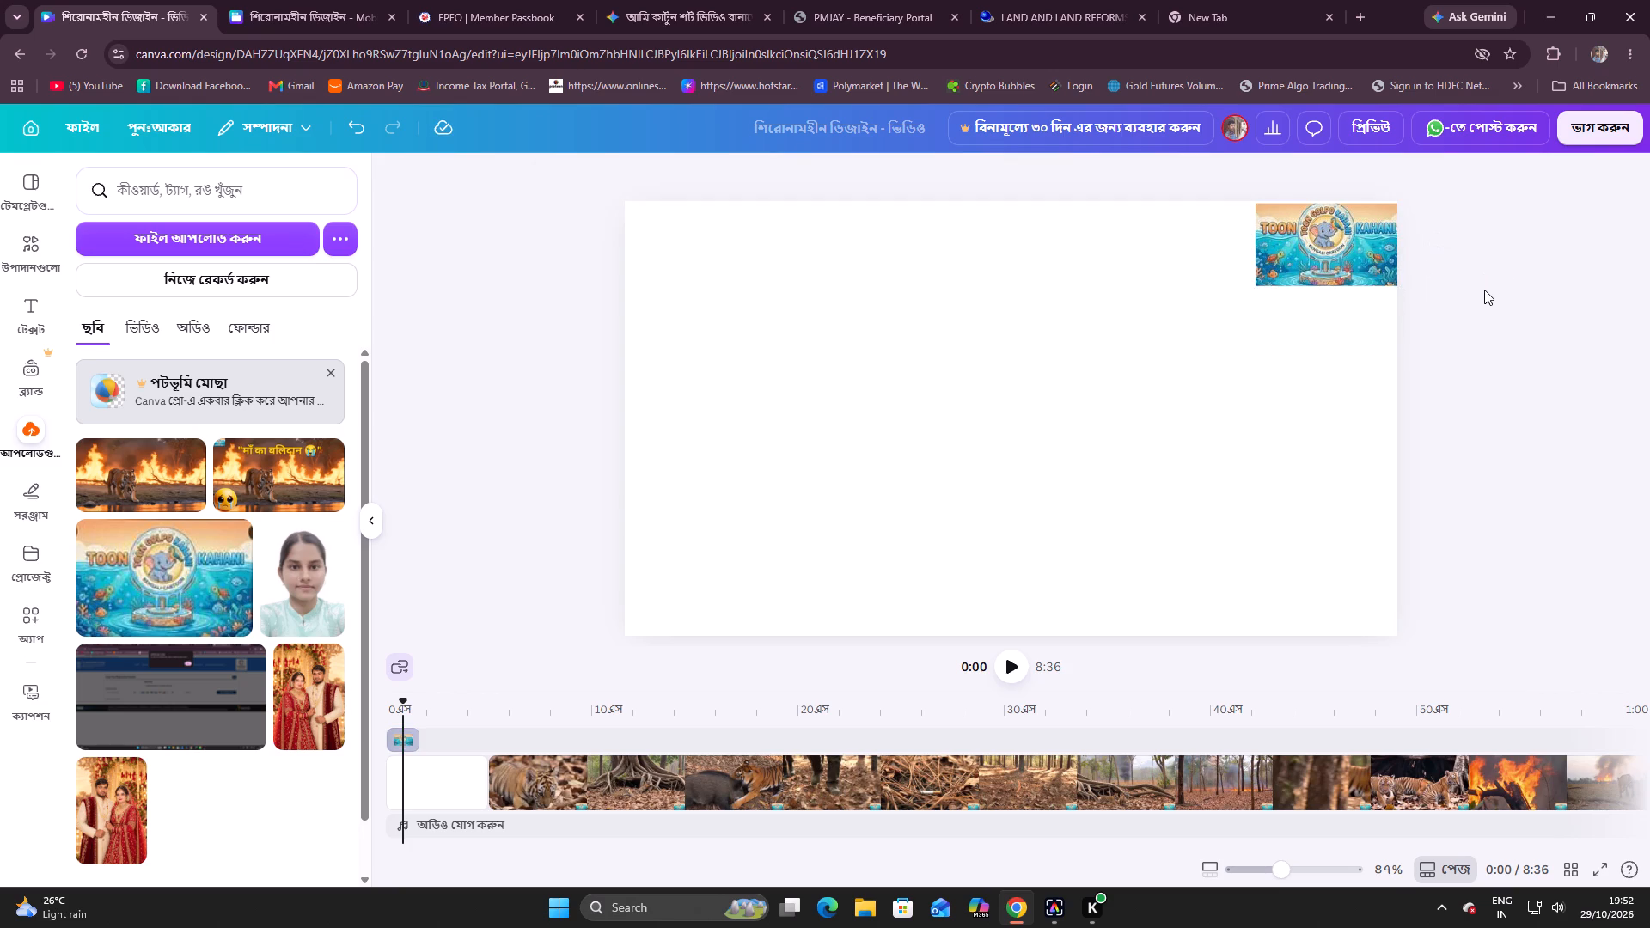
Trim about a second off the logo clip's start and extend its end to about 5:23 on the timeline.
click(1009, 668)
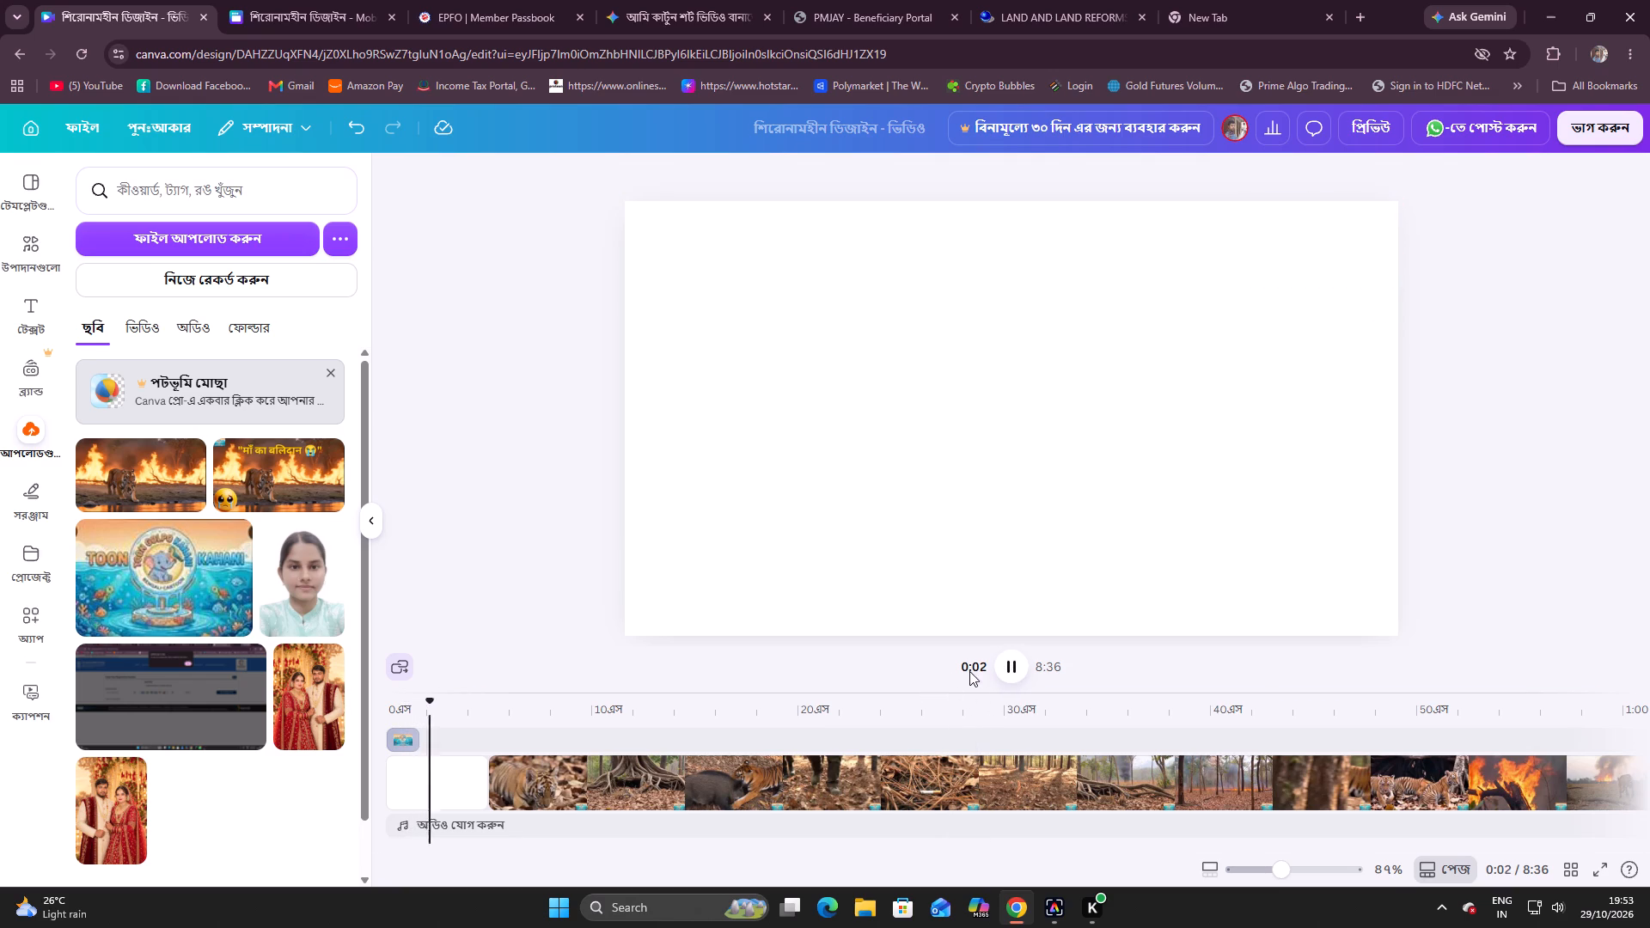
drag(462, 698, 419, 705)
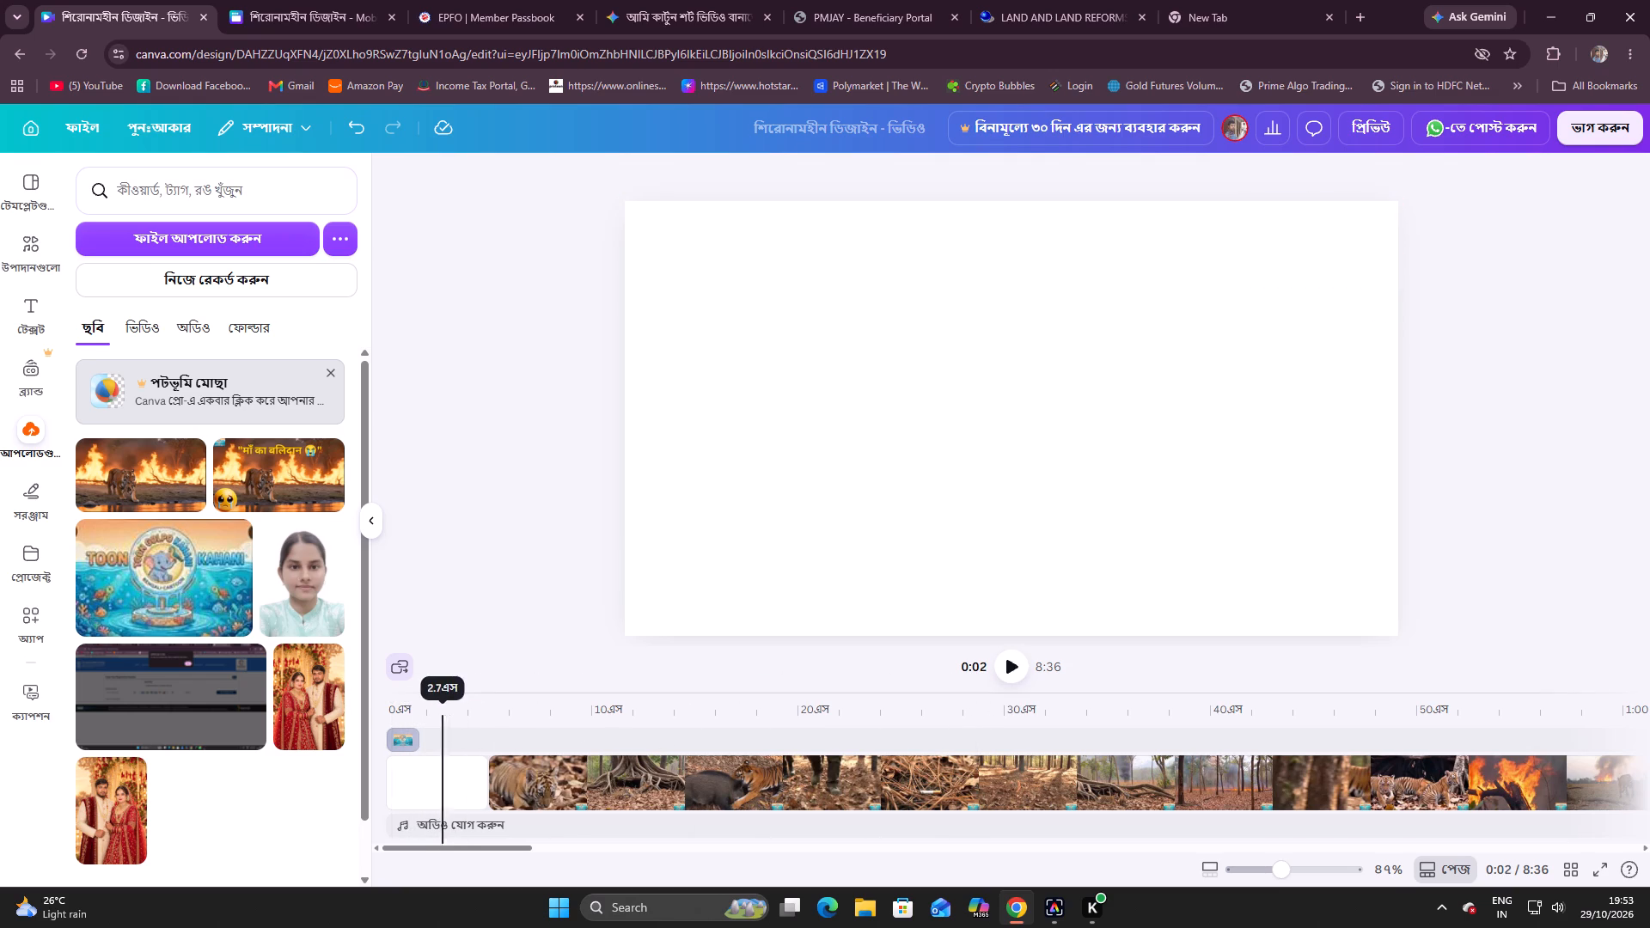
drag(419, 705, 399, 709)
drag(389, 737, 401, 736)
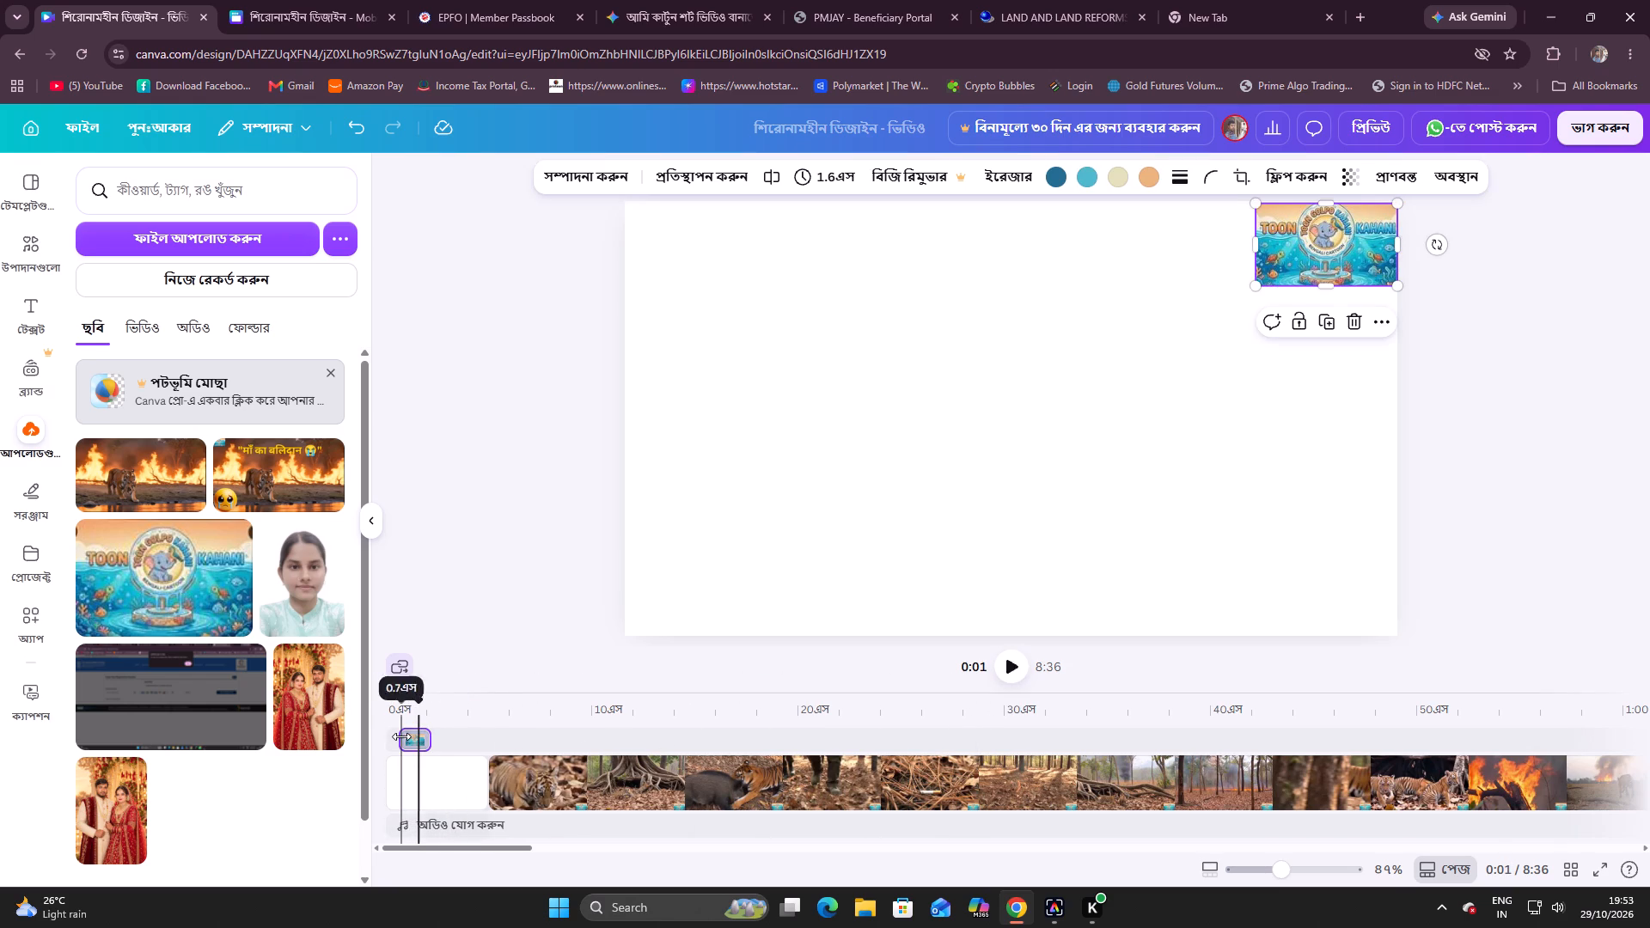
drag(400, 736, 411, 736)
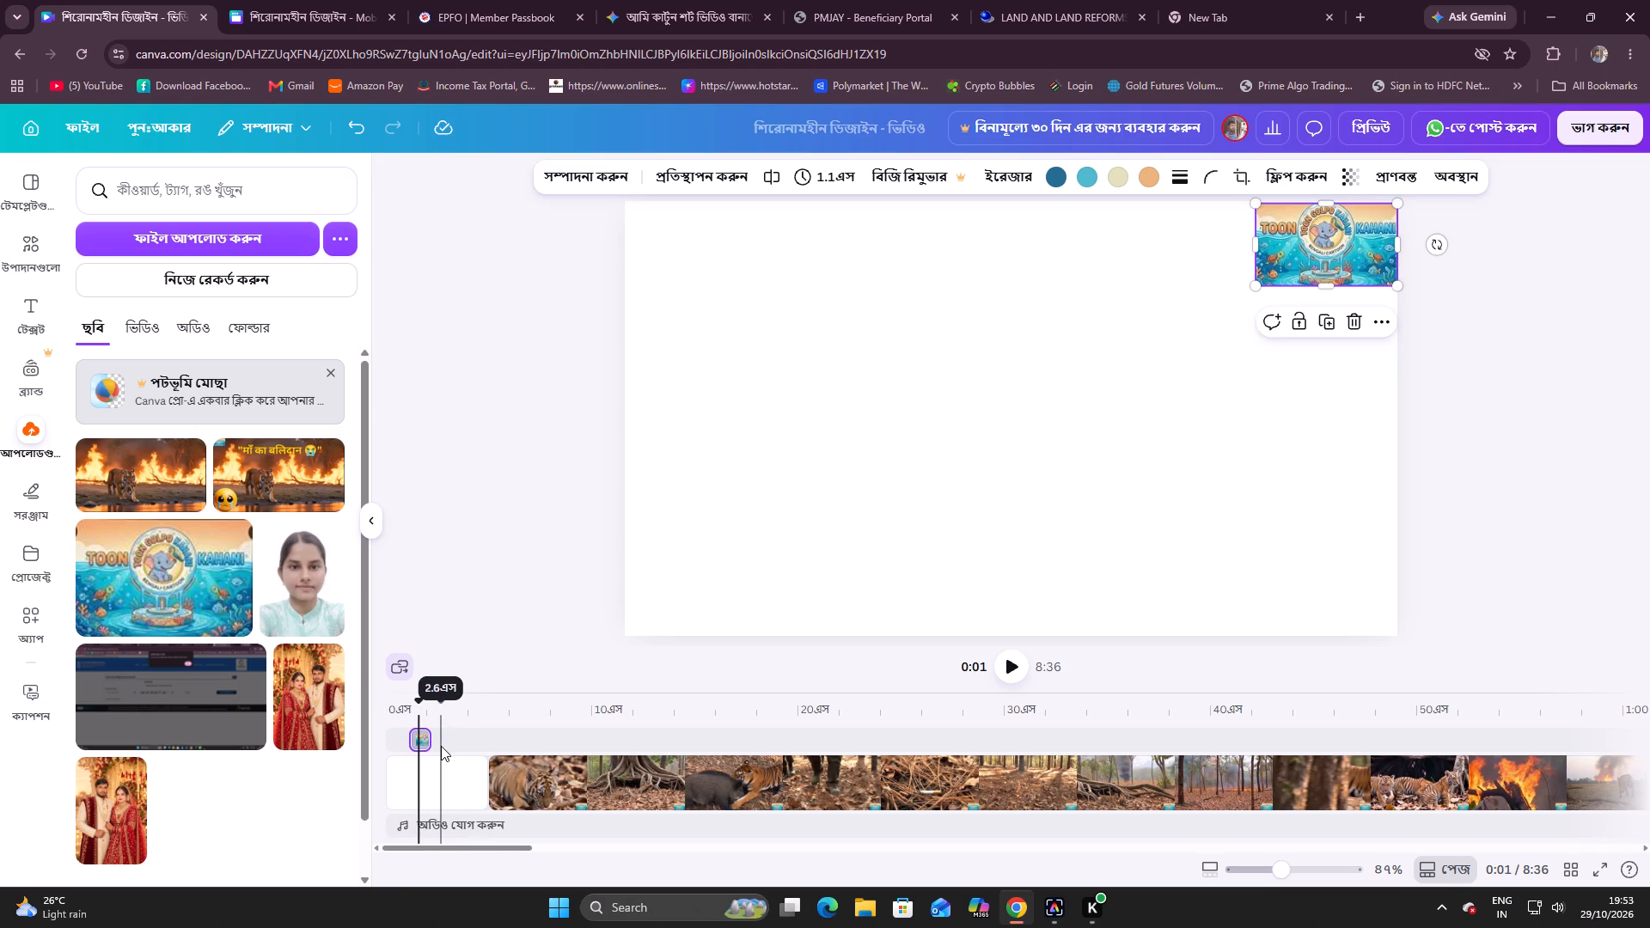
drag(427, 742, 655, 760)
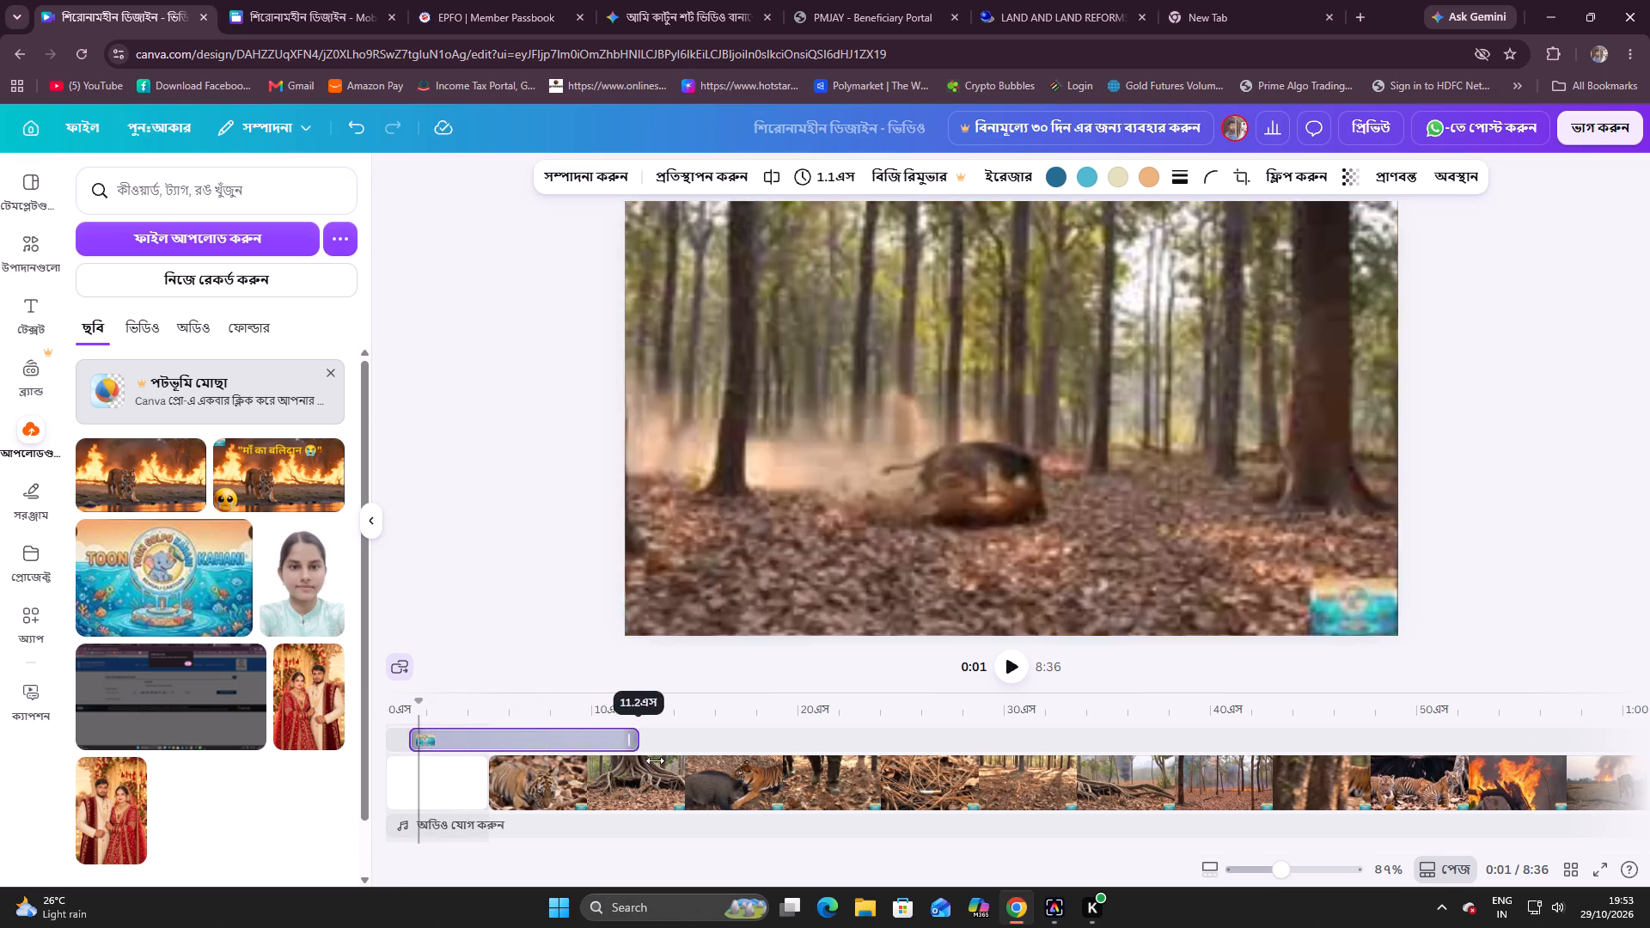
drag(655, 760, 1649, 754)
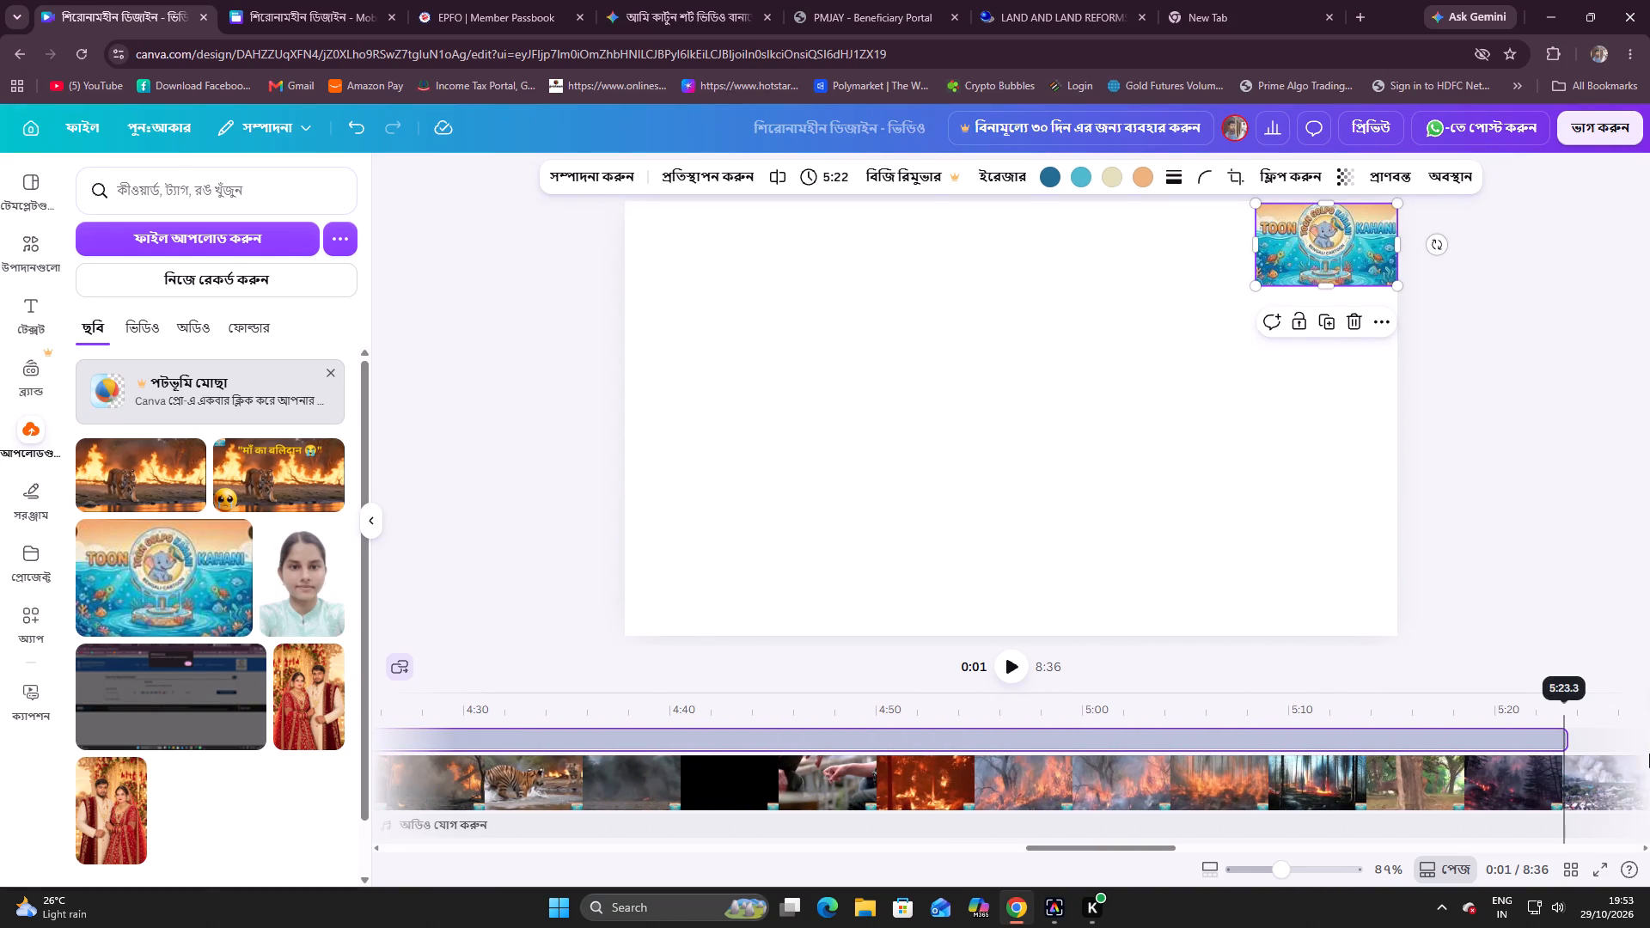
Play the video from the start to about 3:00 to check the corner logo over the scenes, briefly opening the page grid.
click(1017, 666)
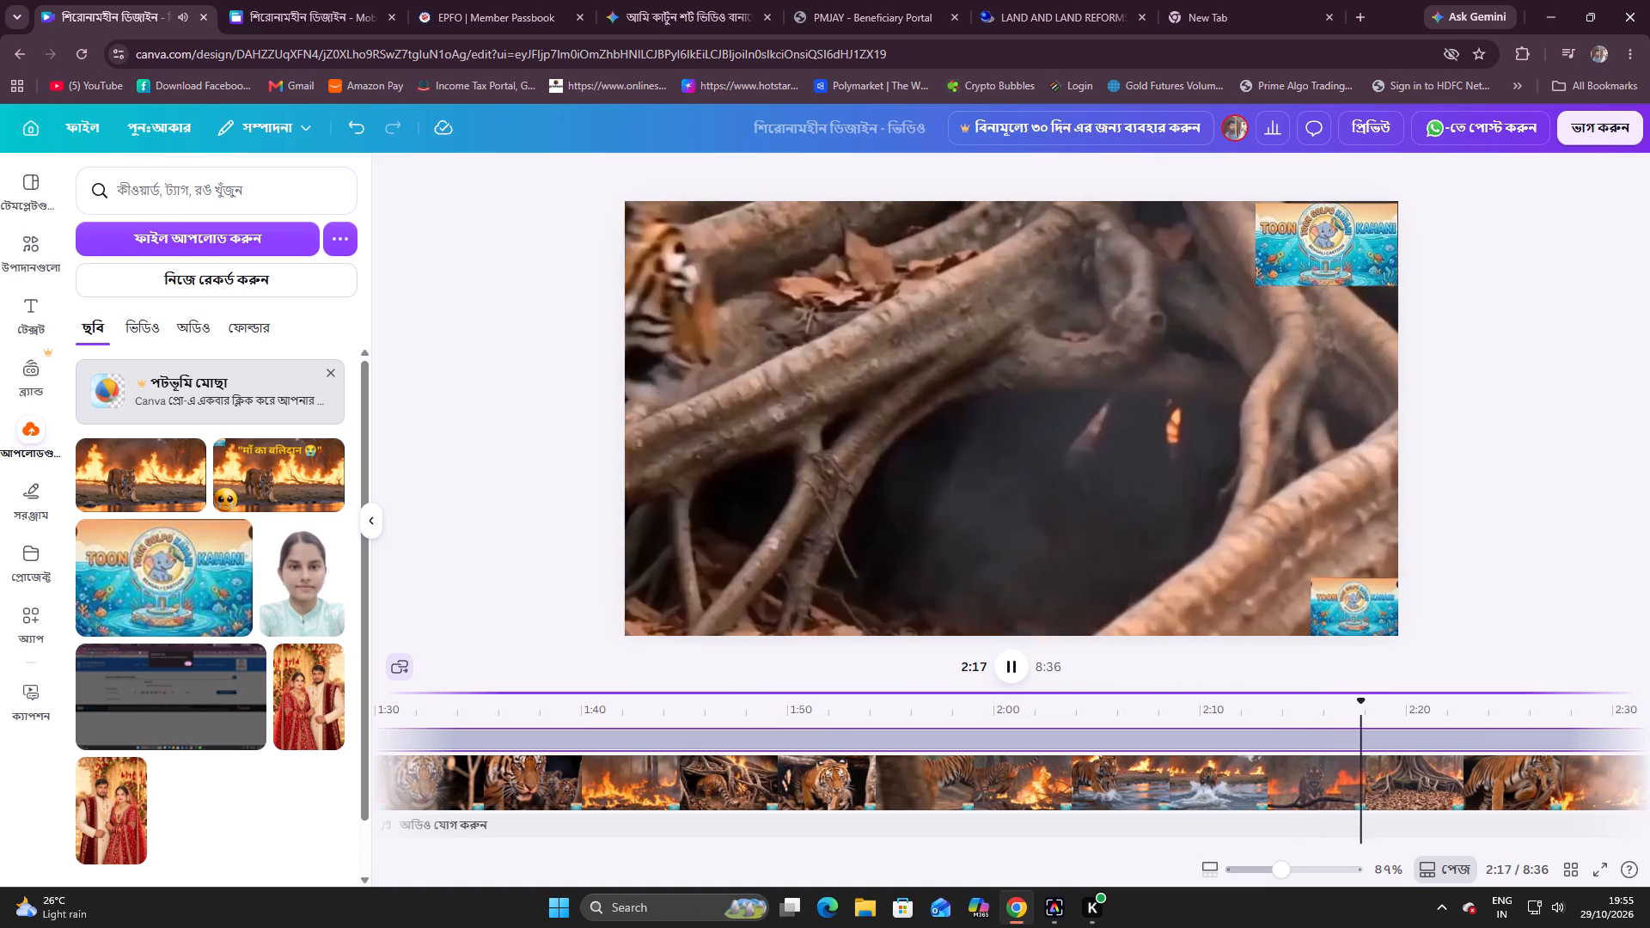
click(1004, 662)
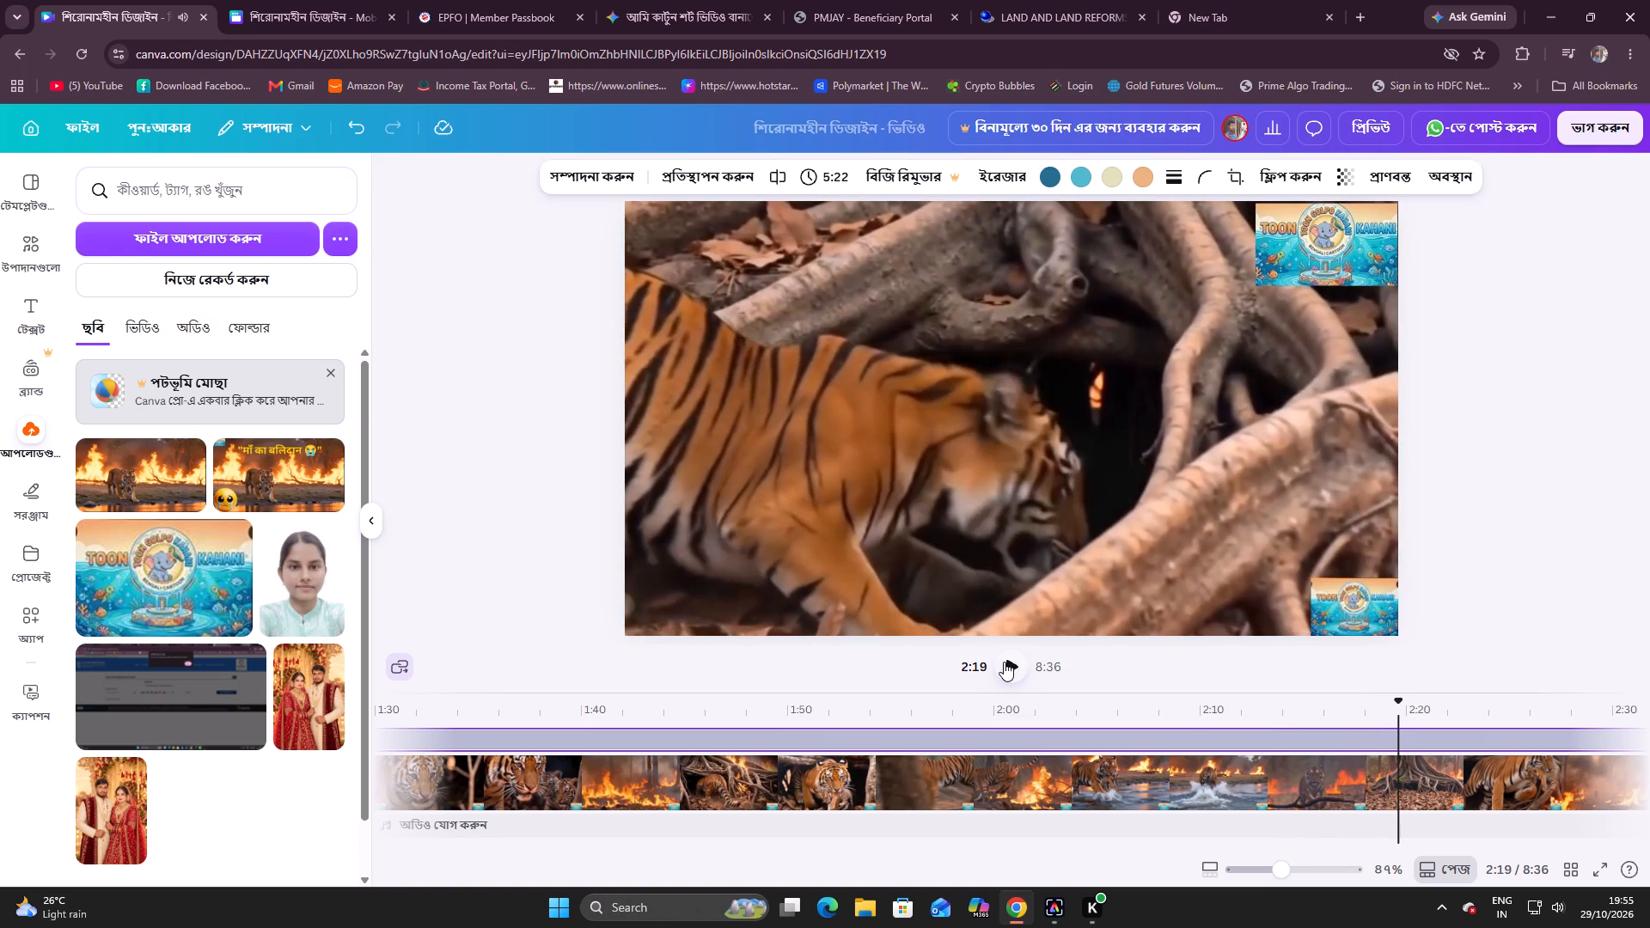
click(994, 667)
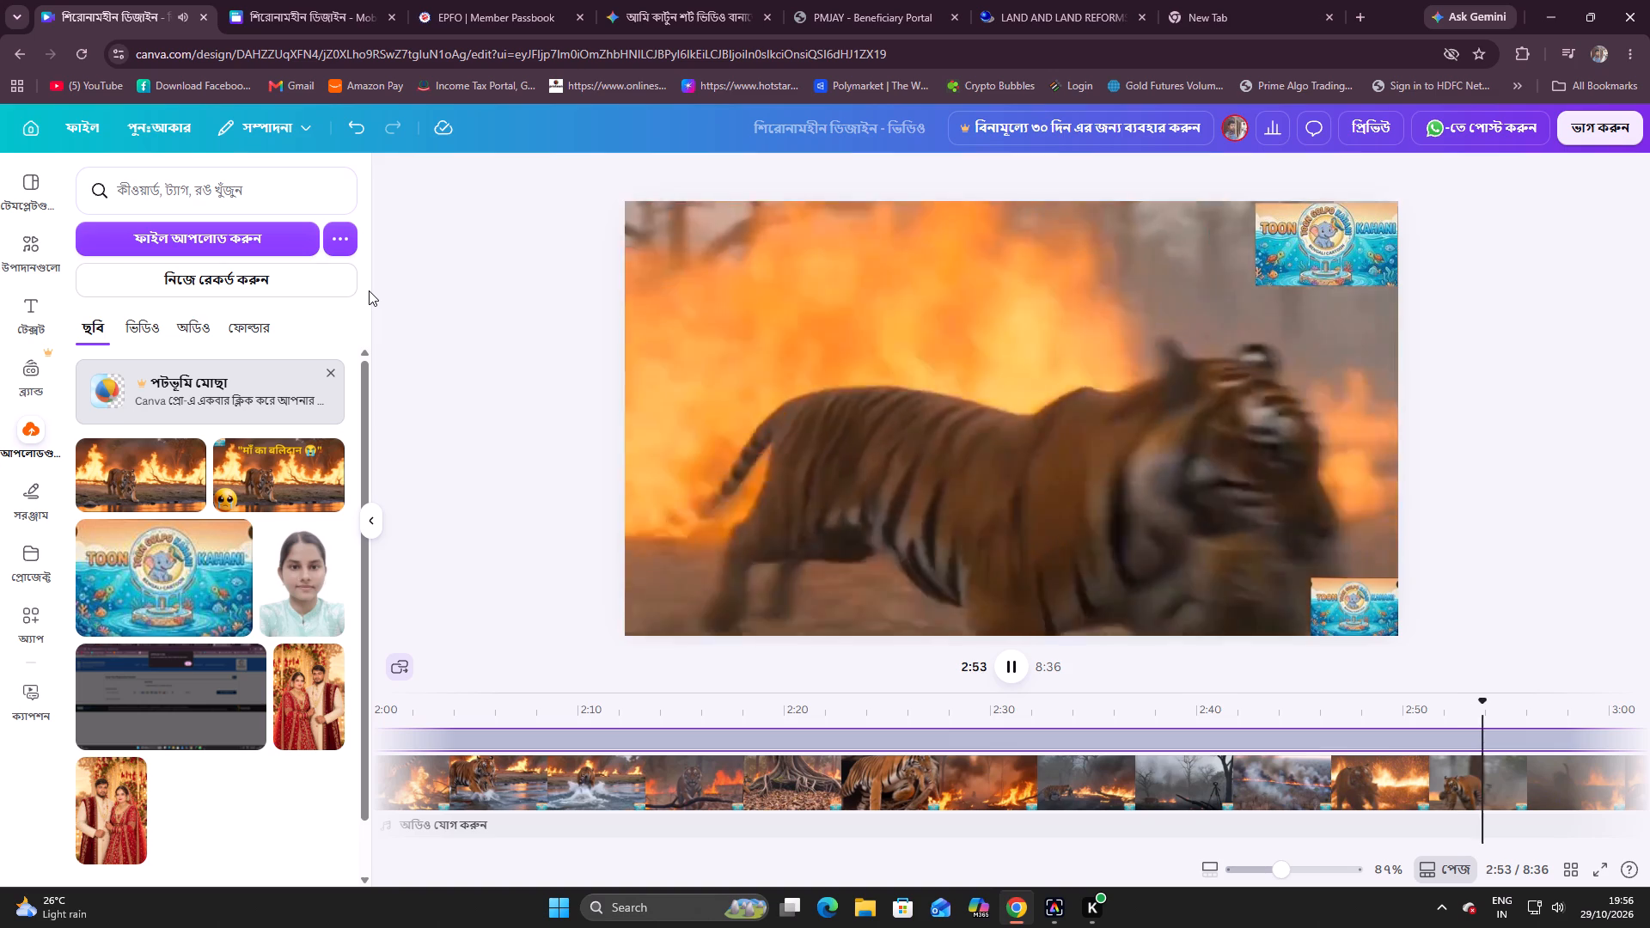
scroll(368, 285, down, 4)
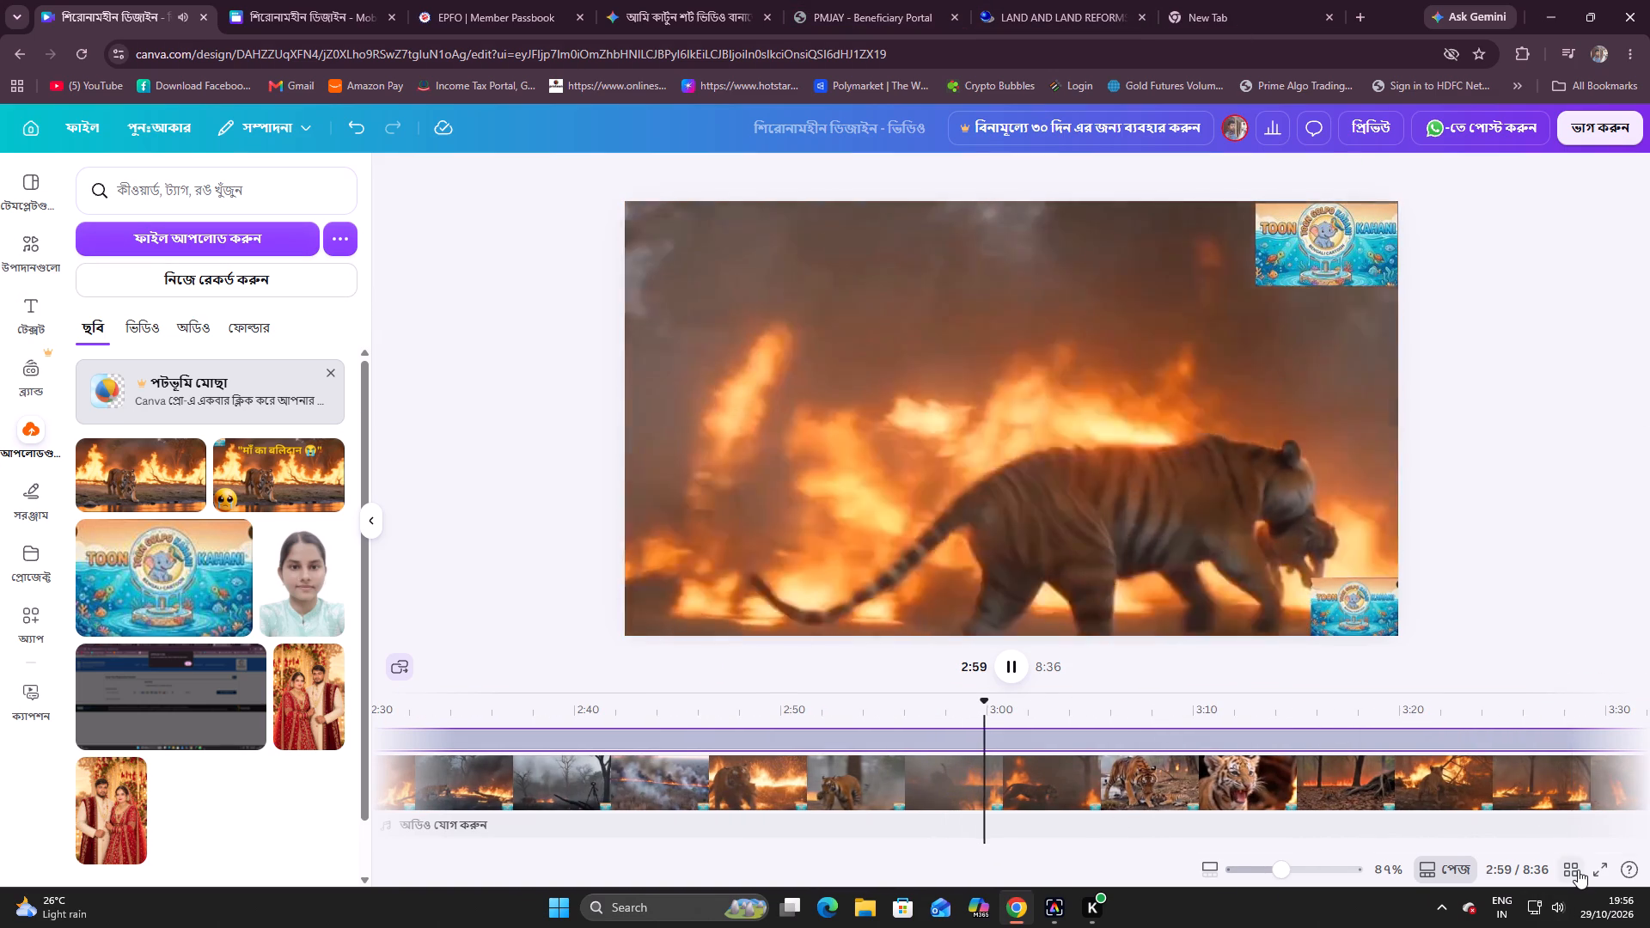
click(1578, 870)
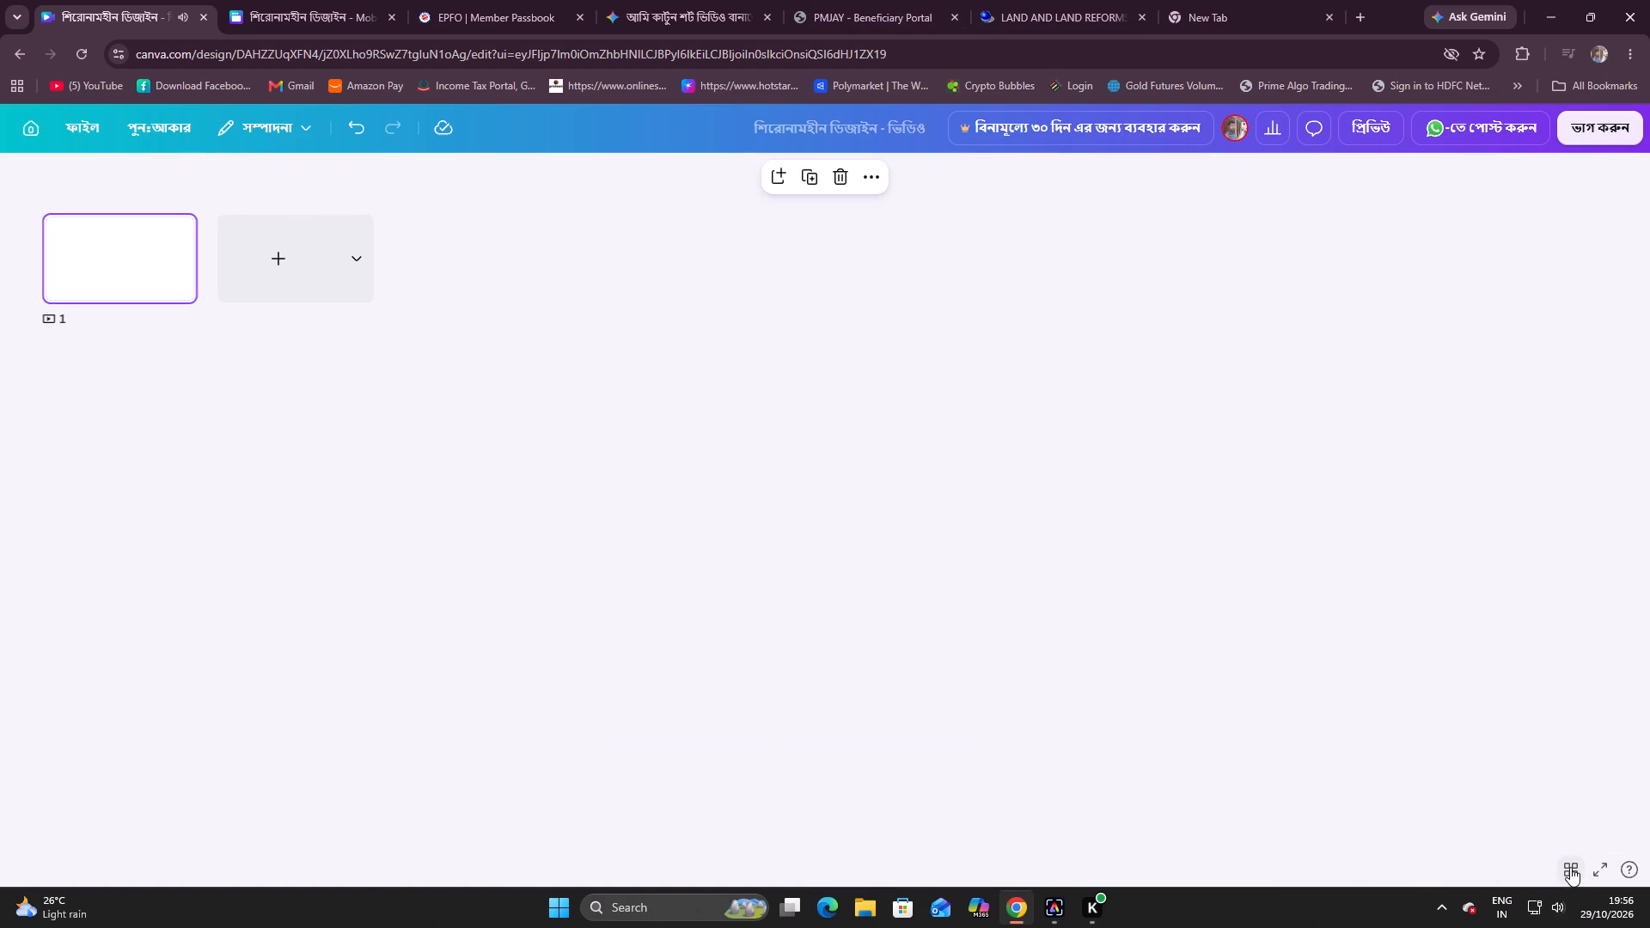
click(1569, 866)
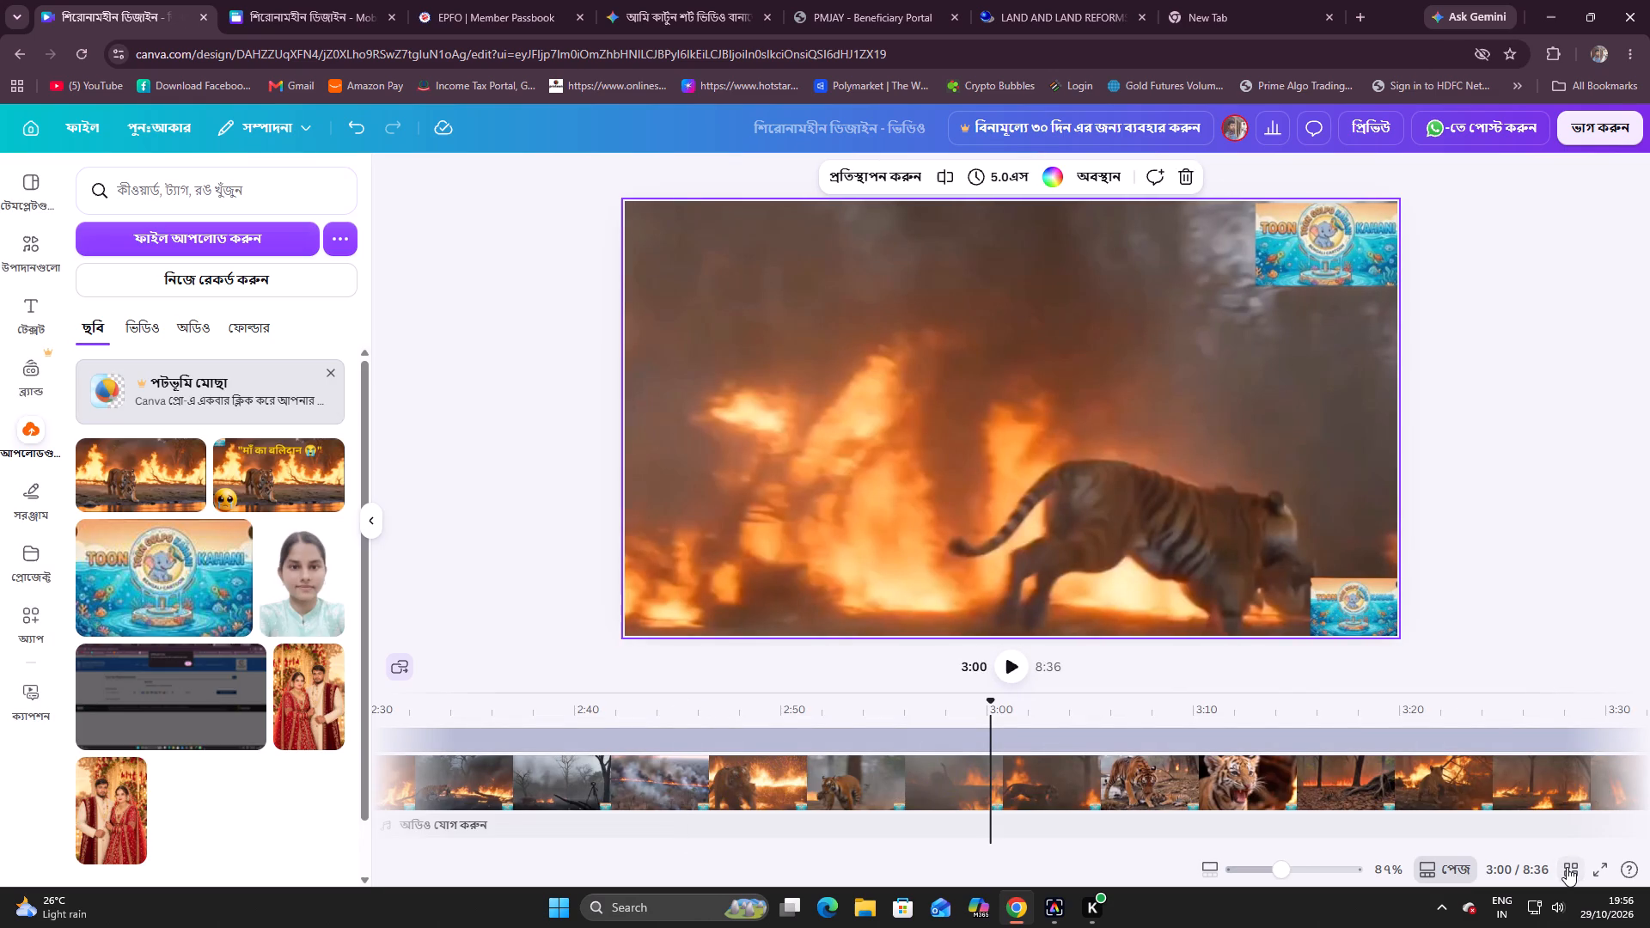
Preview the video full screen from the beginning, pausing and resuming, and return to the editor.
click(1609, 867)
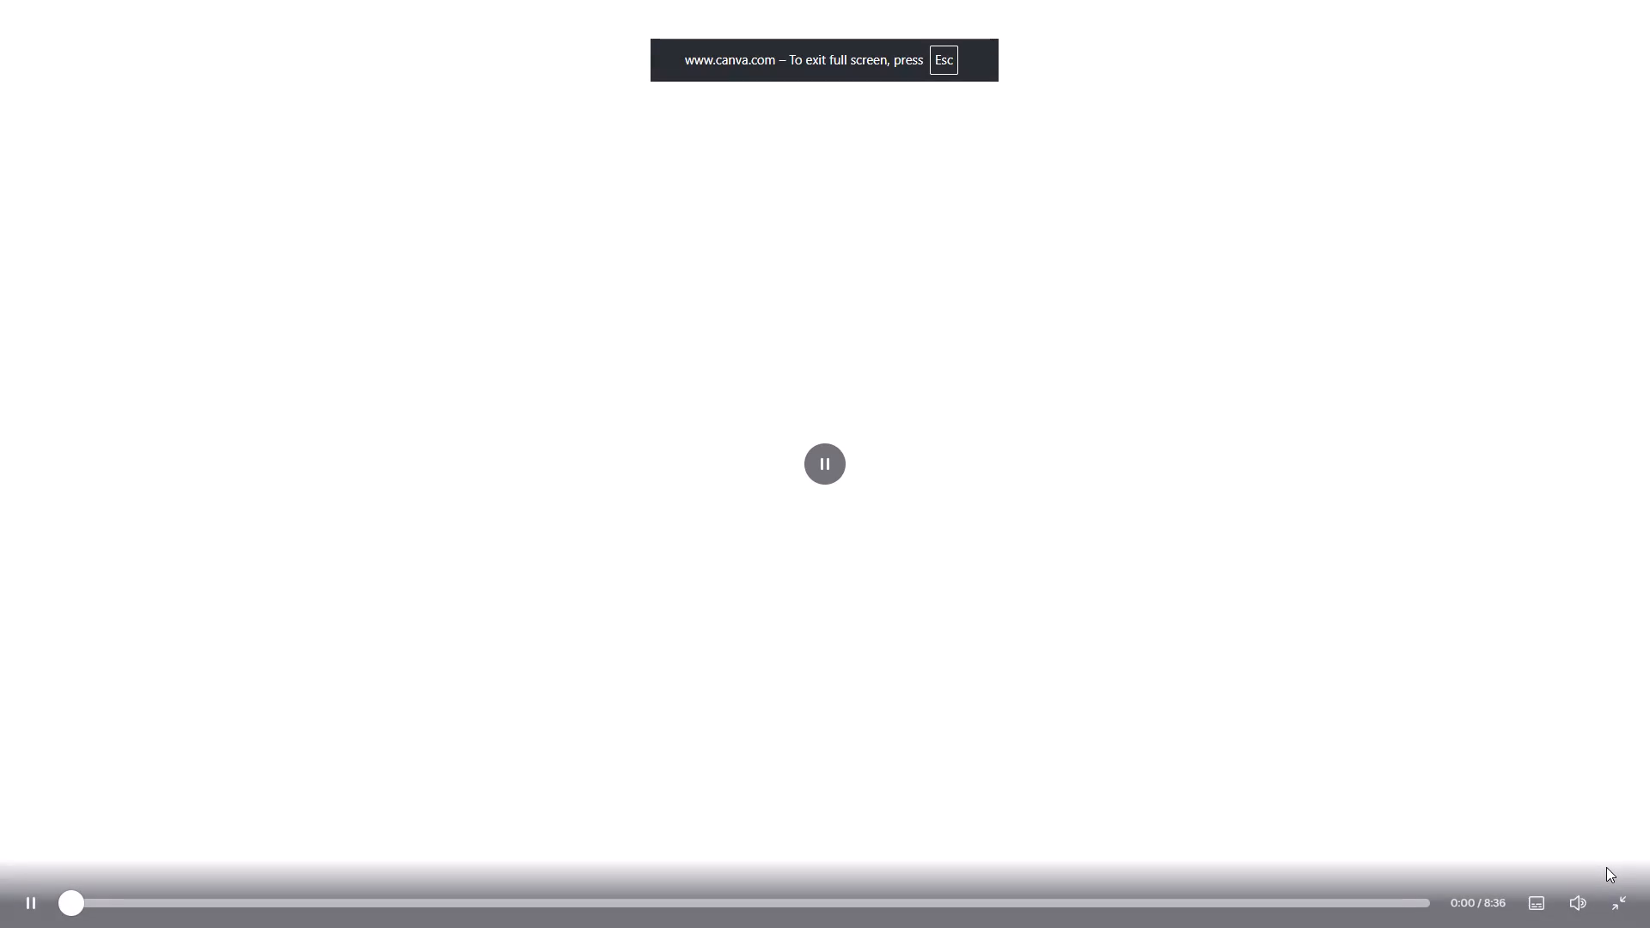
click(1629, 908)
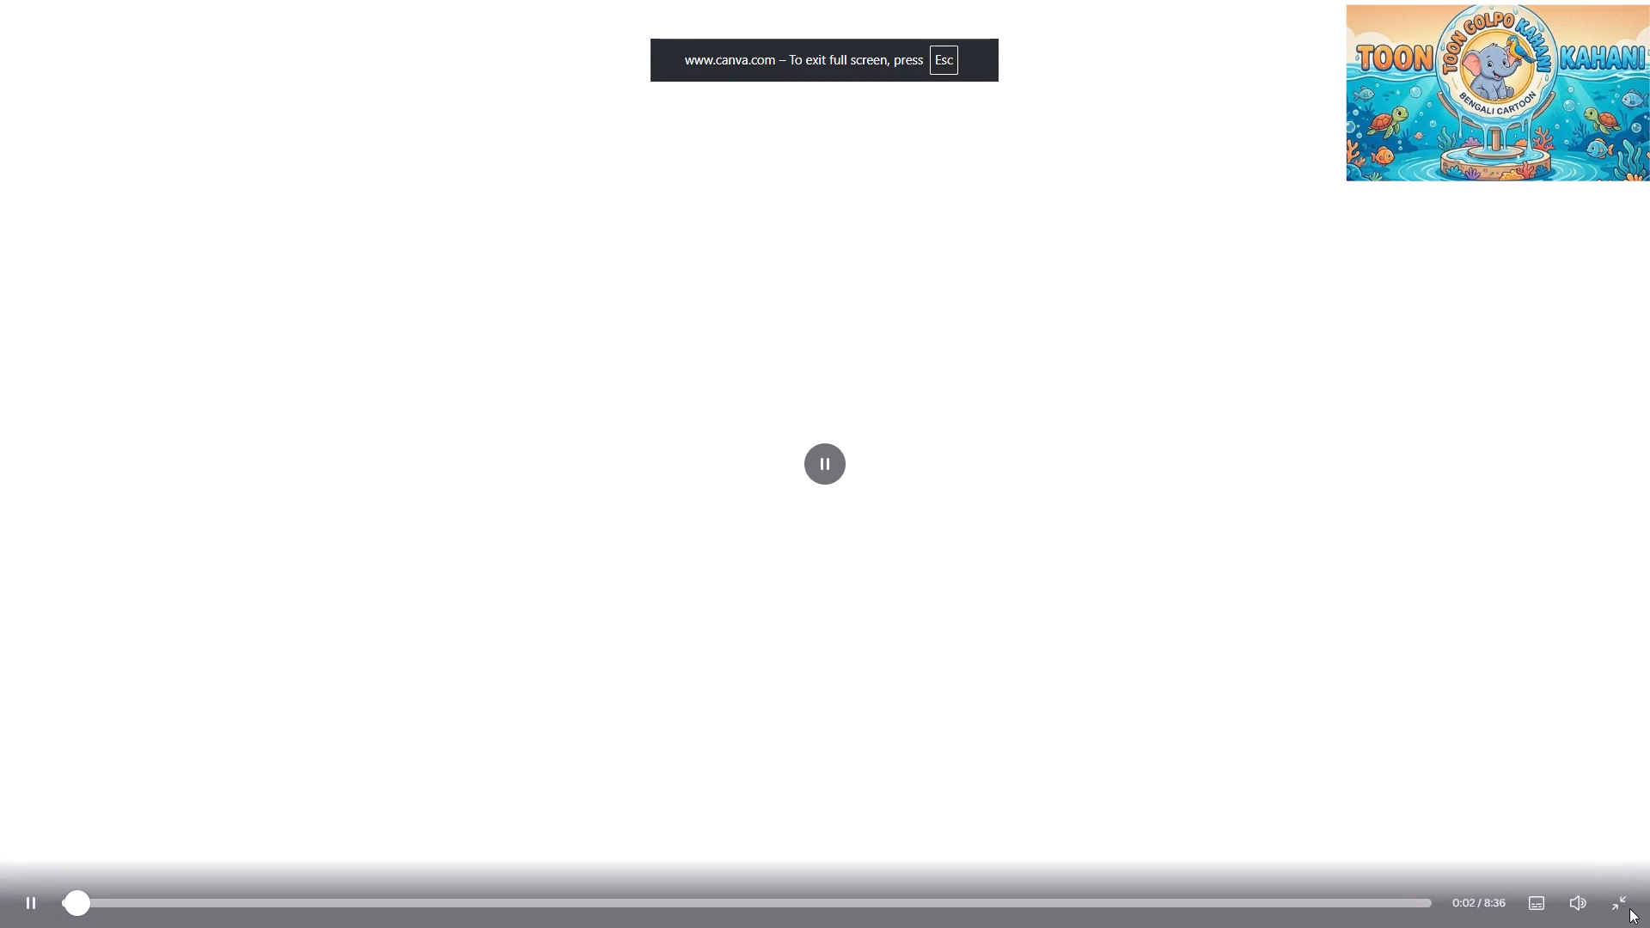
click(873, 498)
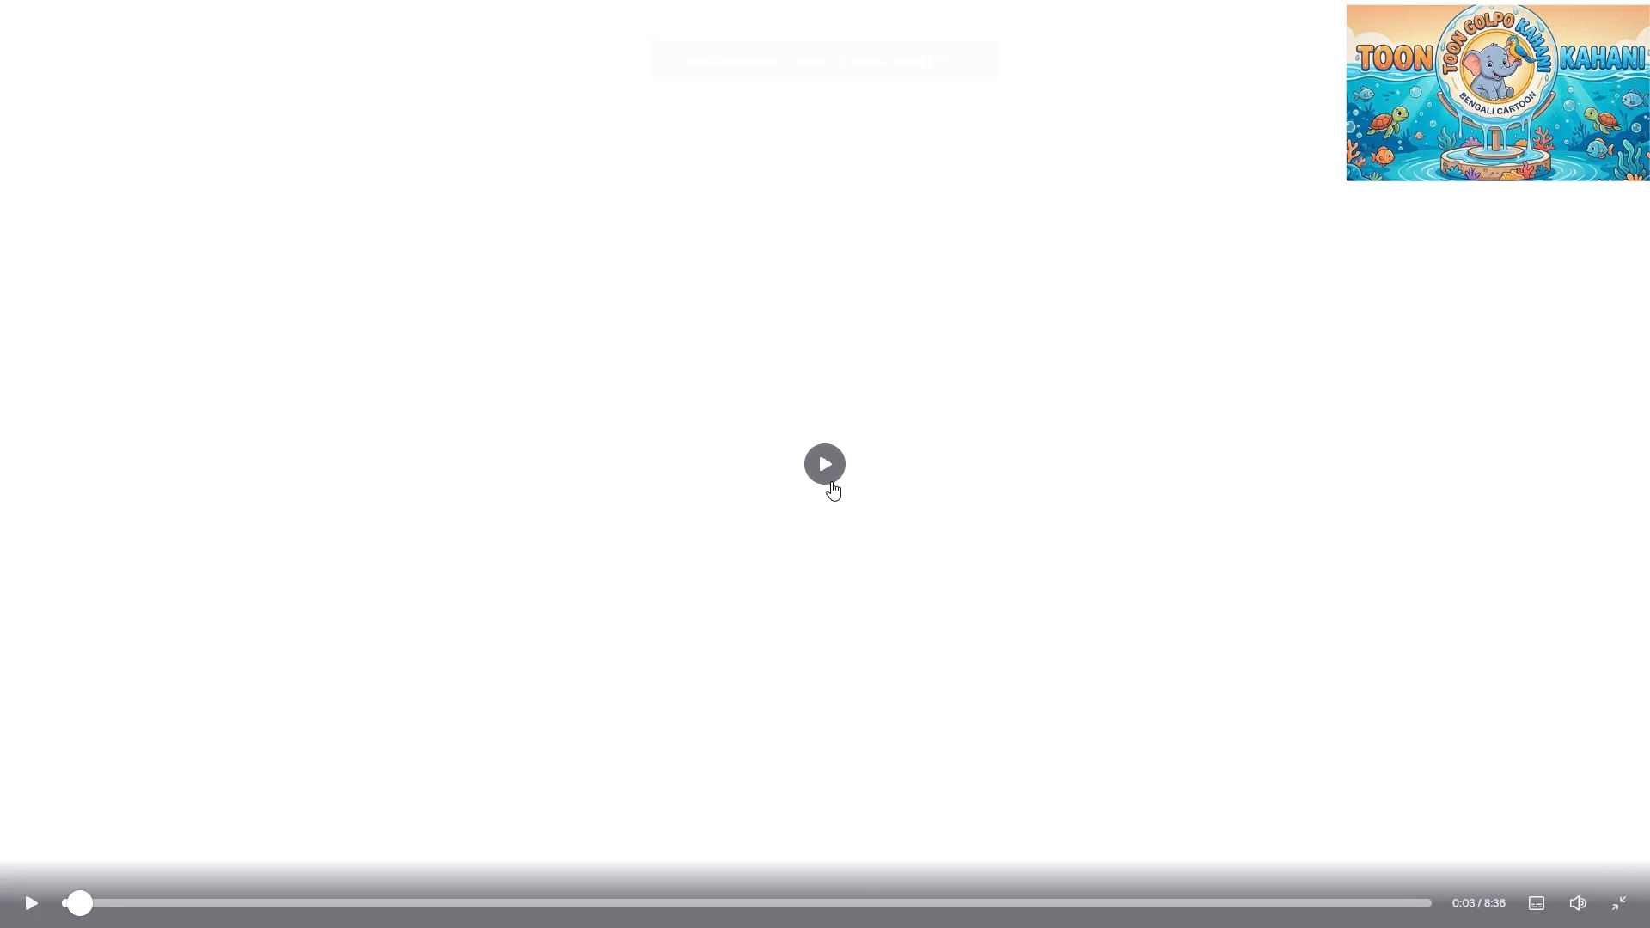
click(828, 477)
click(772, 493)
click(819, 478)
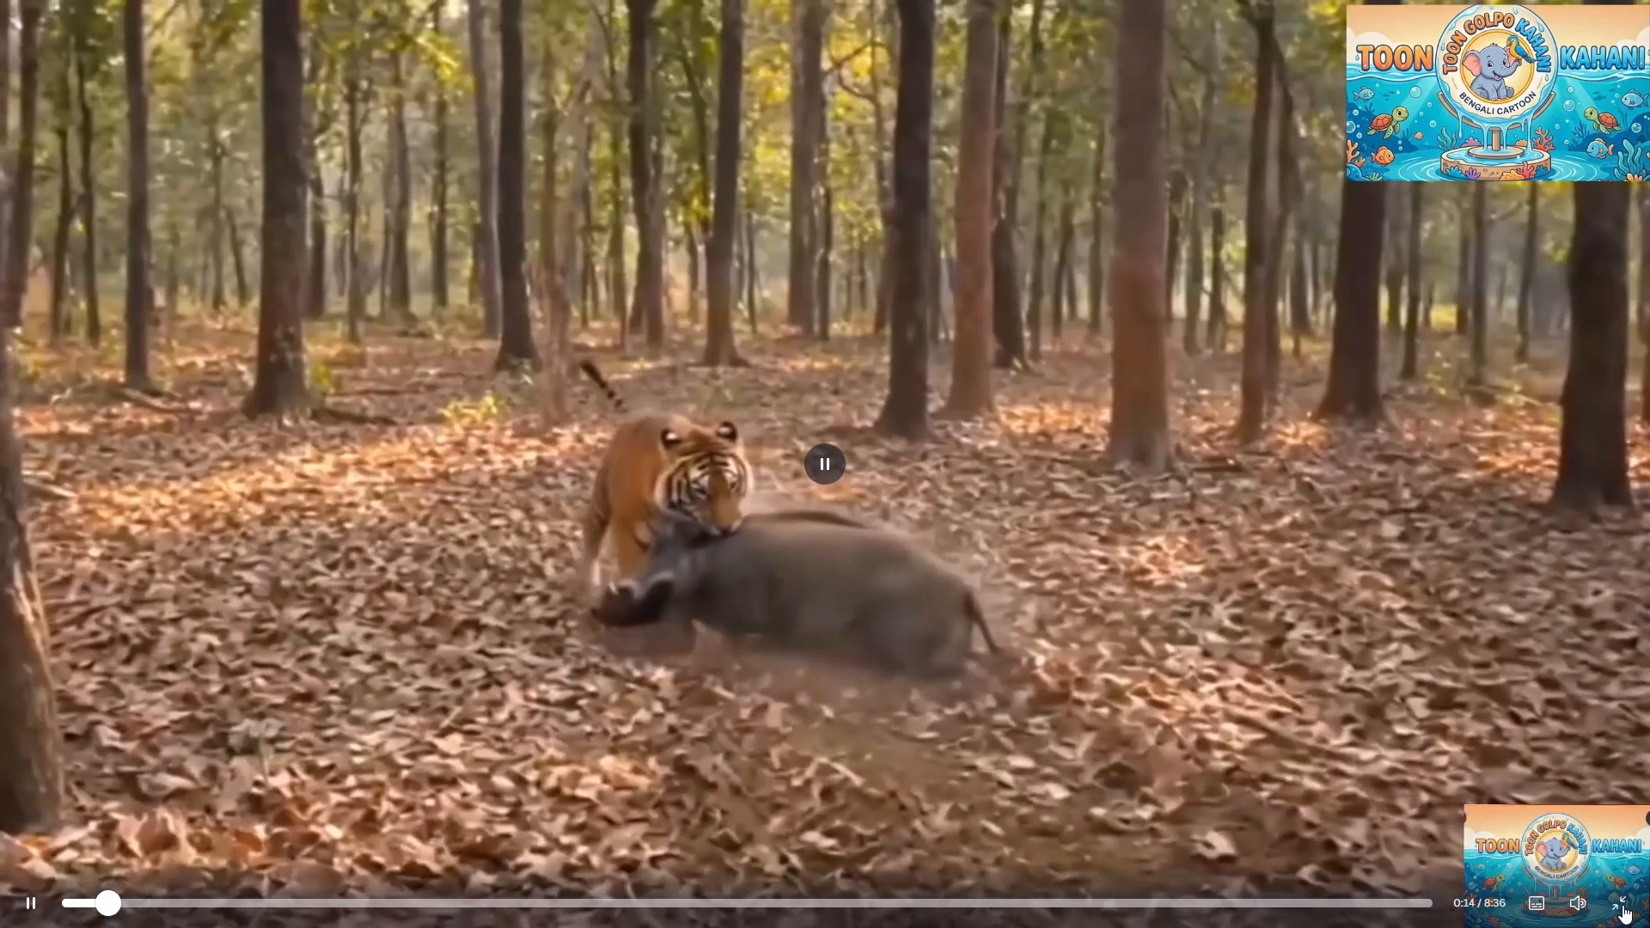
click(1622, 905)
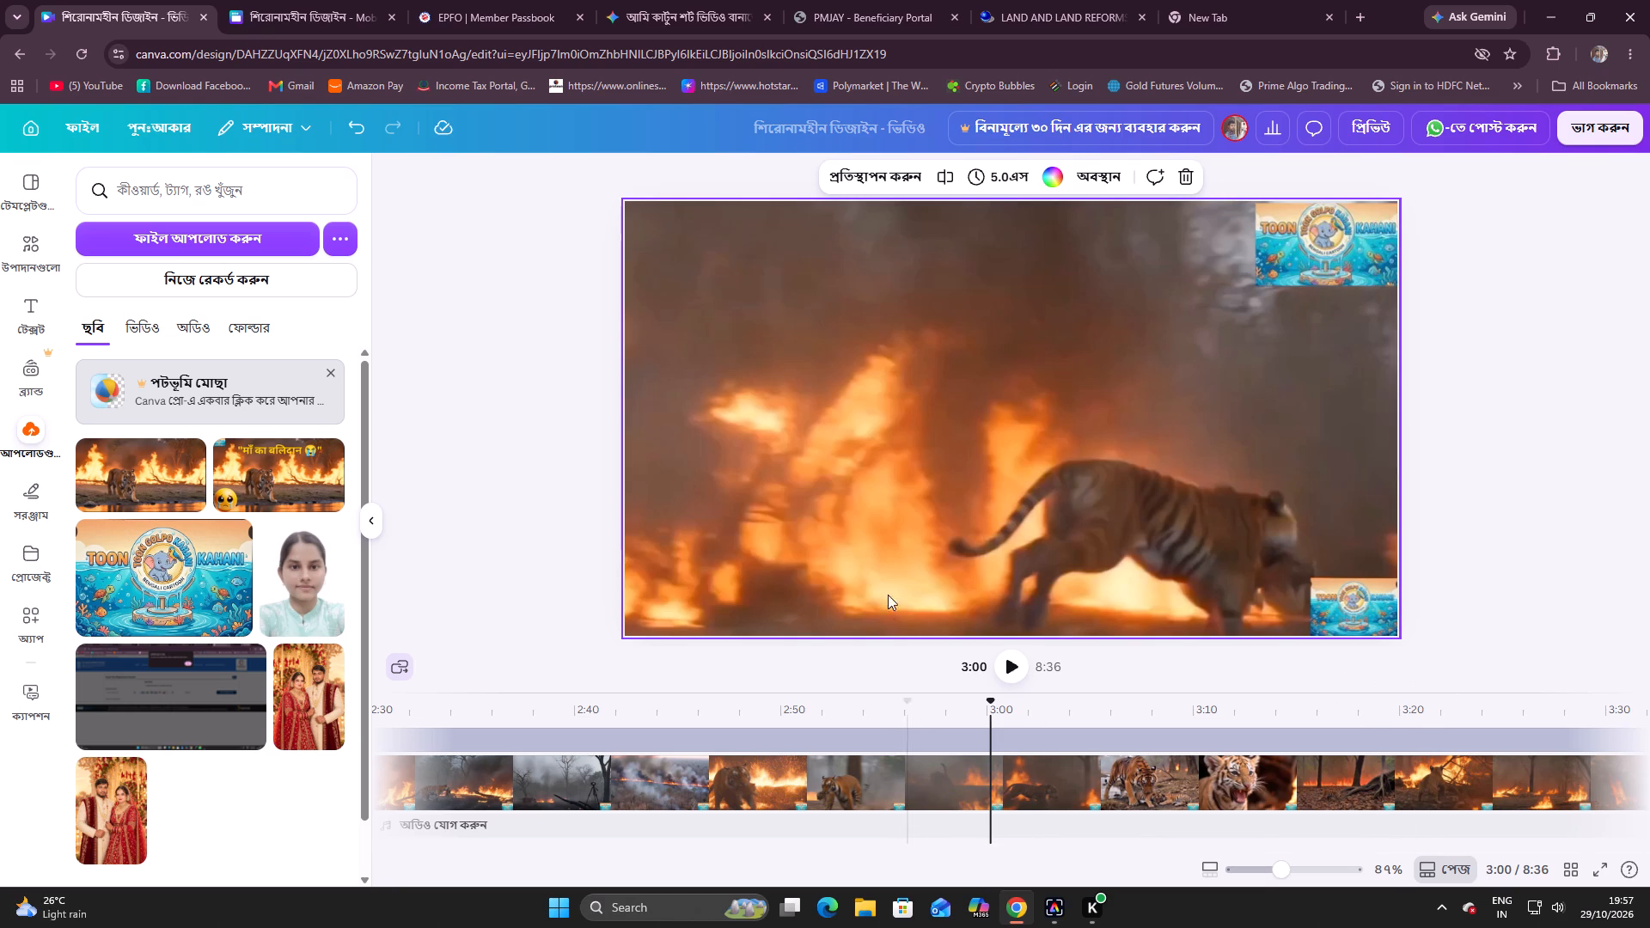
Play the video from 3:00 and scrub through the remaining scenes to the end at 8:36 to check the corner logo.
click(1004, 673)
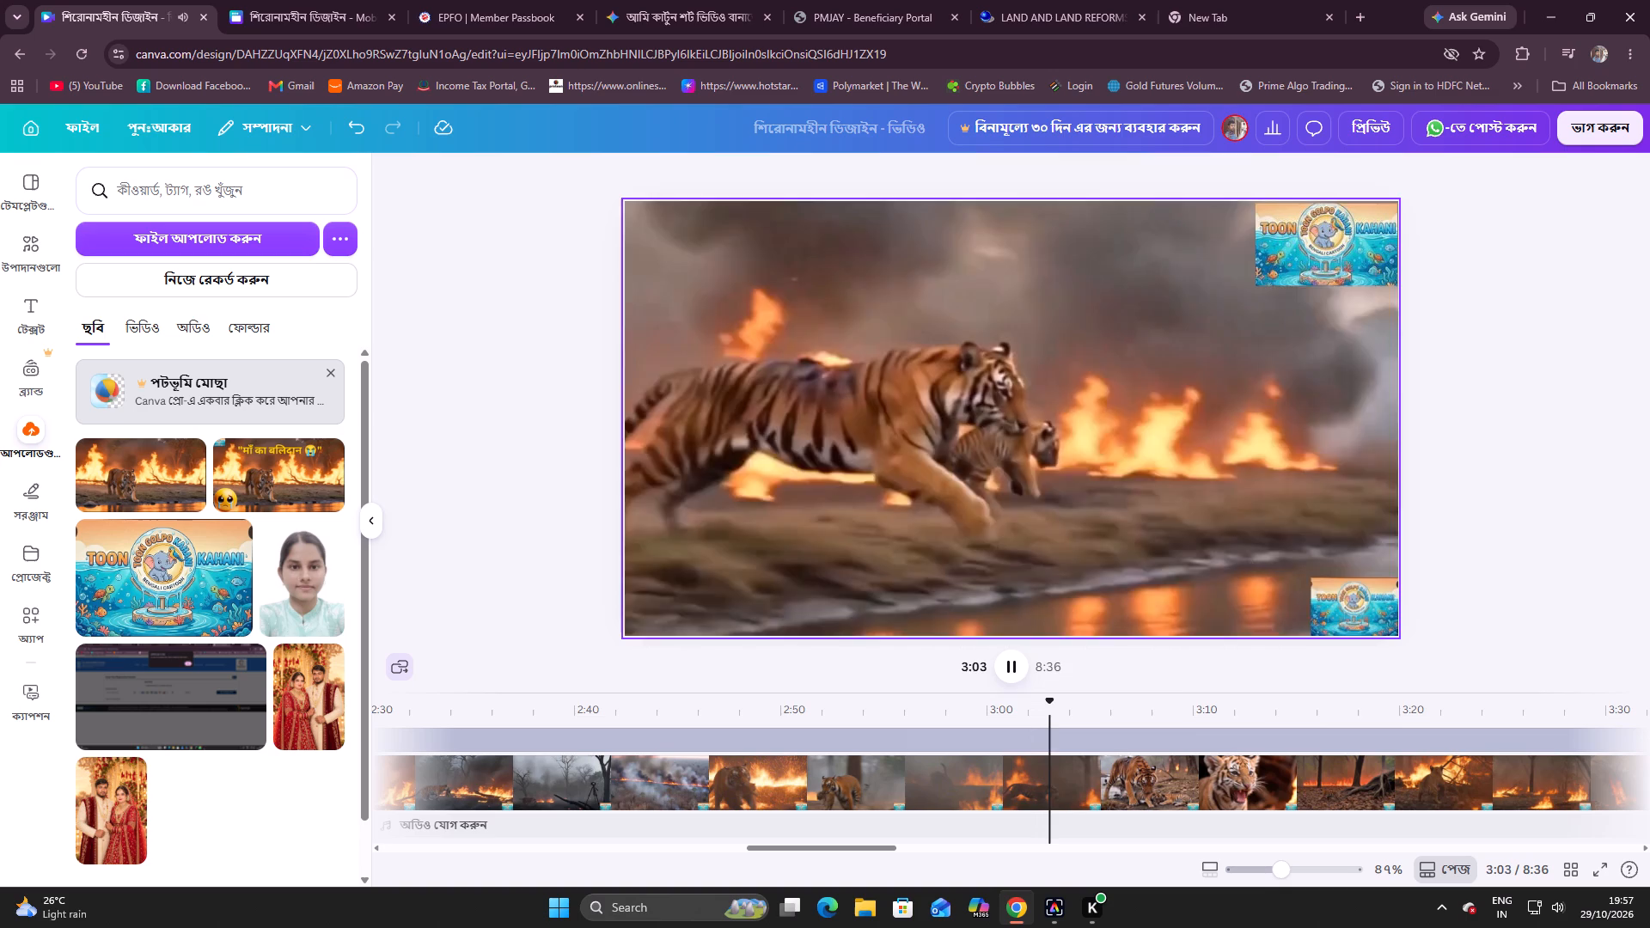
drag(1046, 701, 1543, 719)
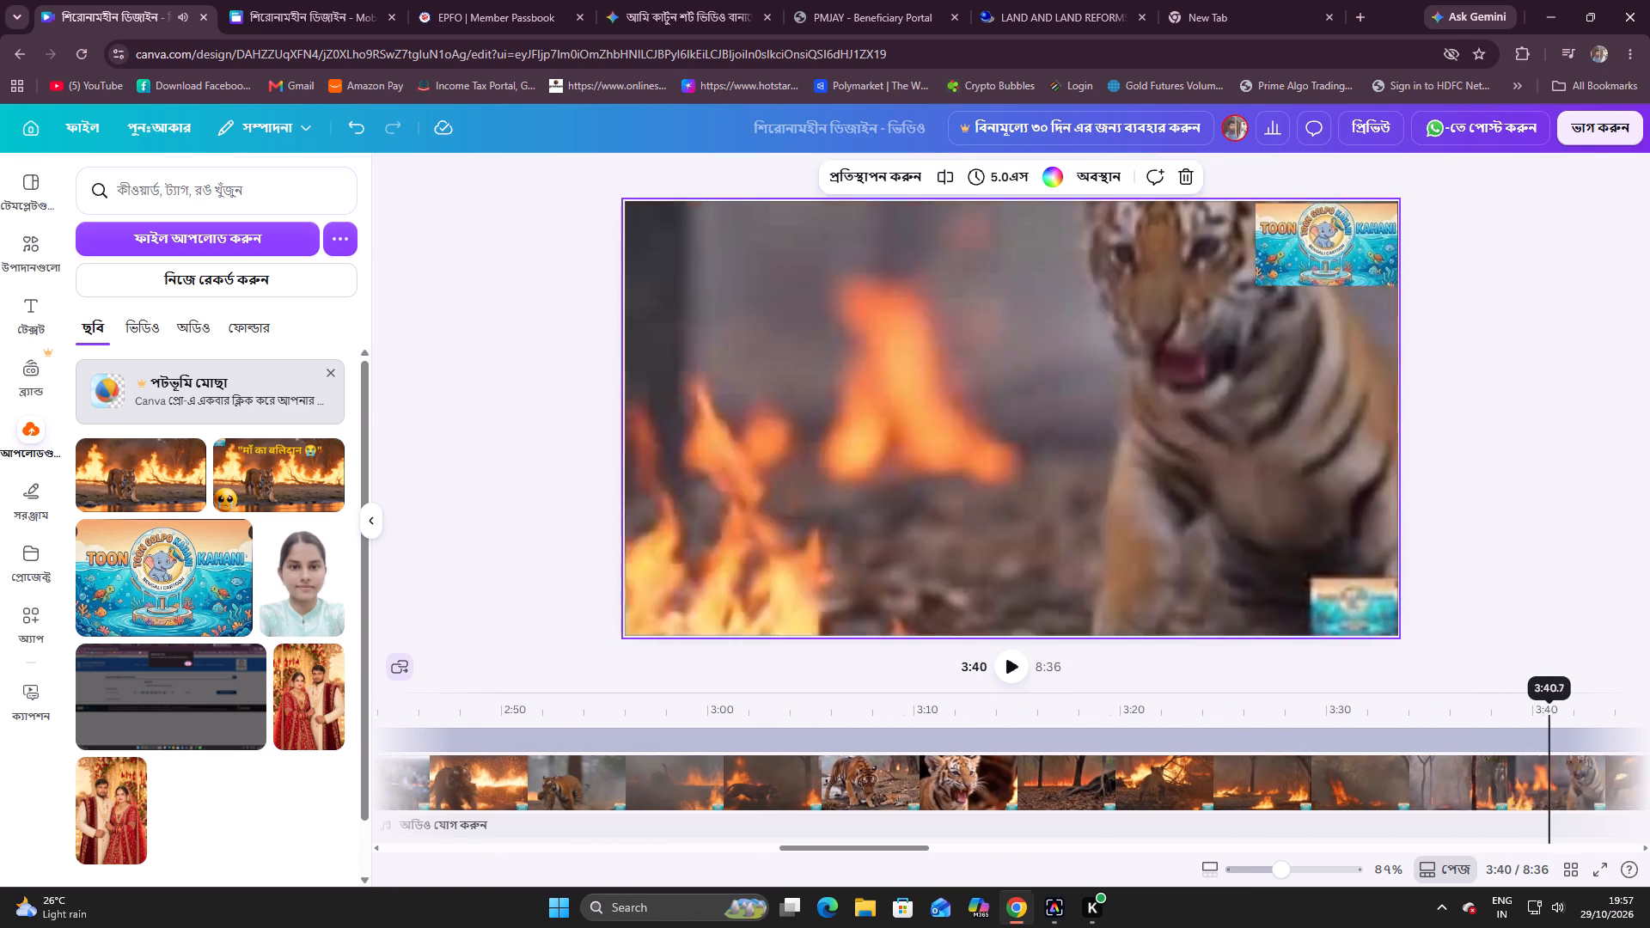
drag(1543, 719, 1265, 766)
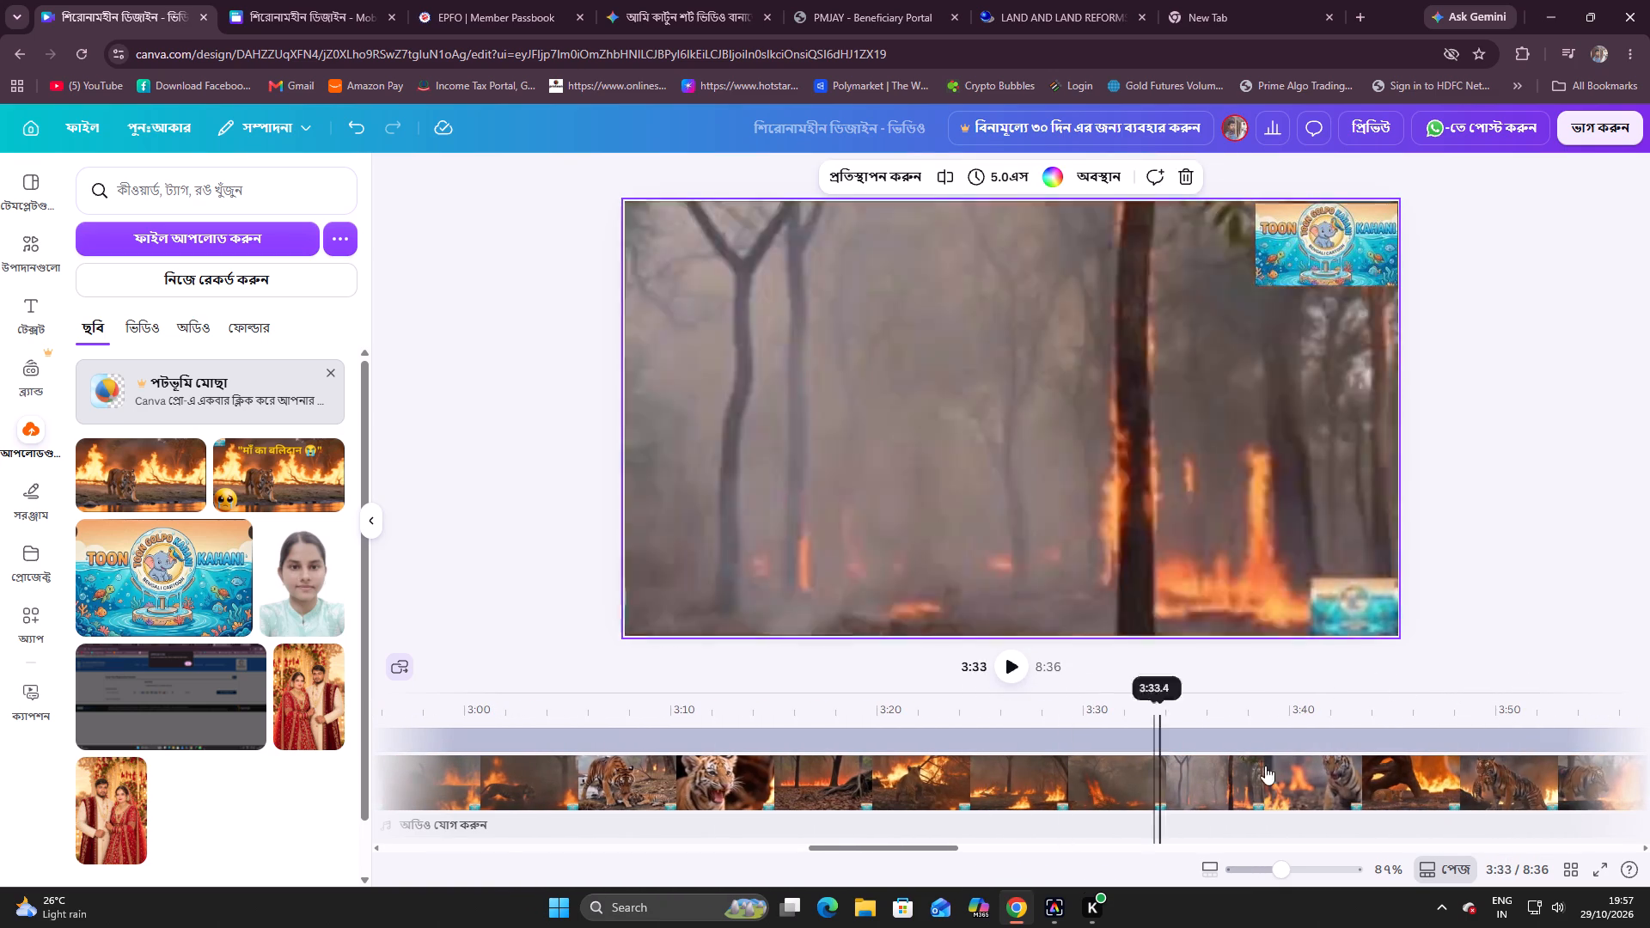
drag(1265, 766, 1649, 735)
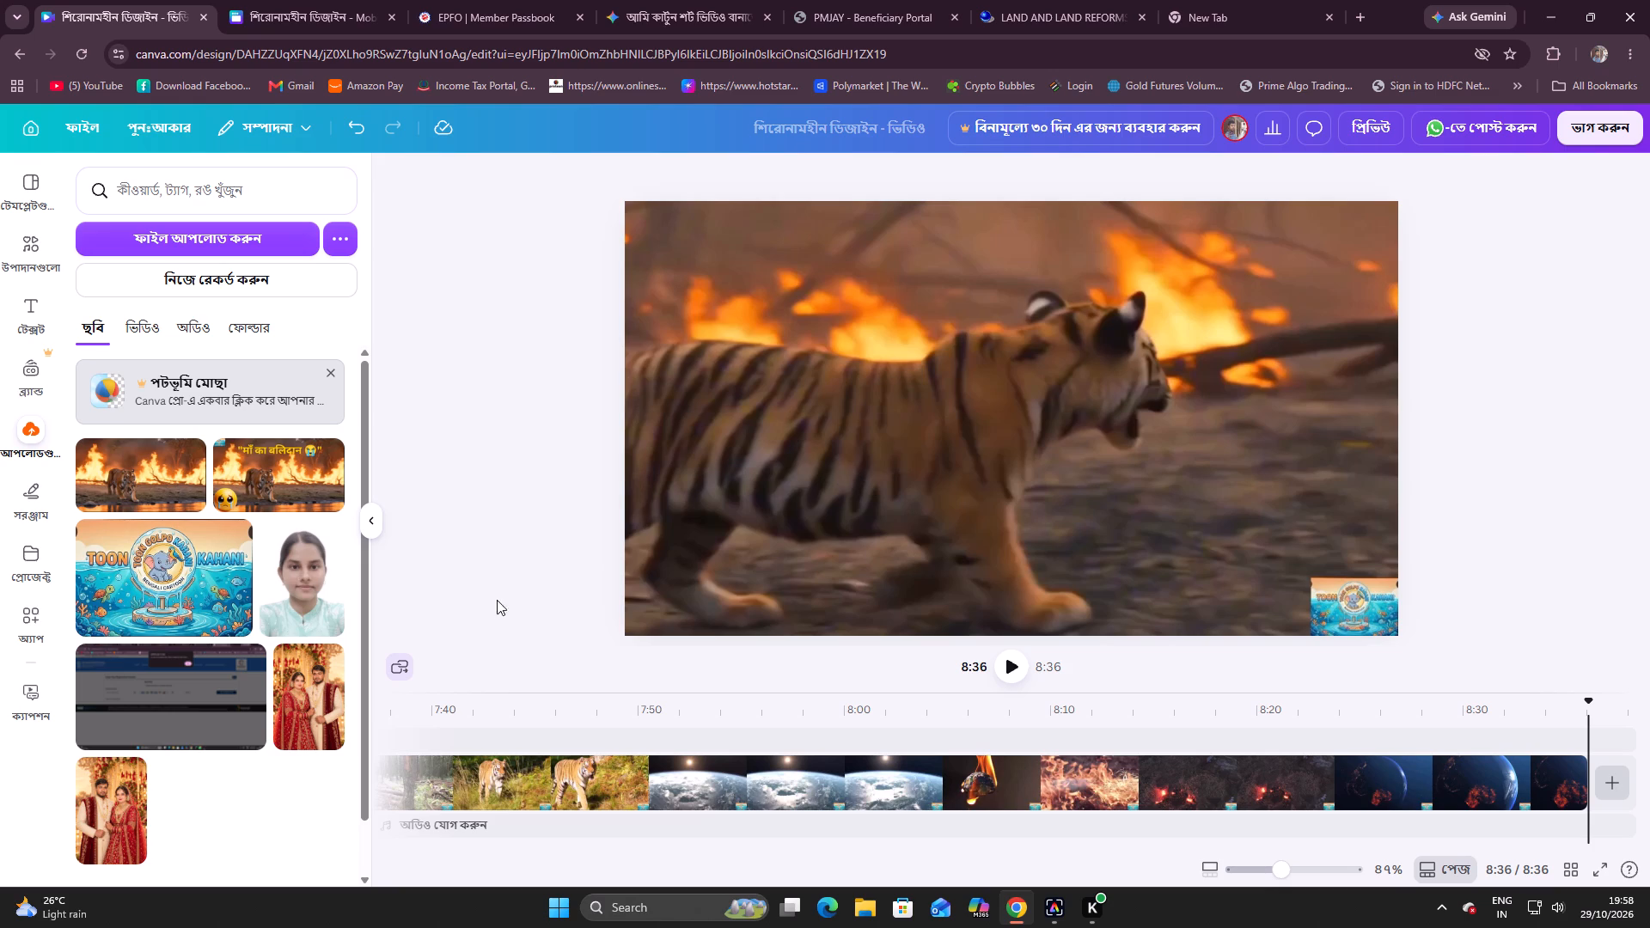
scroll(541, 759, down, 3)
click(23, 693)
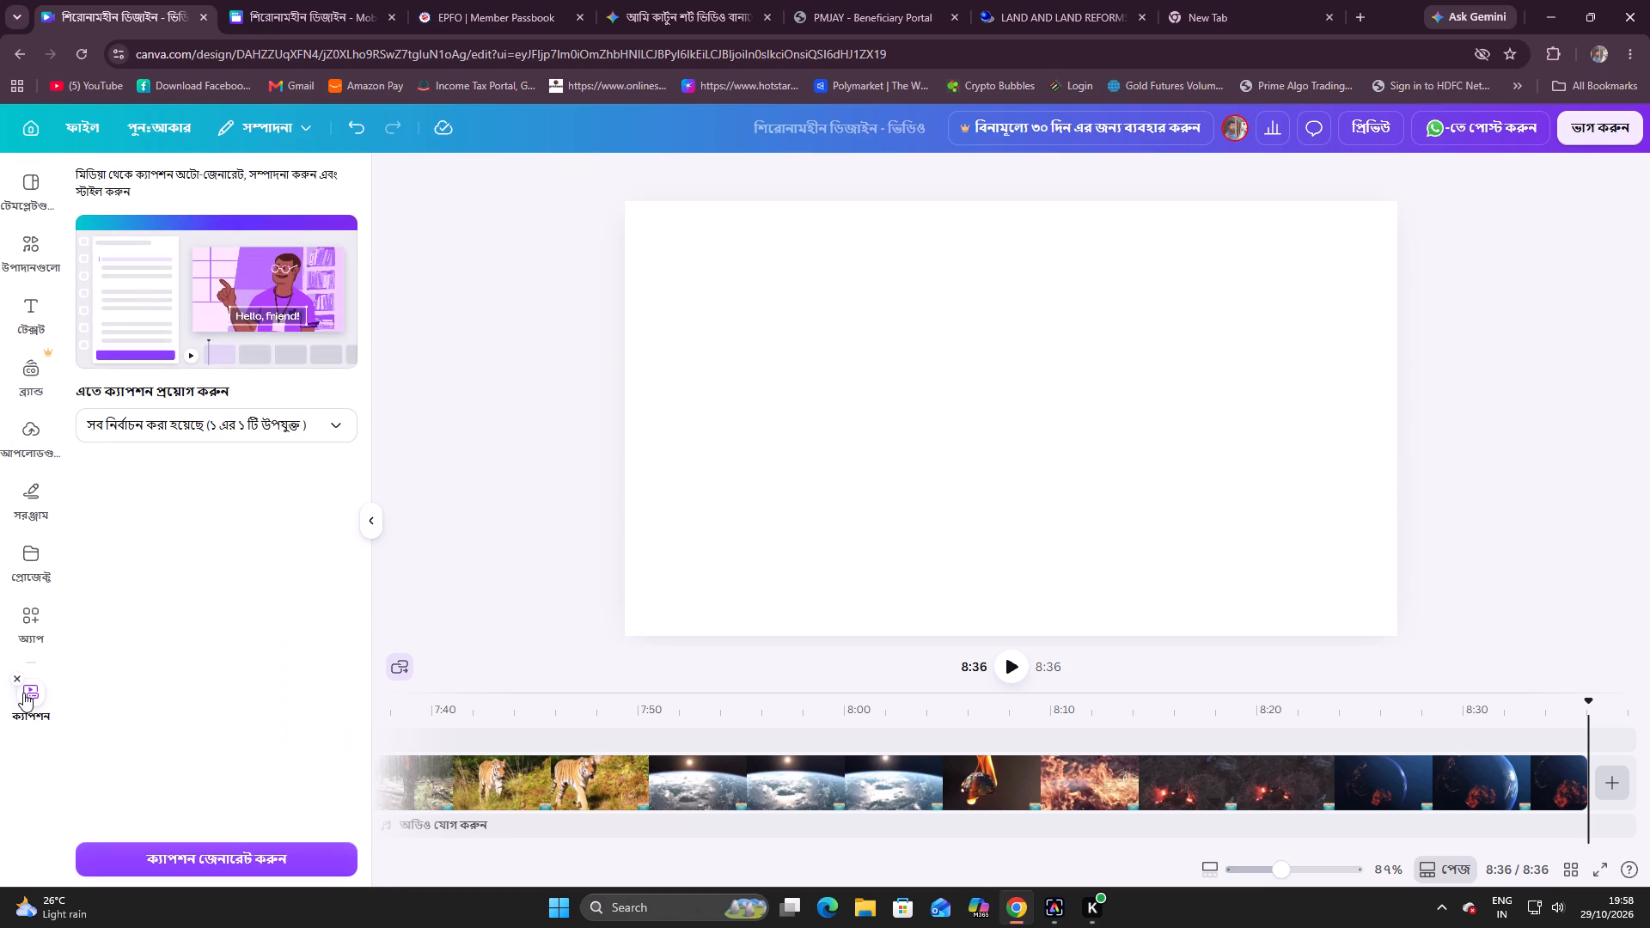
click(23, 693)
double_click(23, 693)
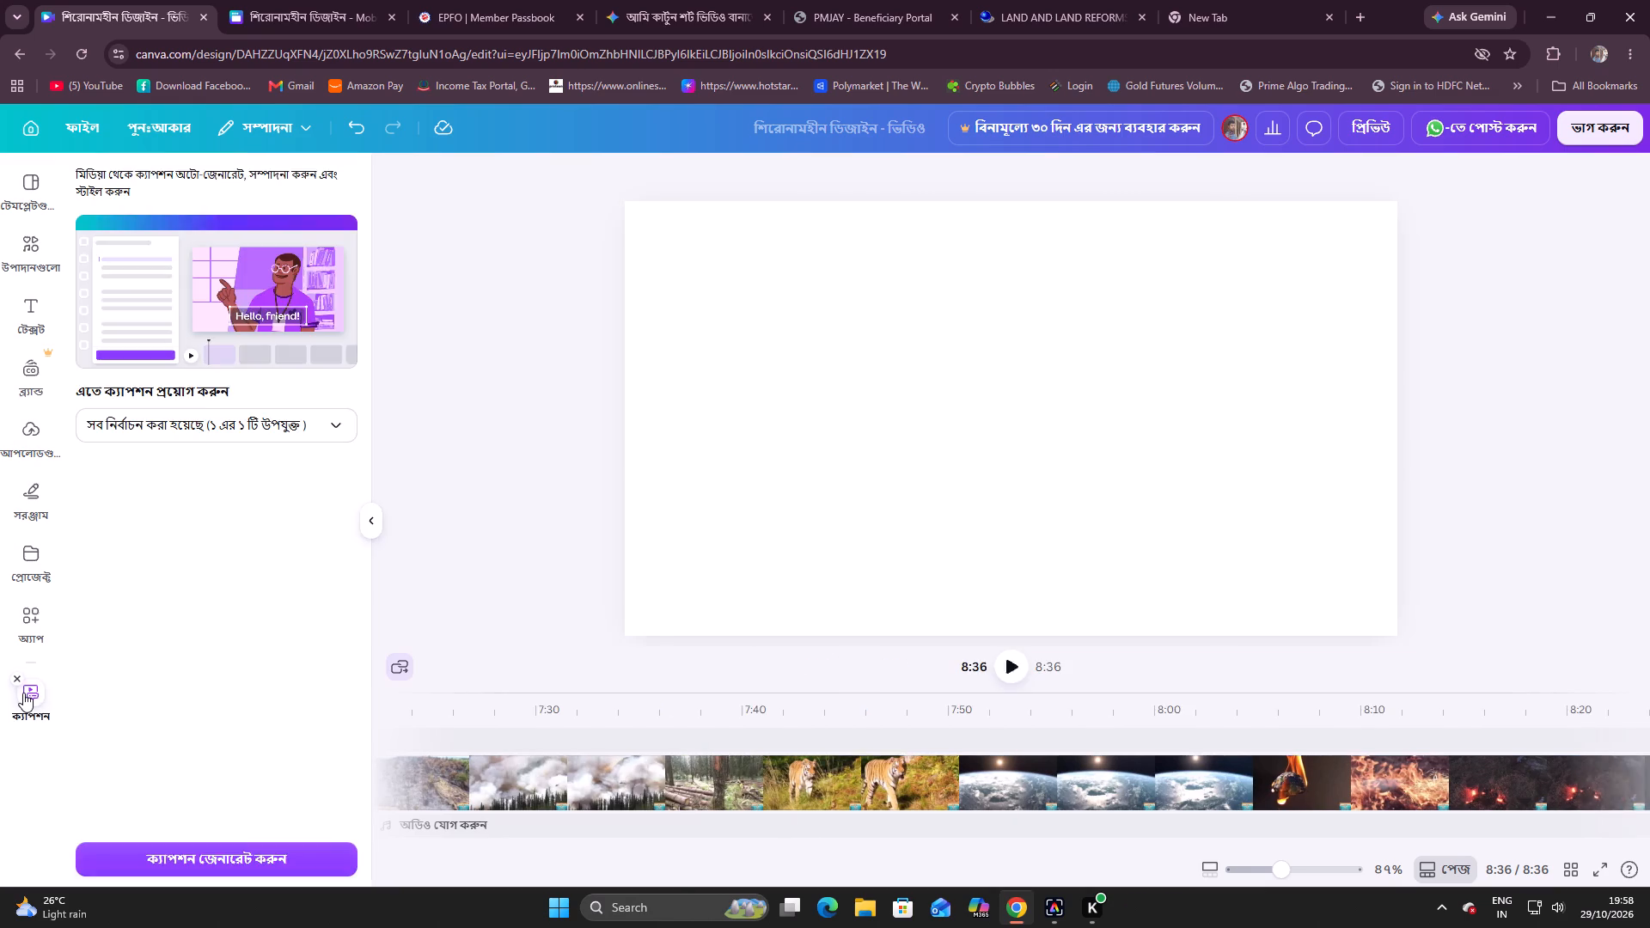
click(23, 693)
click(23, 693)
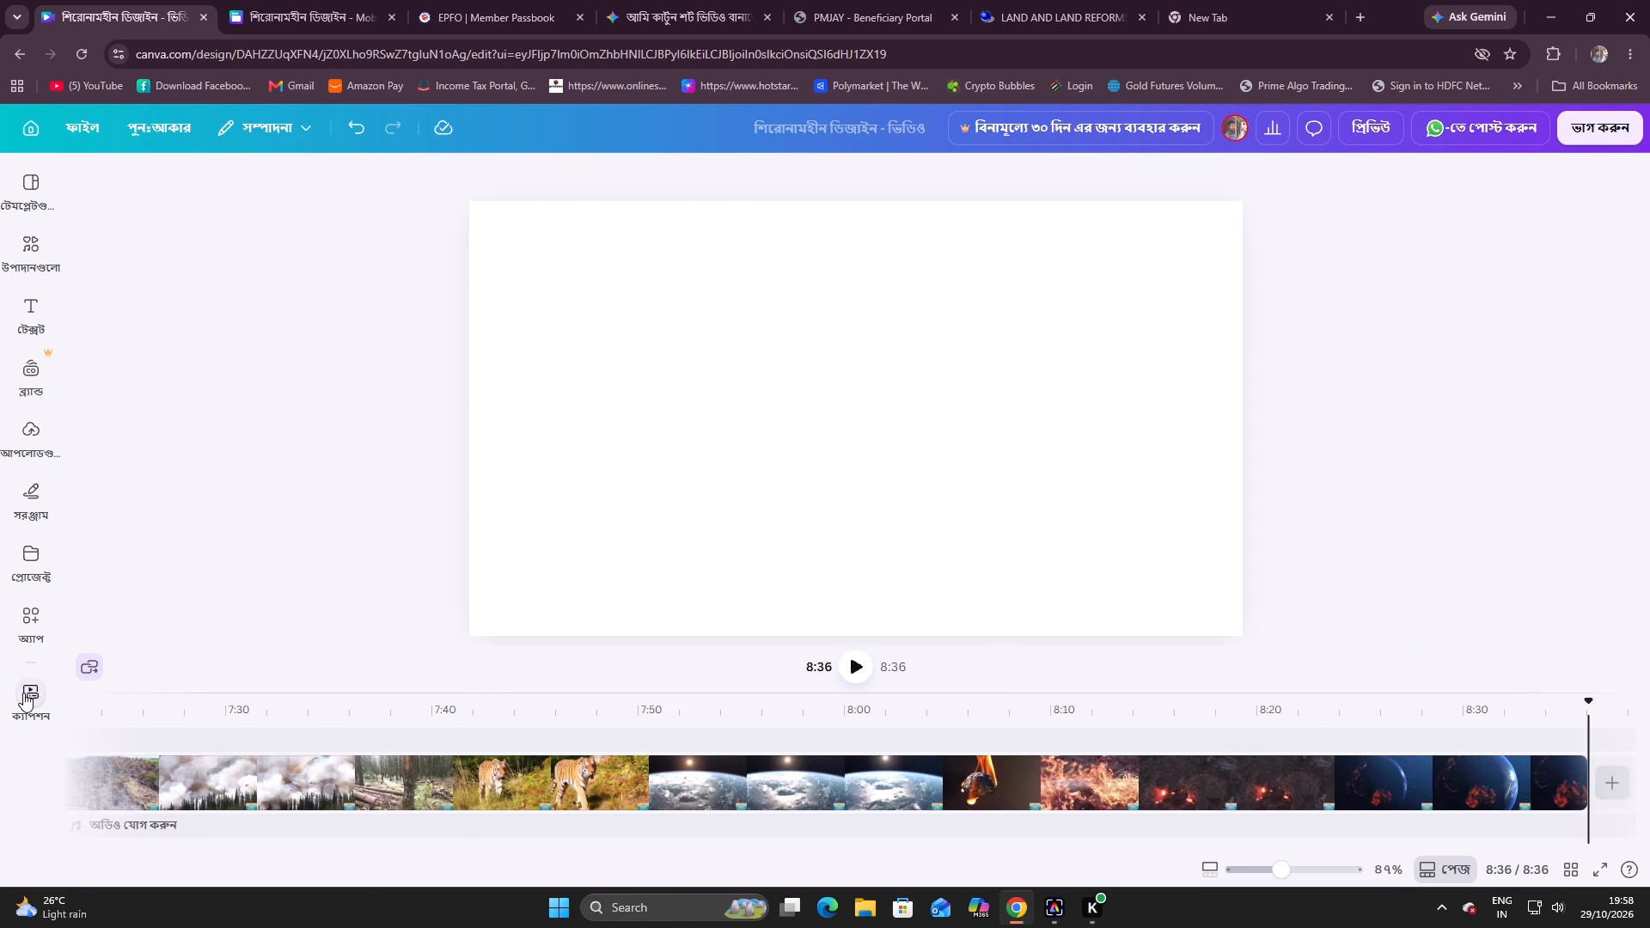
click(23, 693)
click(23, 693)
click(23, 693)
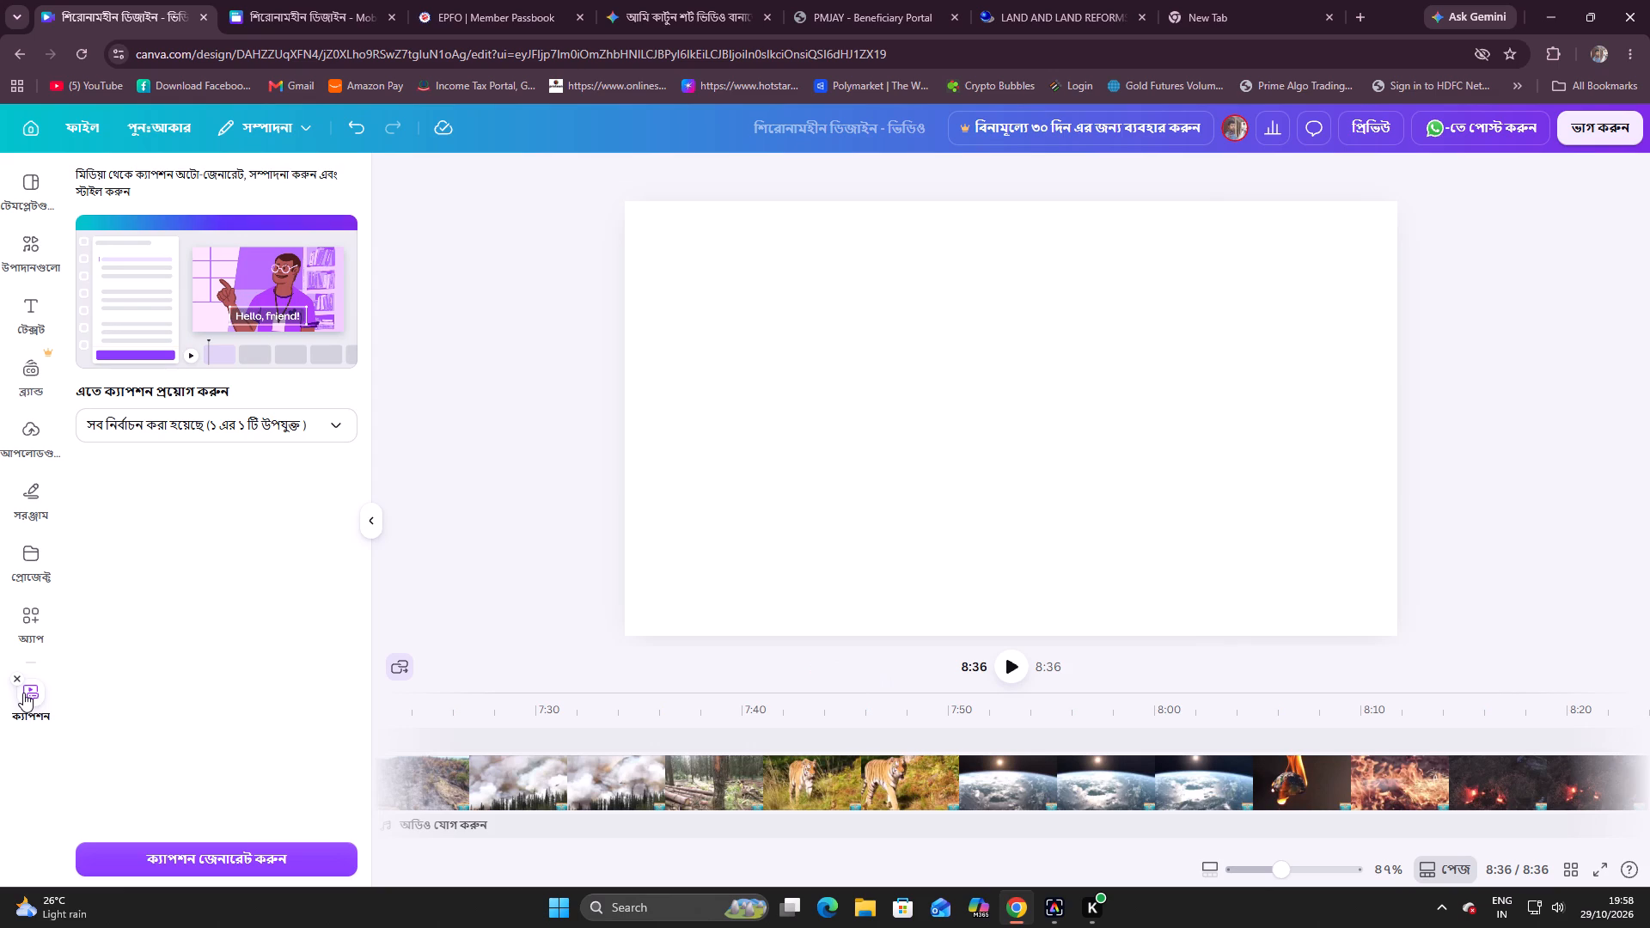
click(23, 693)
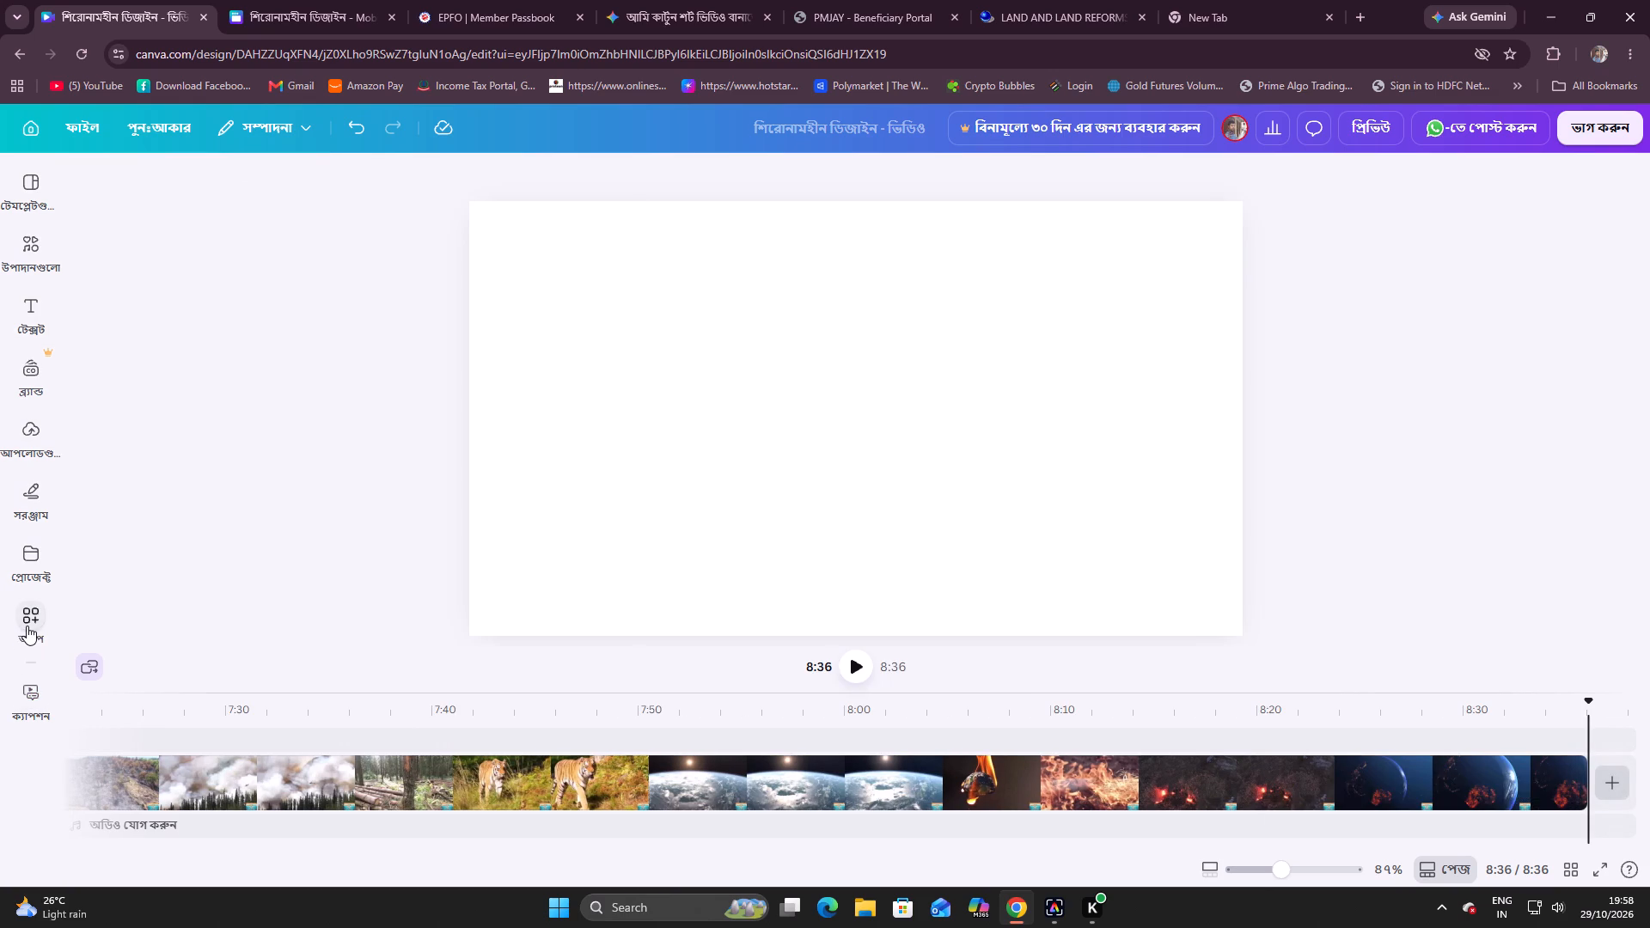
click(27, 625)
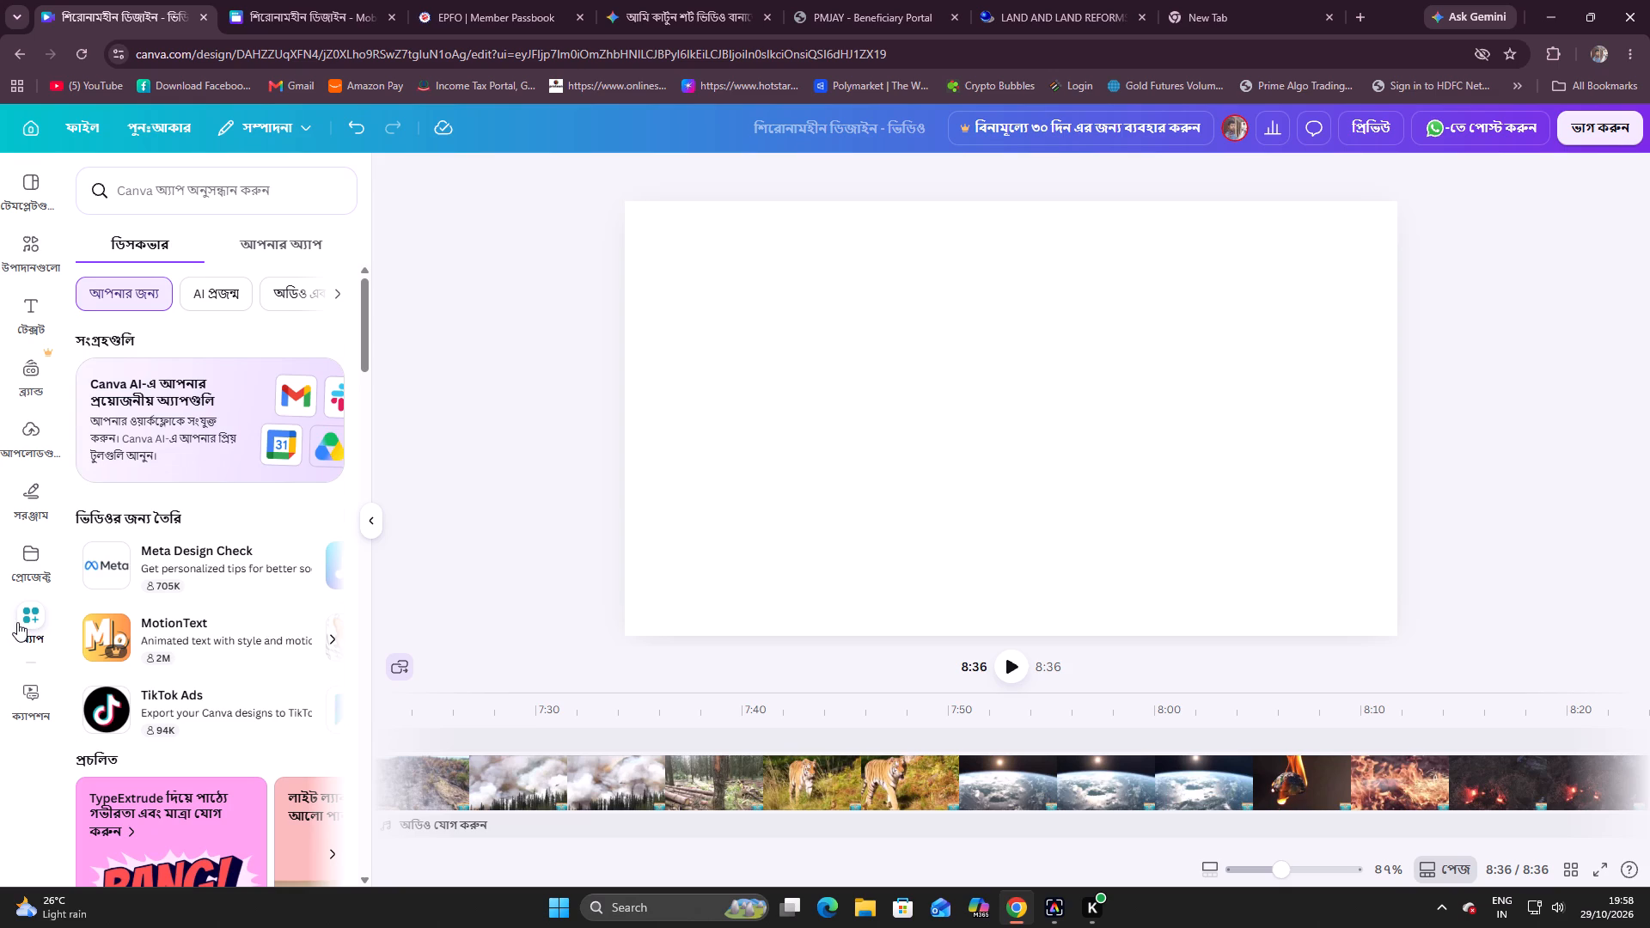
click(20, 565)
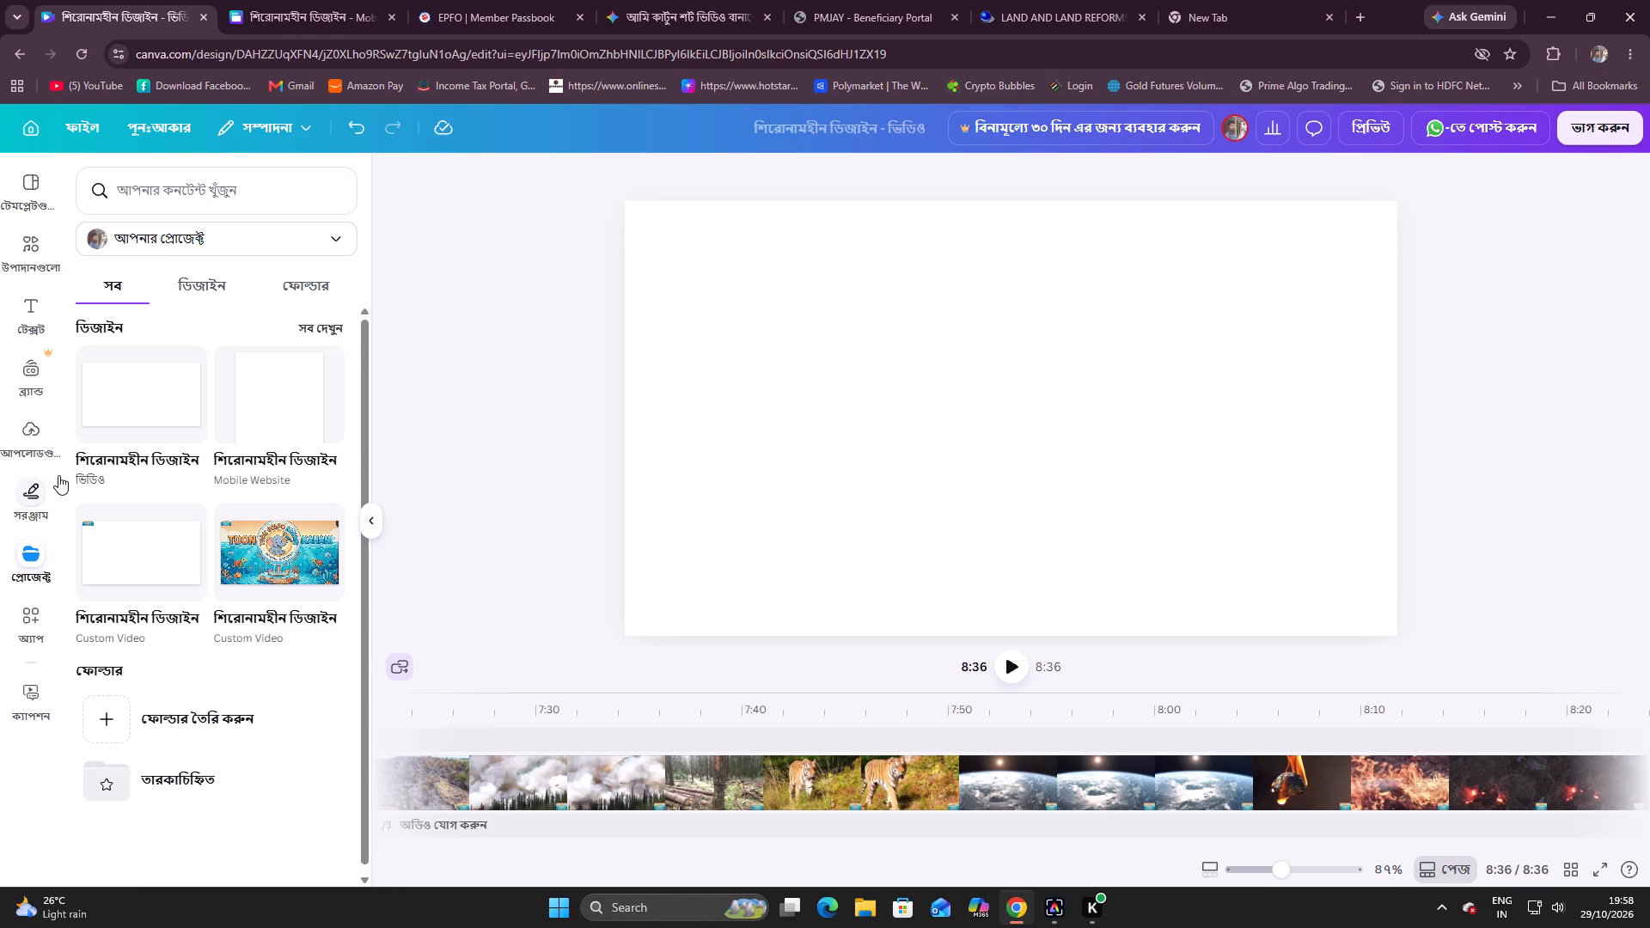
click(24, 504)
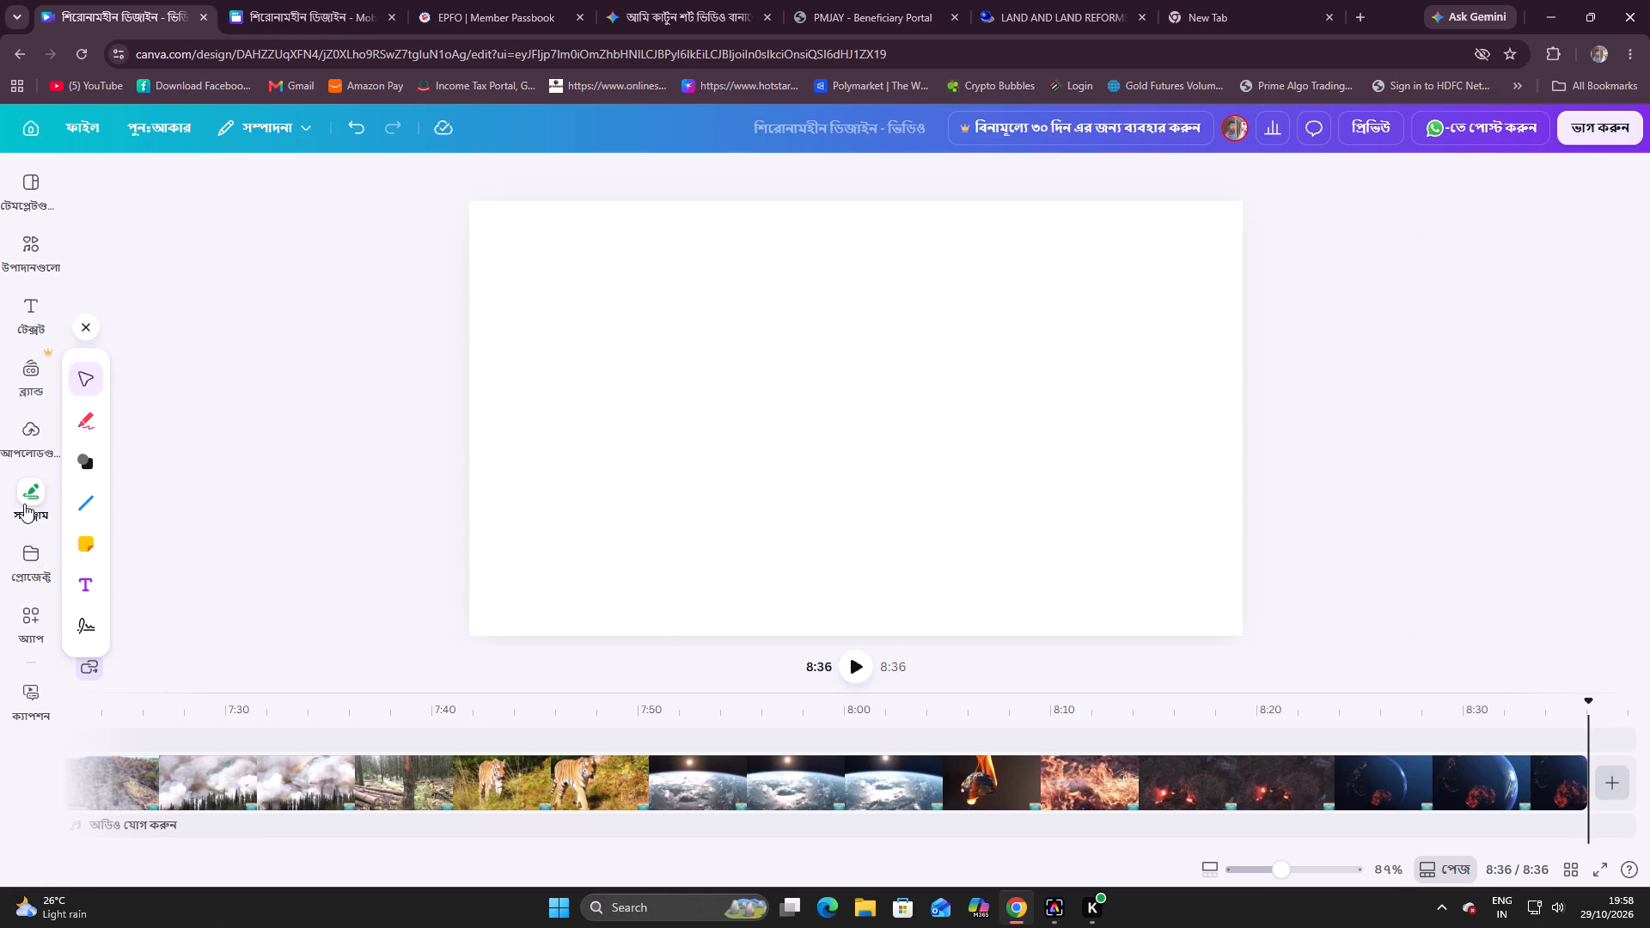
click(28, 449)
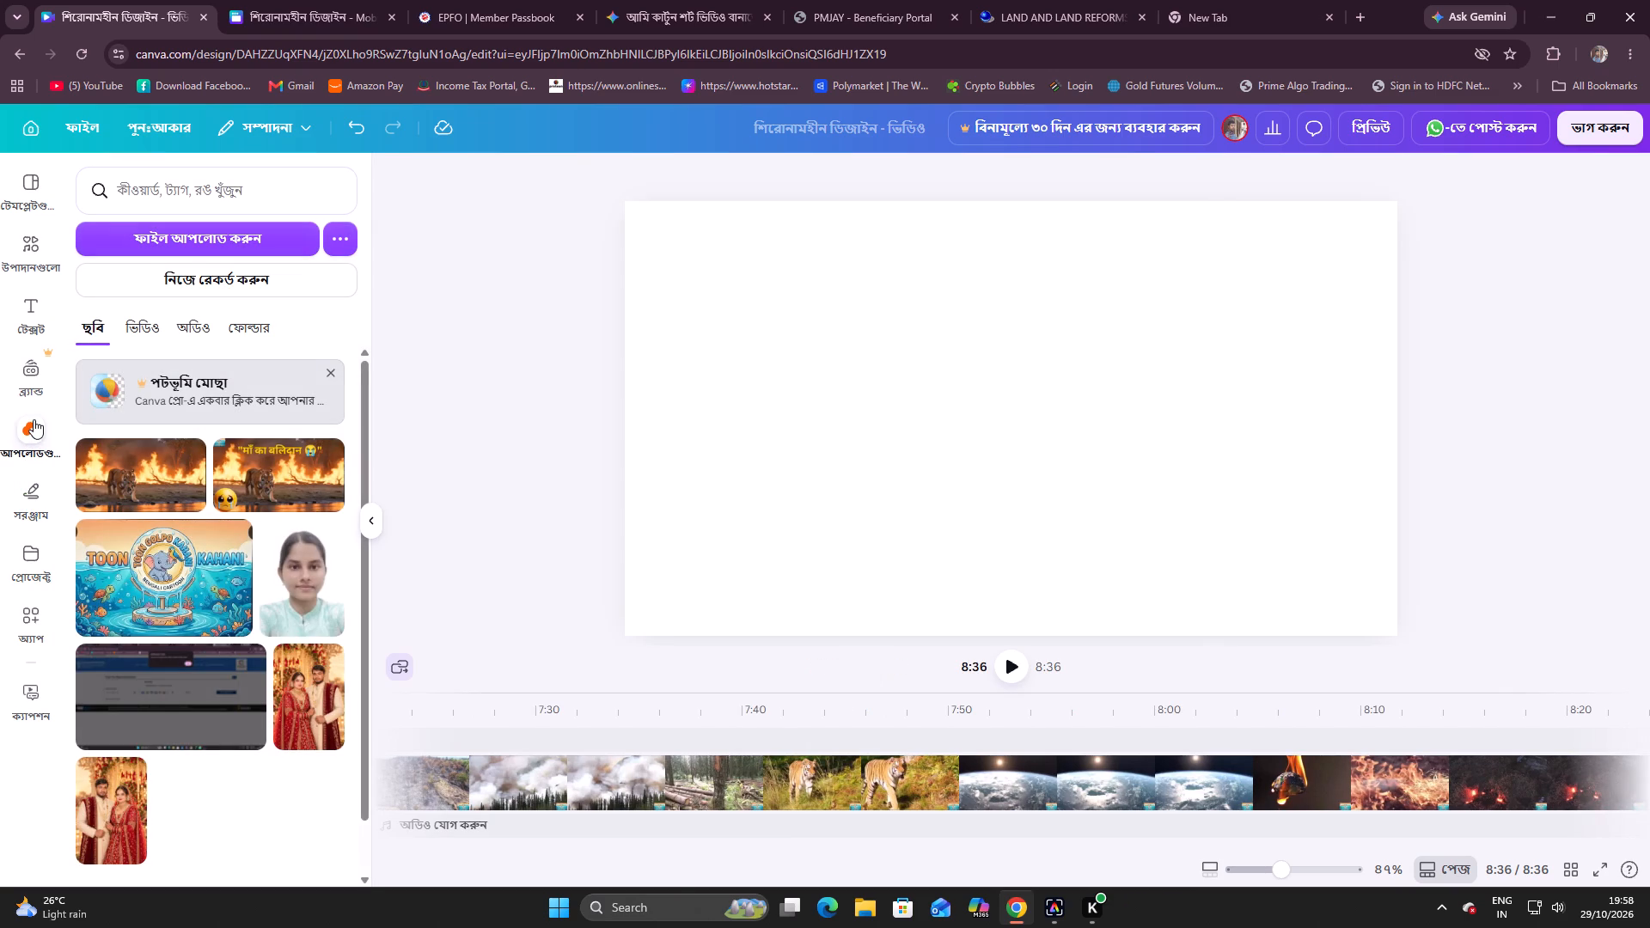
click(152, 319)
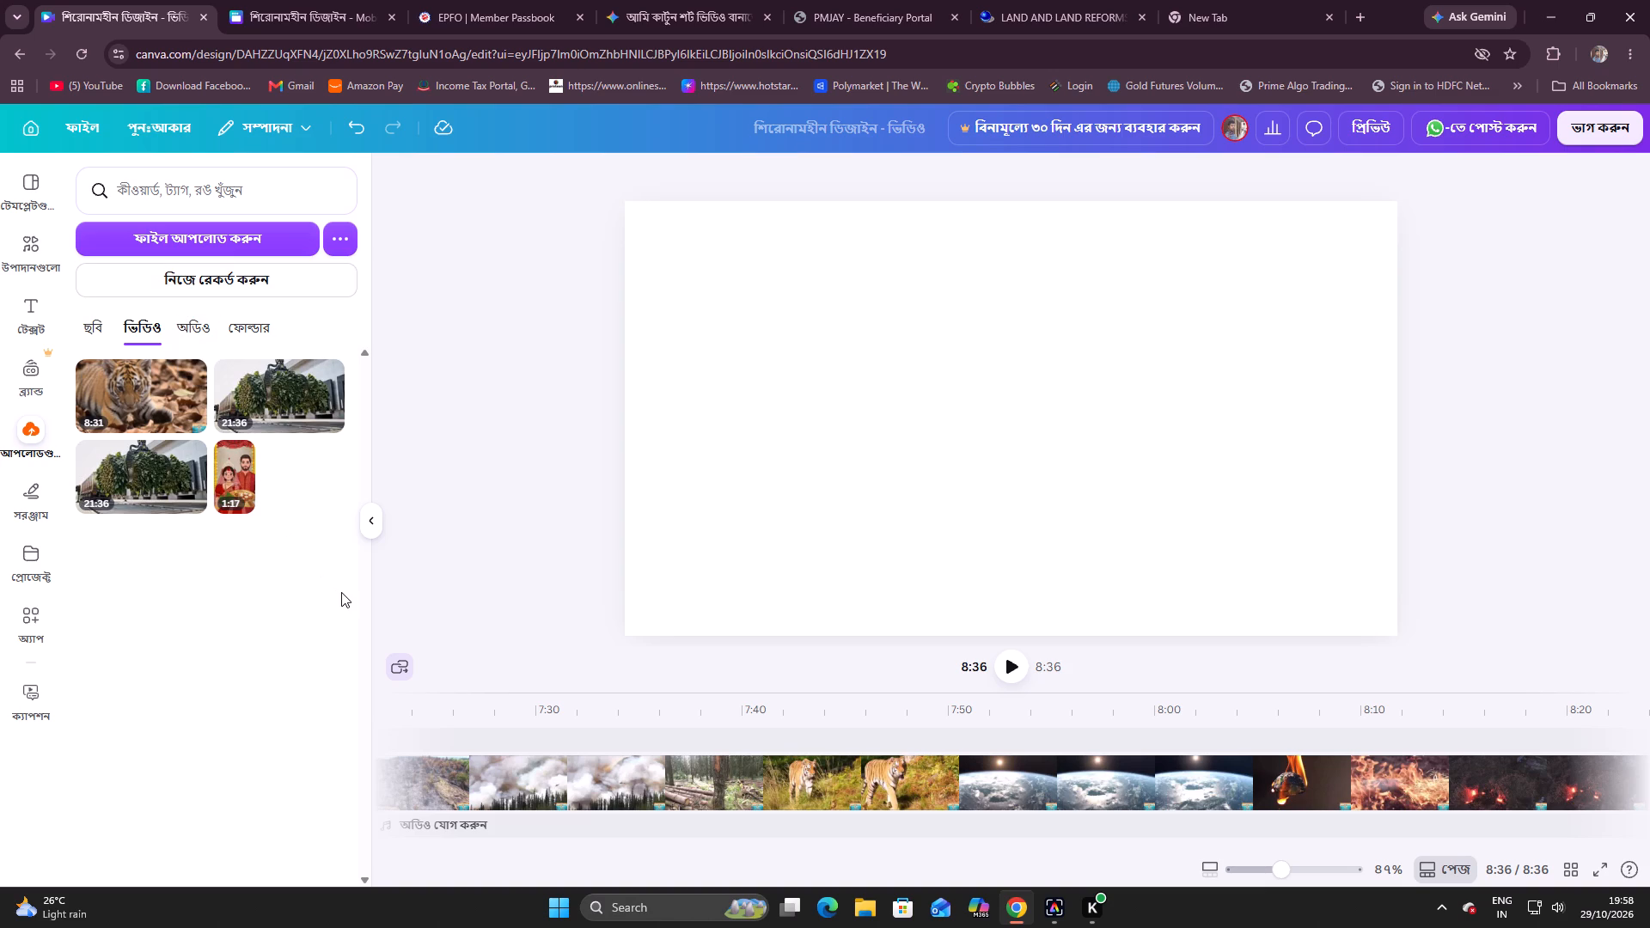
Open the file options for the video design.
click(82, 128)
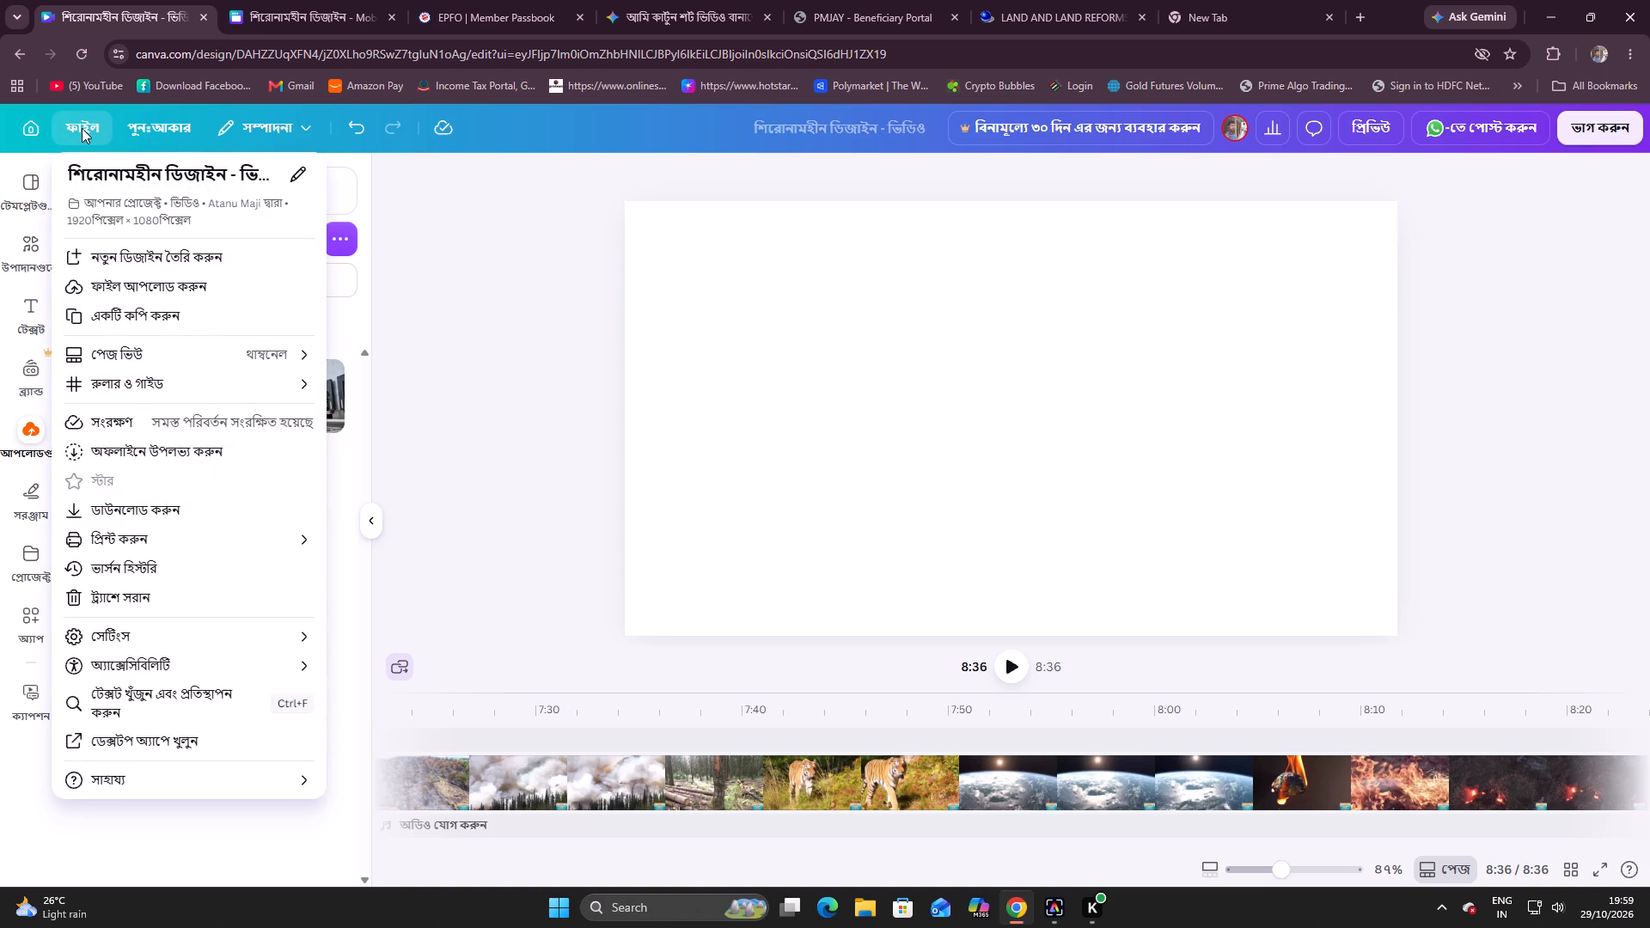
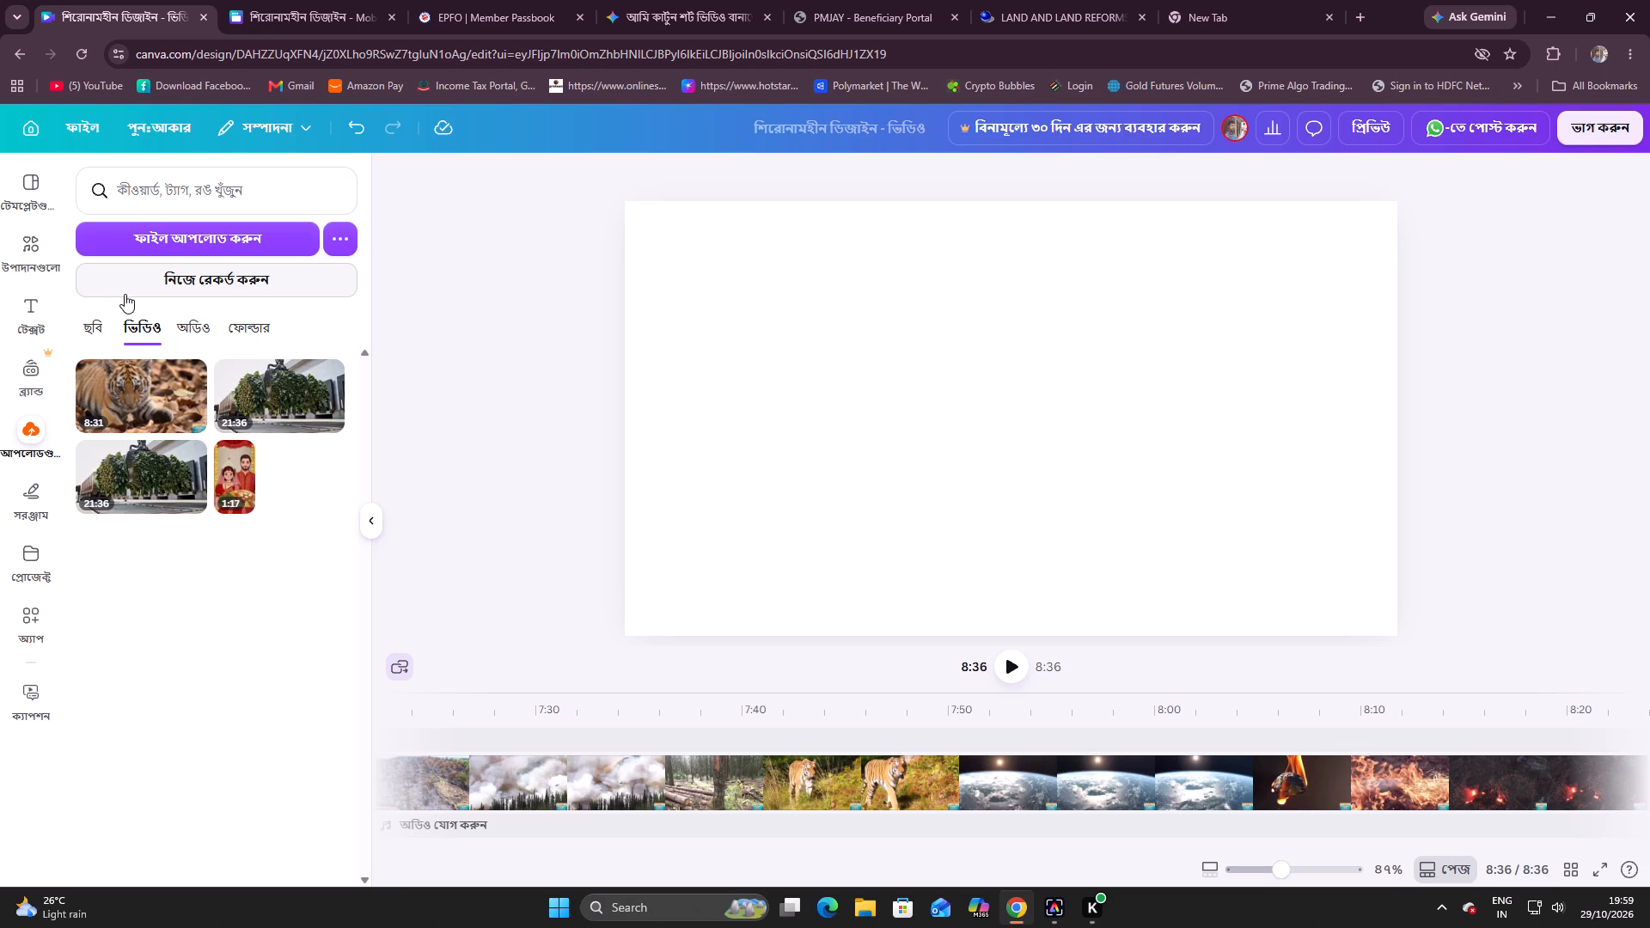
Browse the text styles and font combinations available for the video design.
click(21, 315)
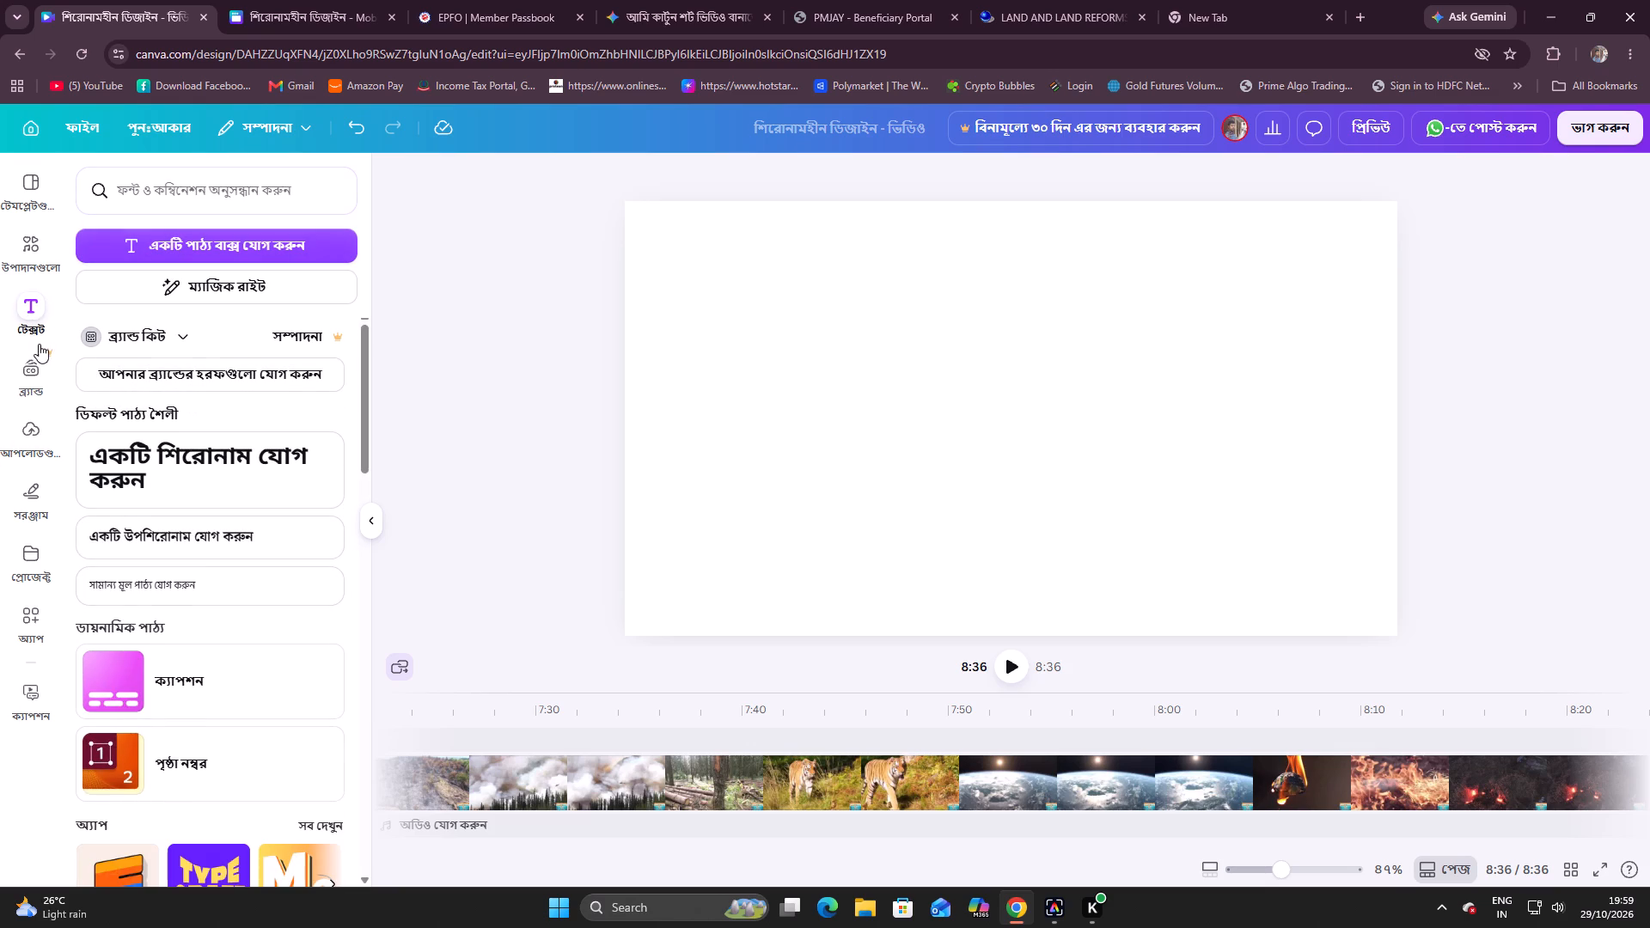
scroll(225, 688, down, 4)
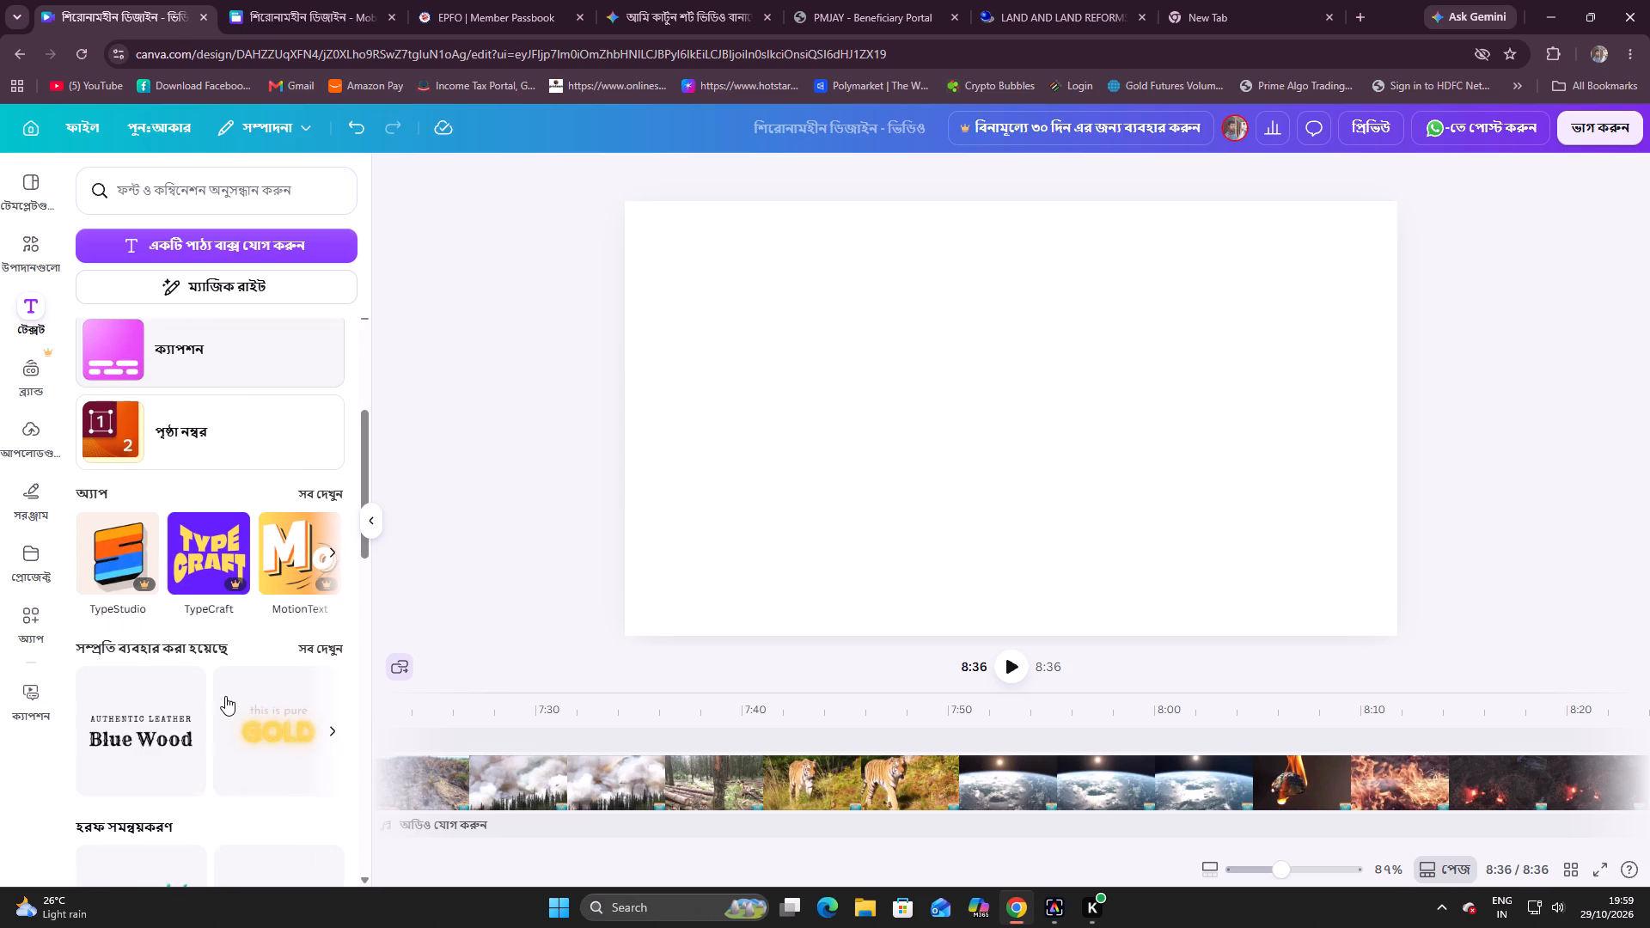
scroll(223, 687, down, 4)
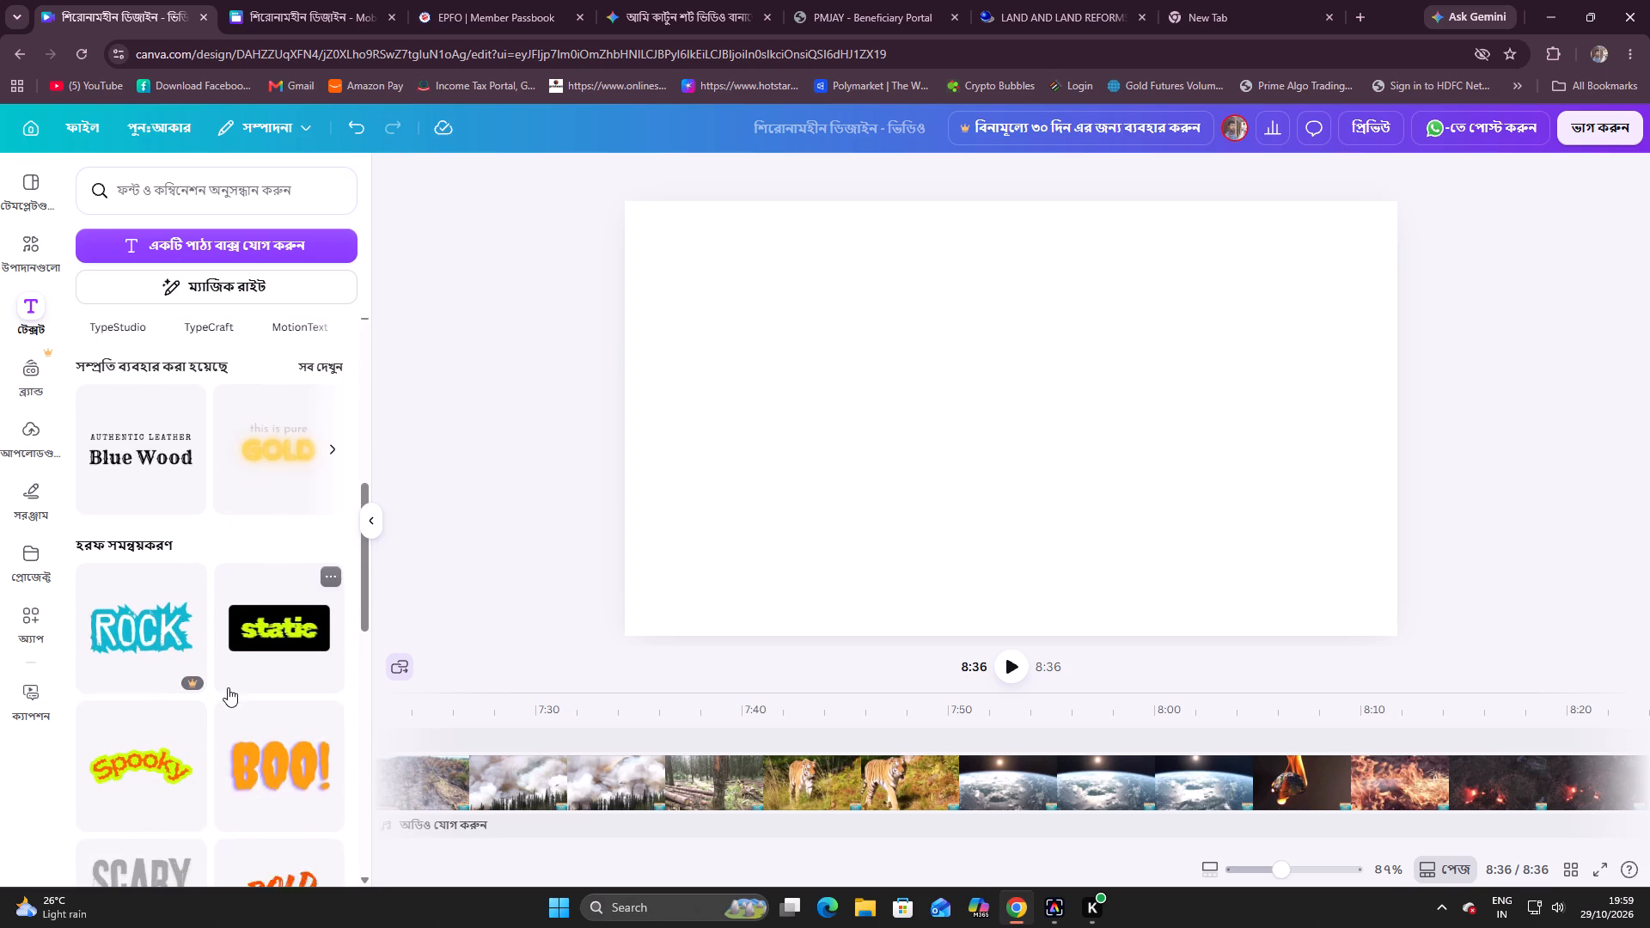
scroll(228, 687, down, 9)
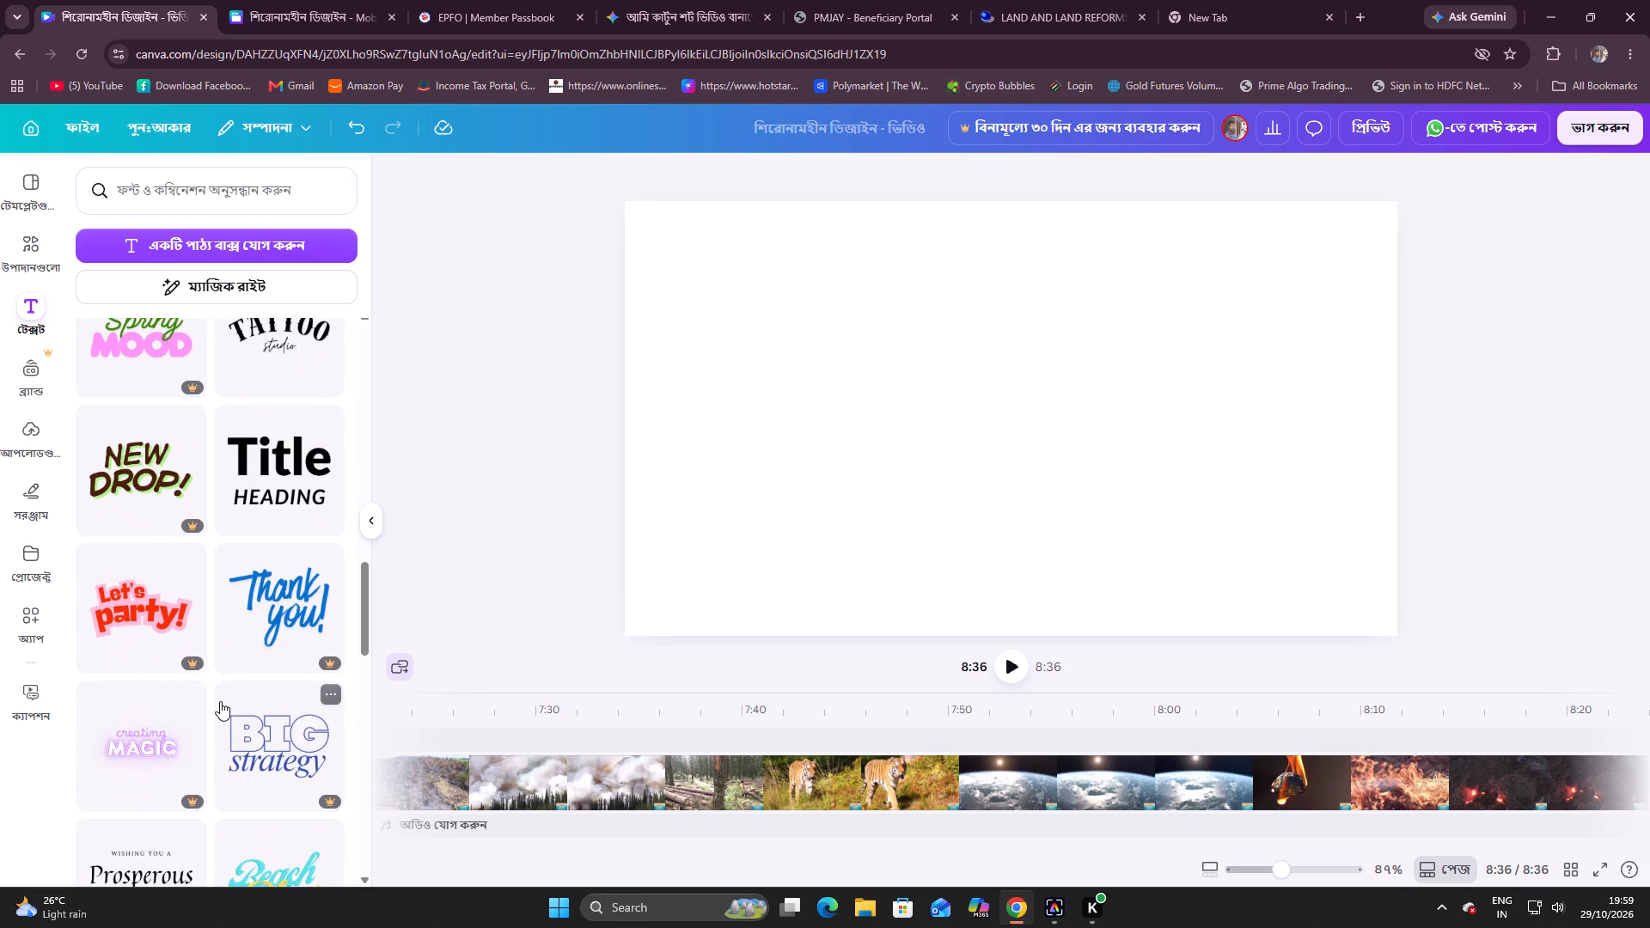
scroll(235, 710, down, 3)
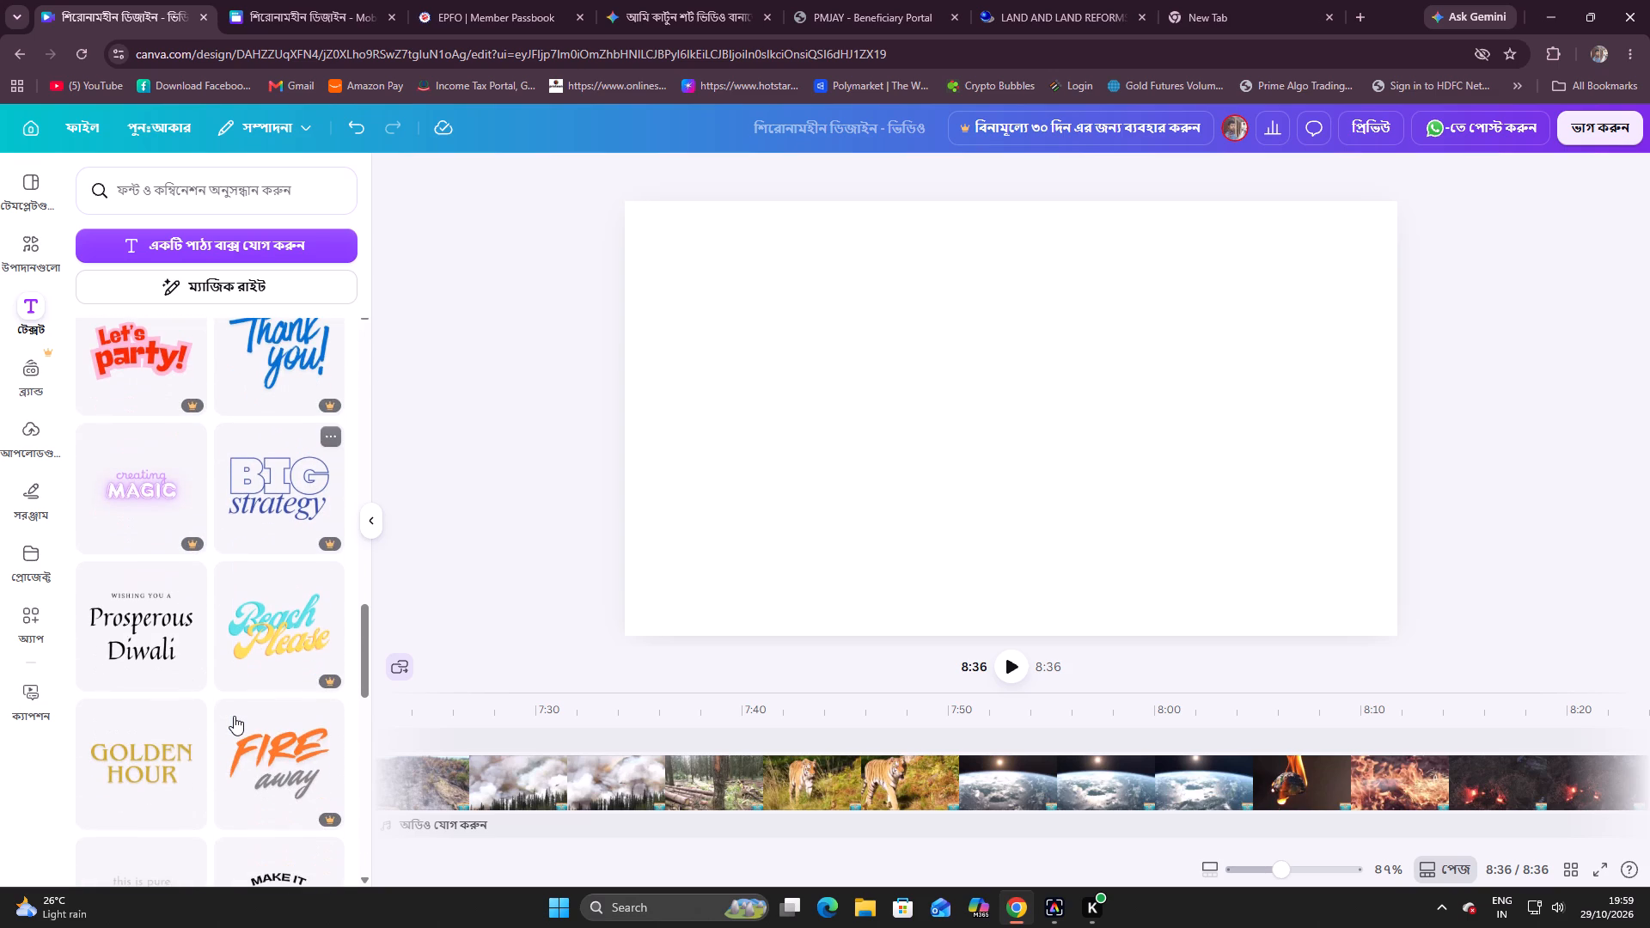
scroll(232, 715, down, 7)
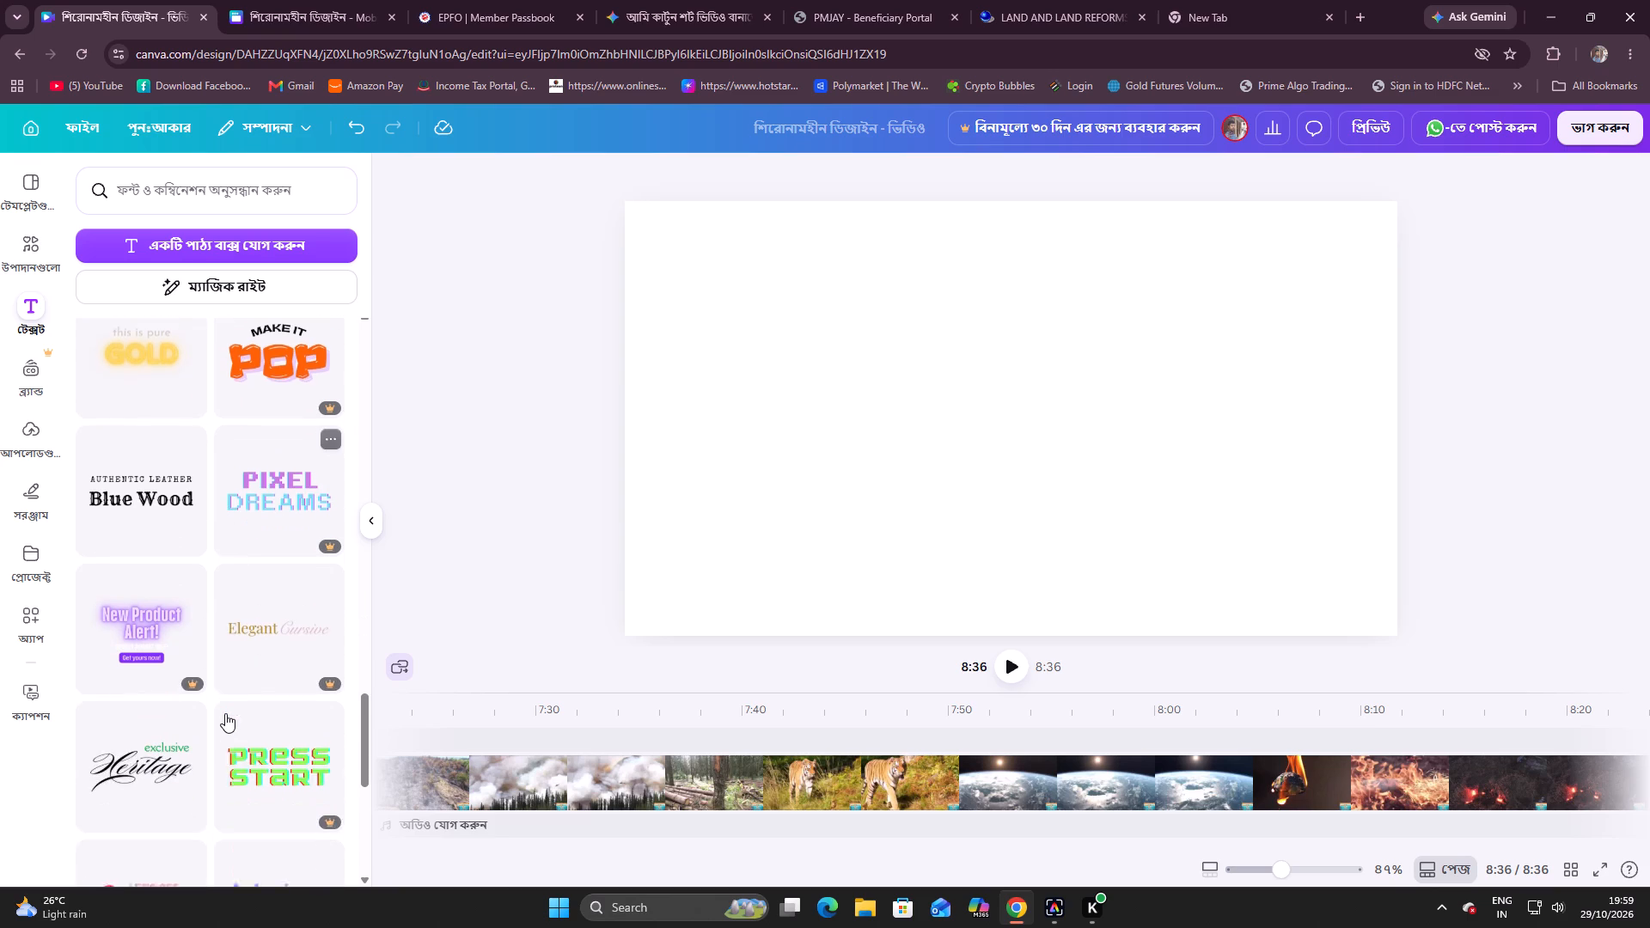
scroll(217, 705, down, 12)
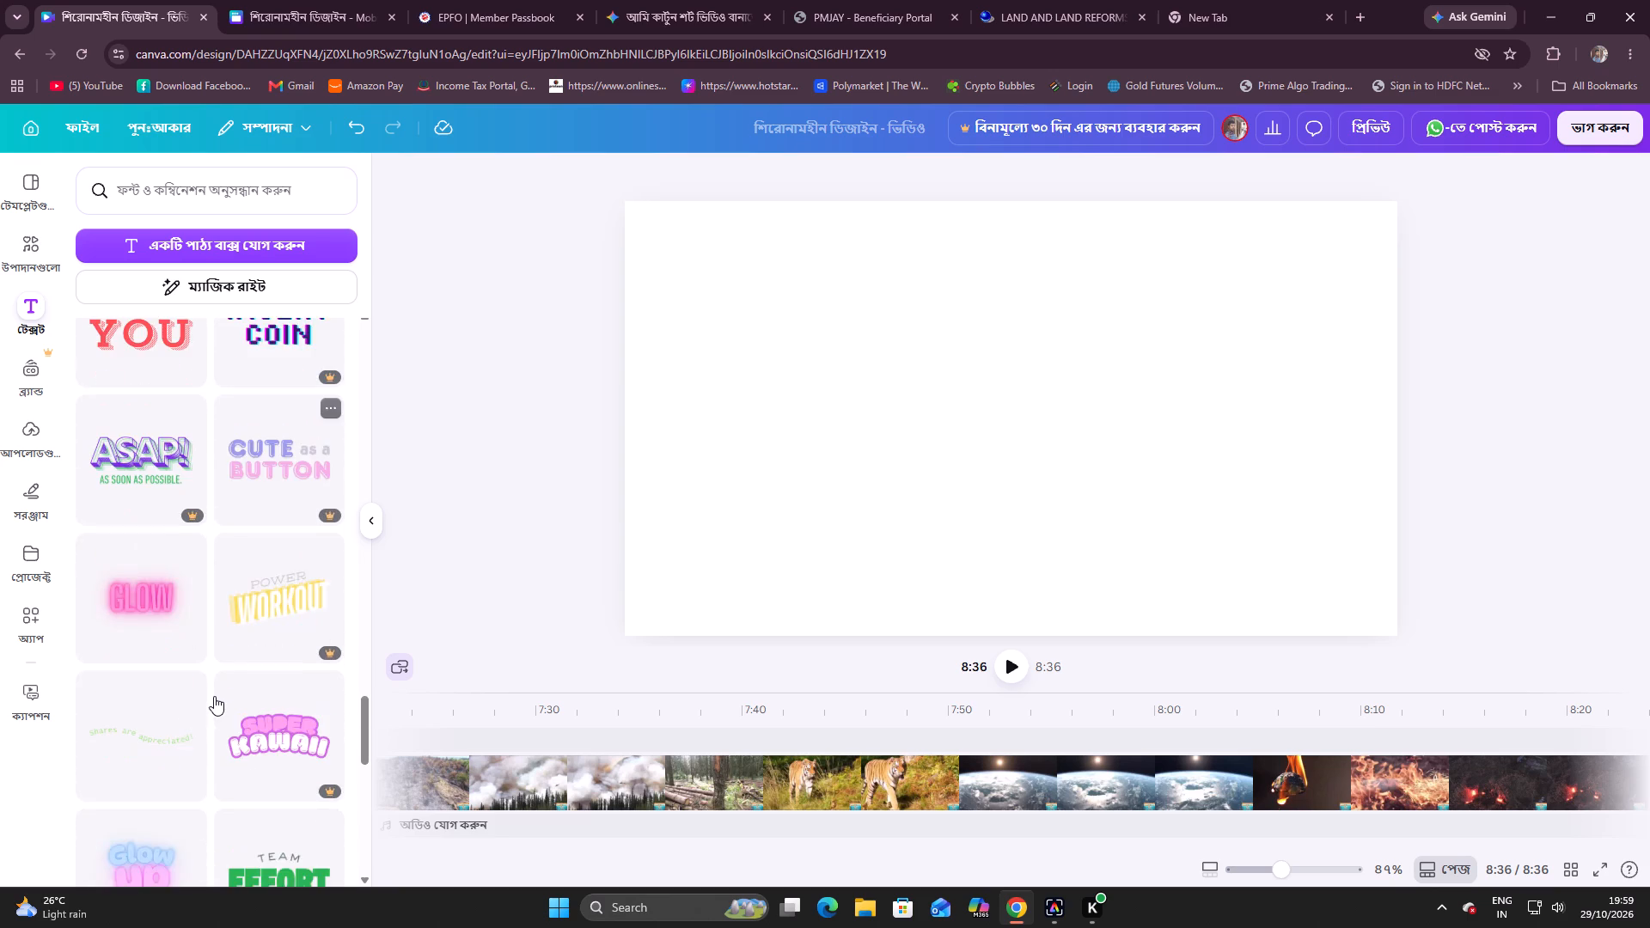
scroll(214, 698, down, 16)
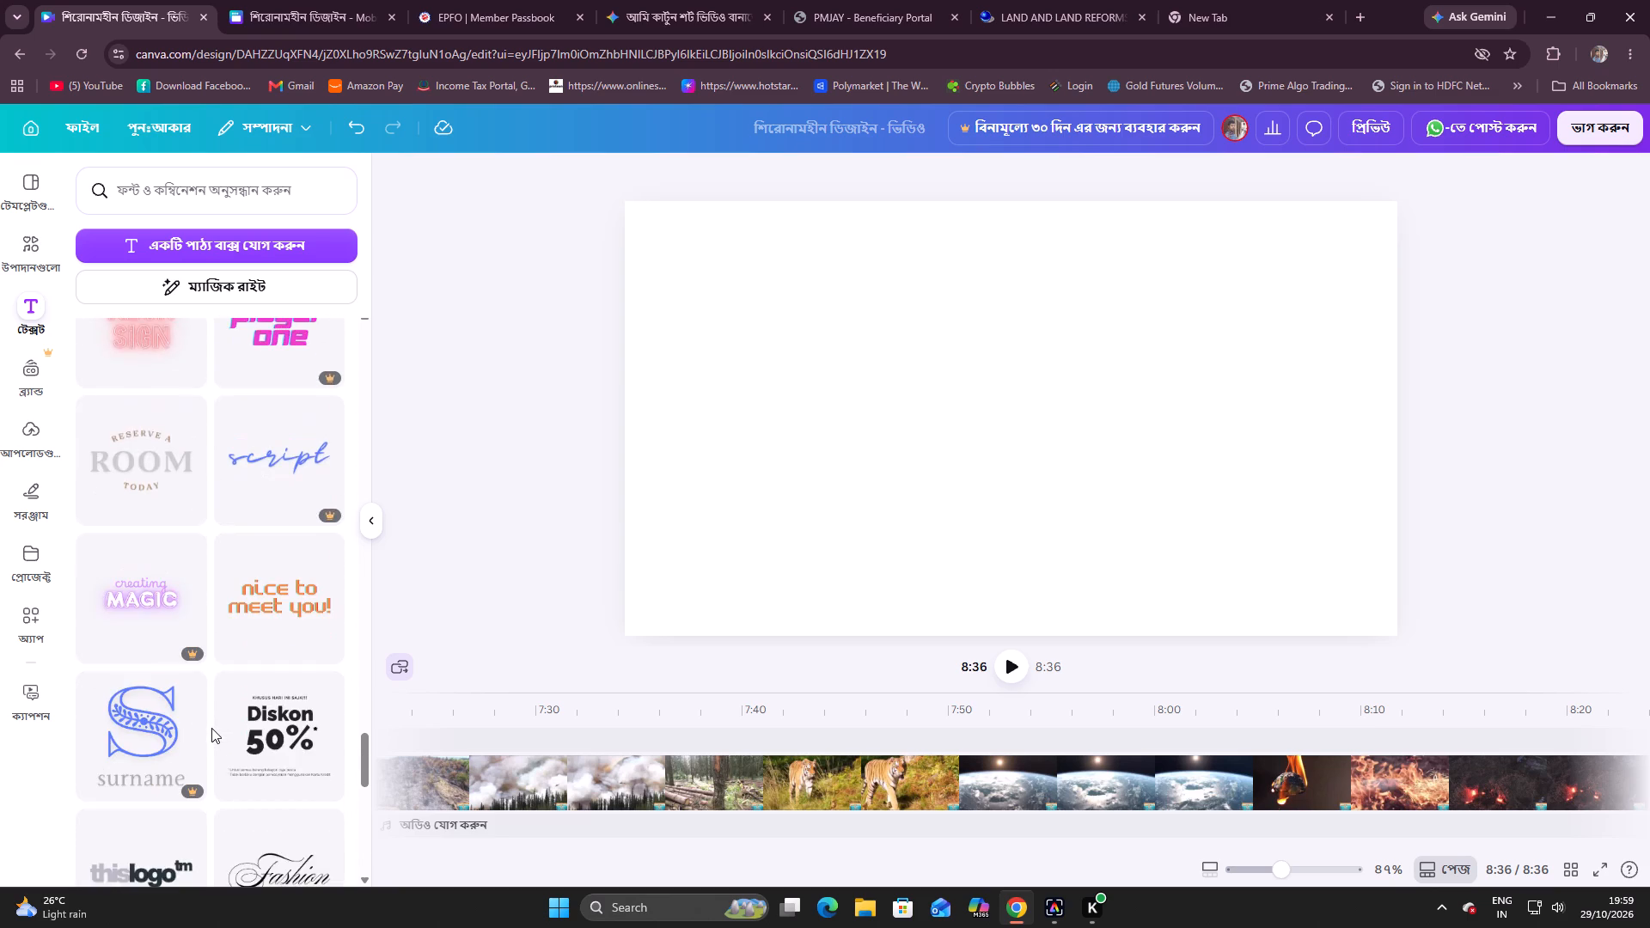
scroll(211, 729, down, 7)
scroll(204, 736, up, 3)
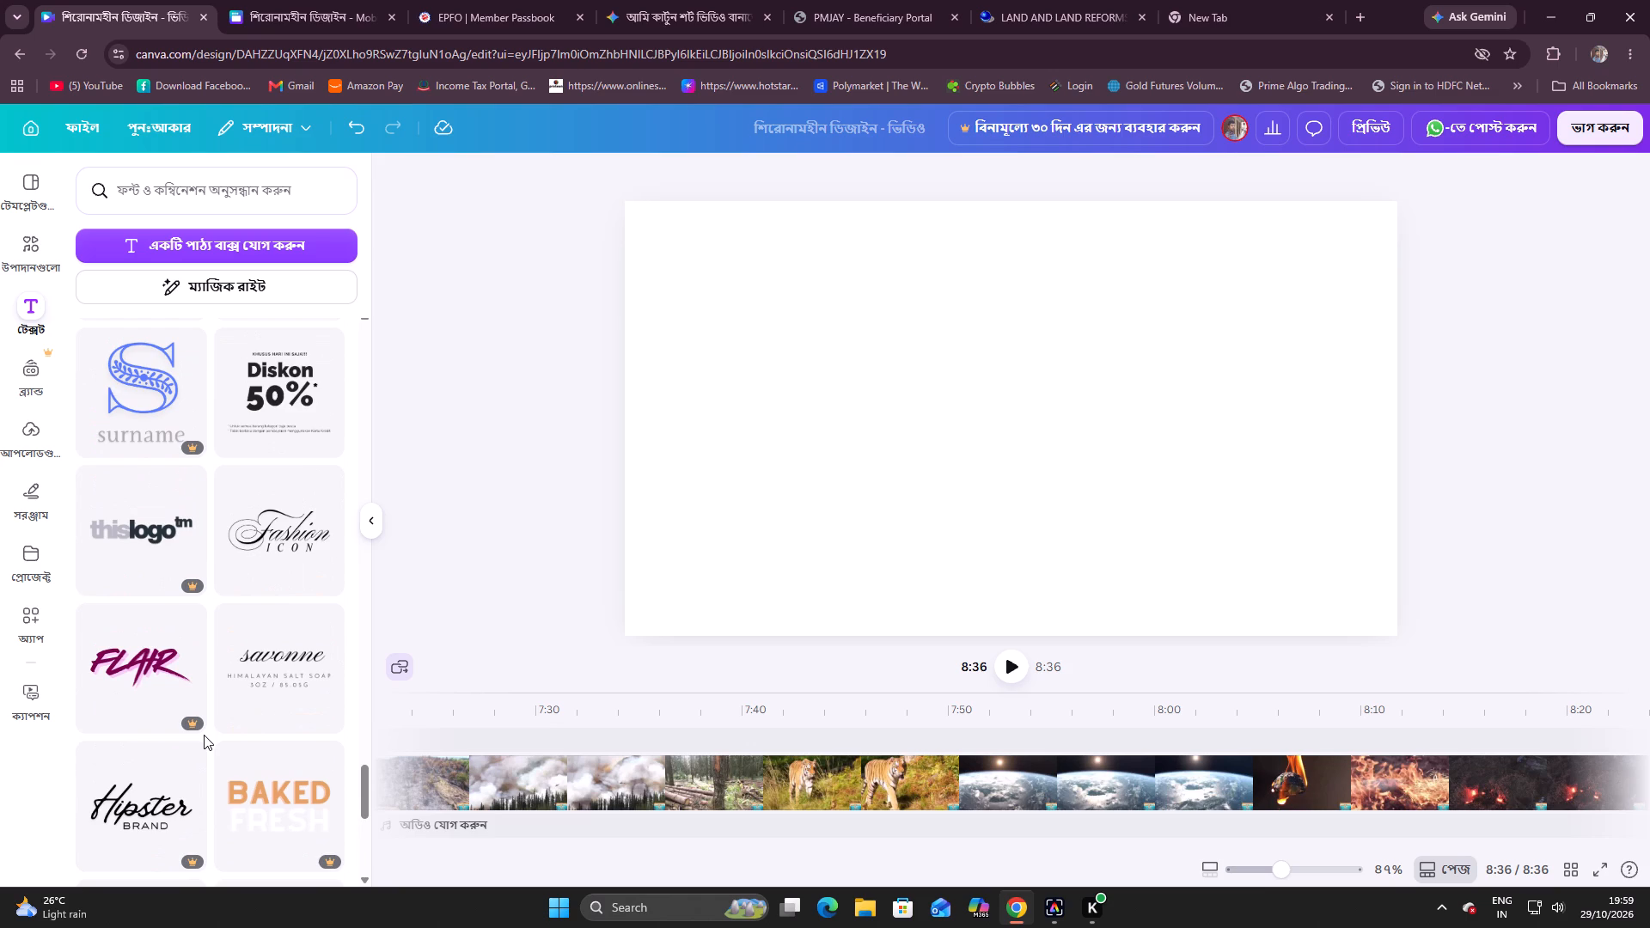
scroll(204, 735, down, 16)
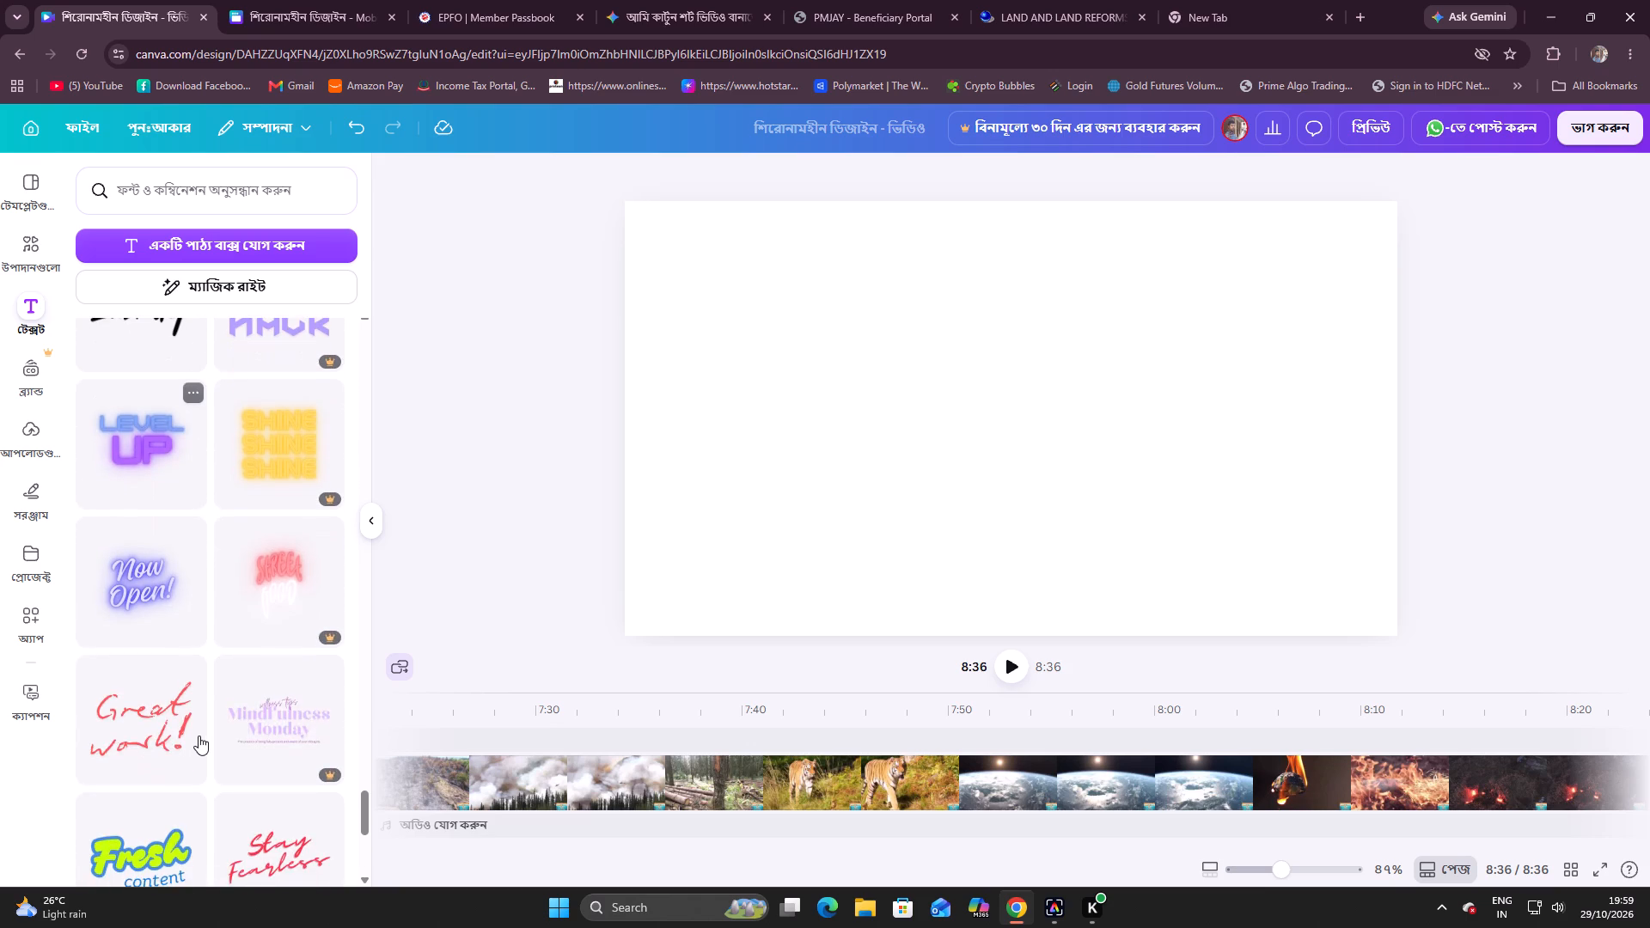
scroll(199, 736, down, 11)
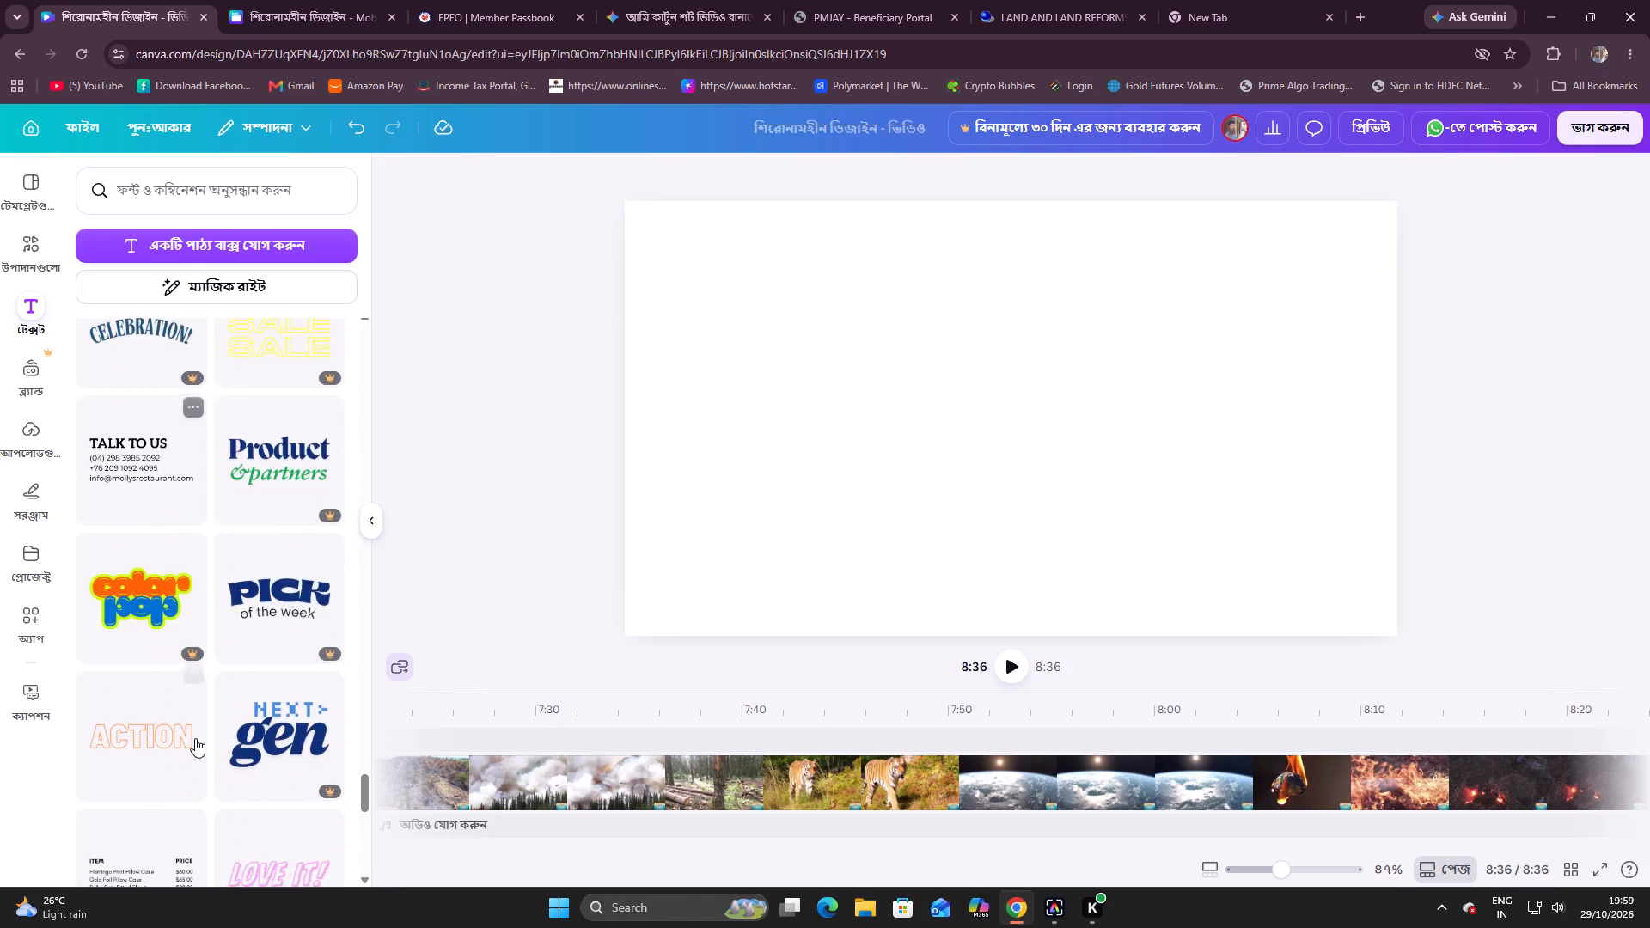
scroll(195, 738, down, 12)
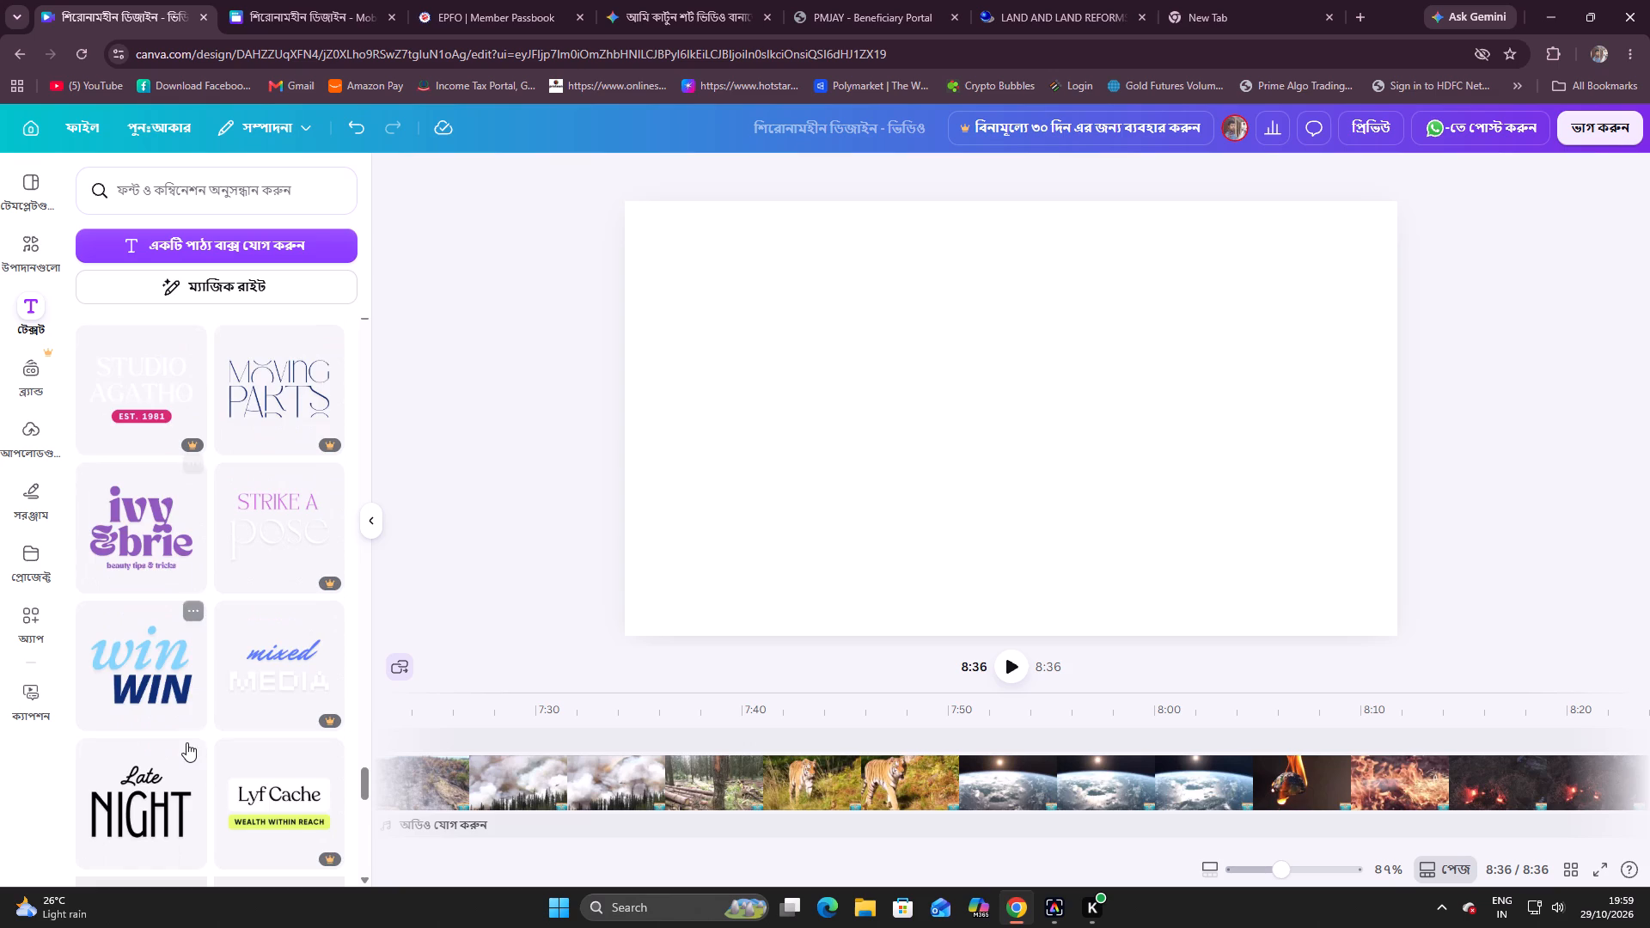
scroll(186, 743, down, 20)
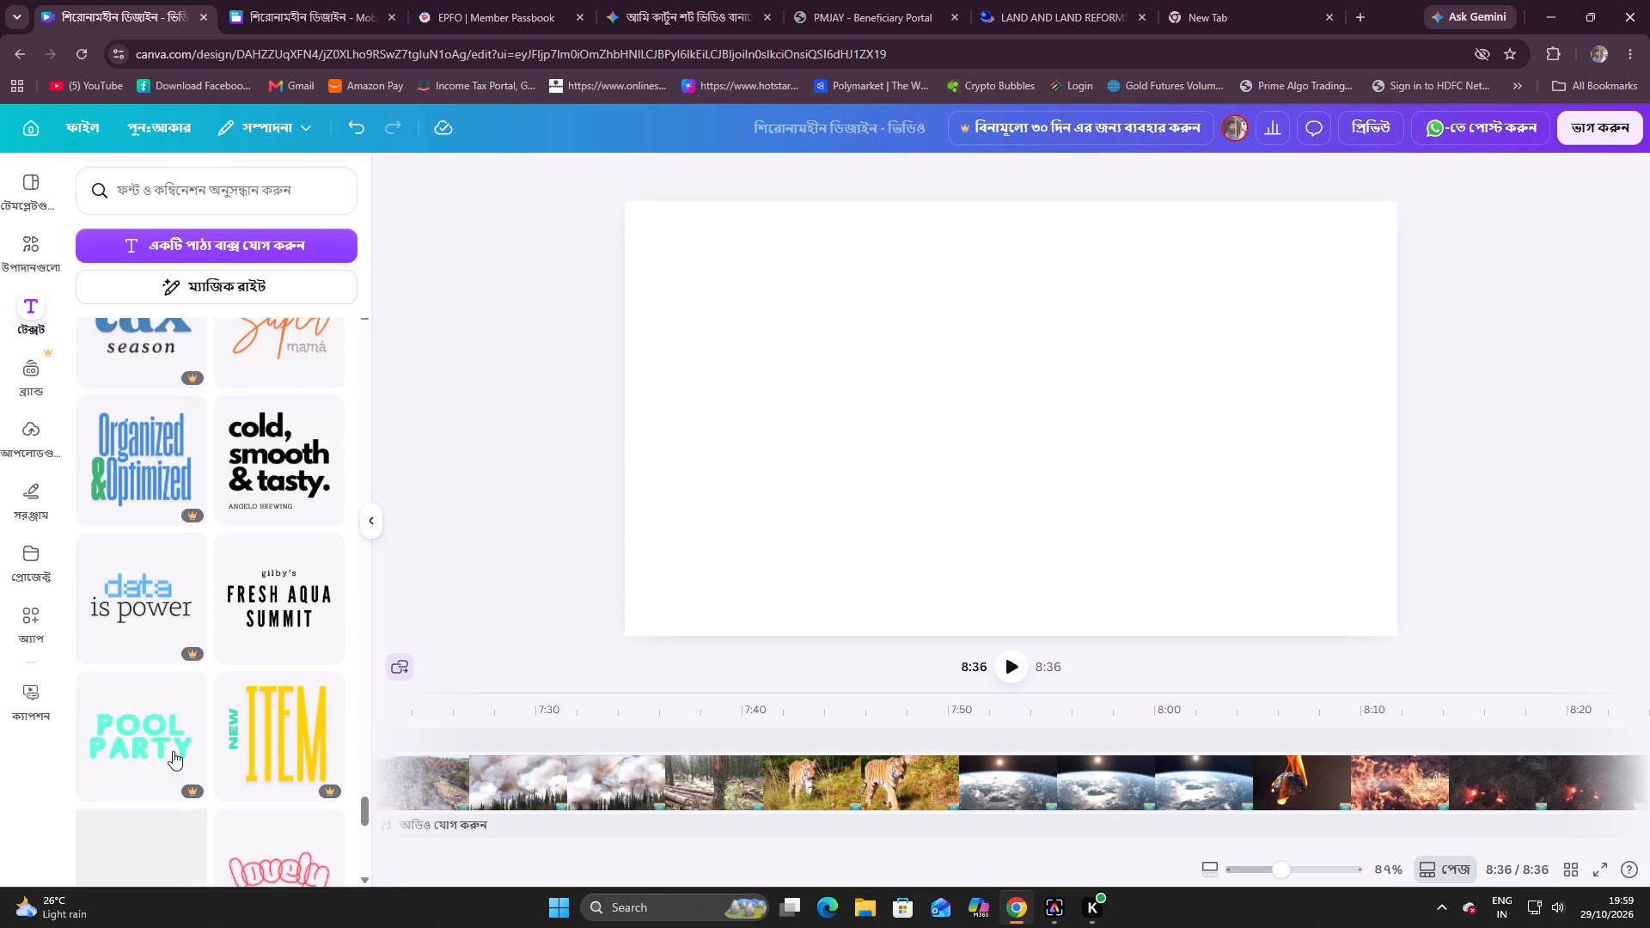
scroll(173, 751, down, 16)
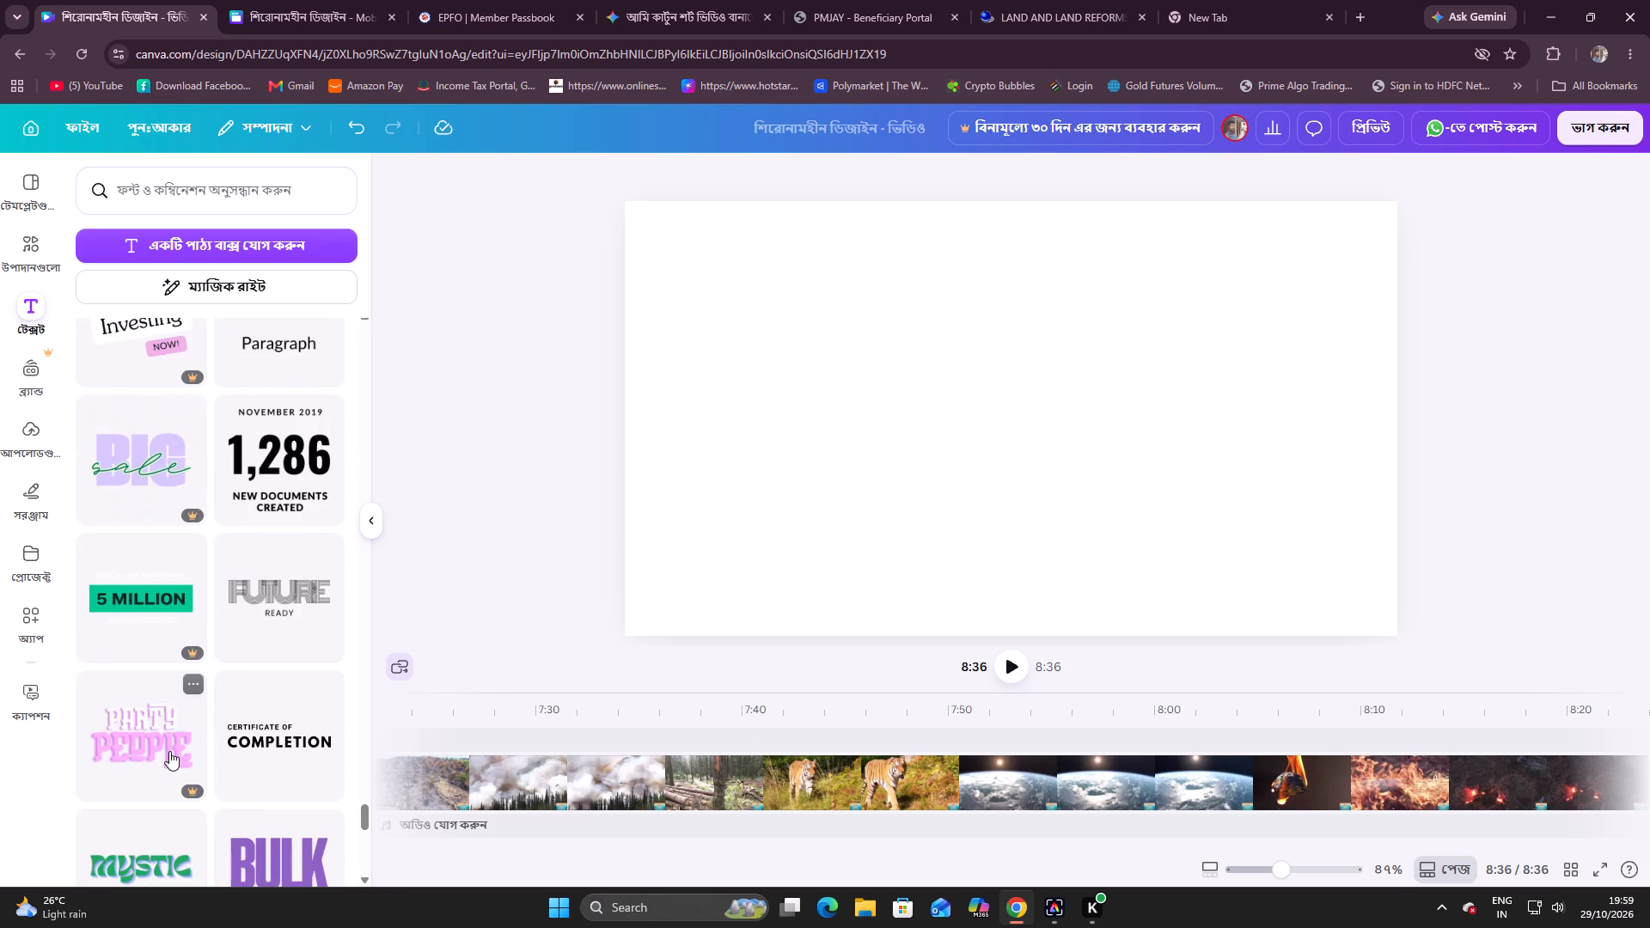
scroll(168, 751, down, 12)
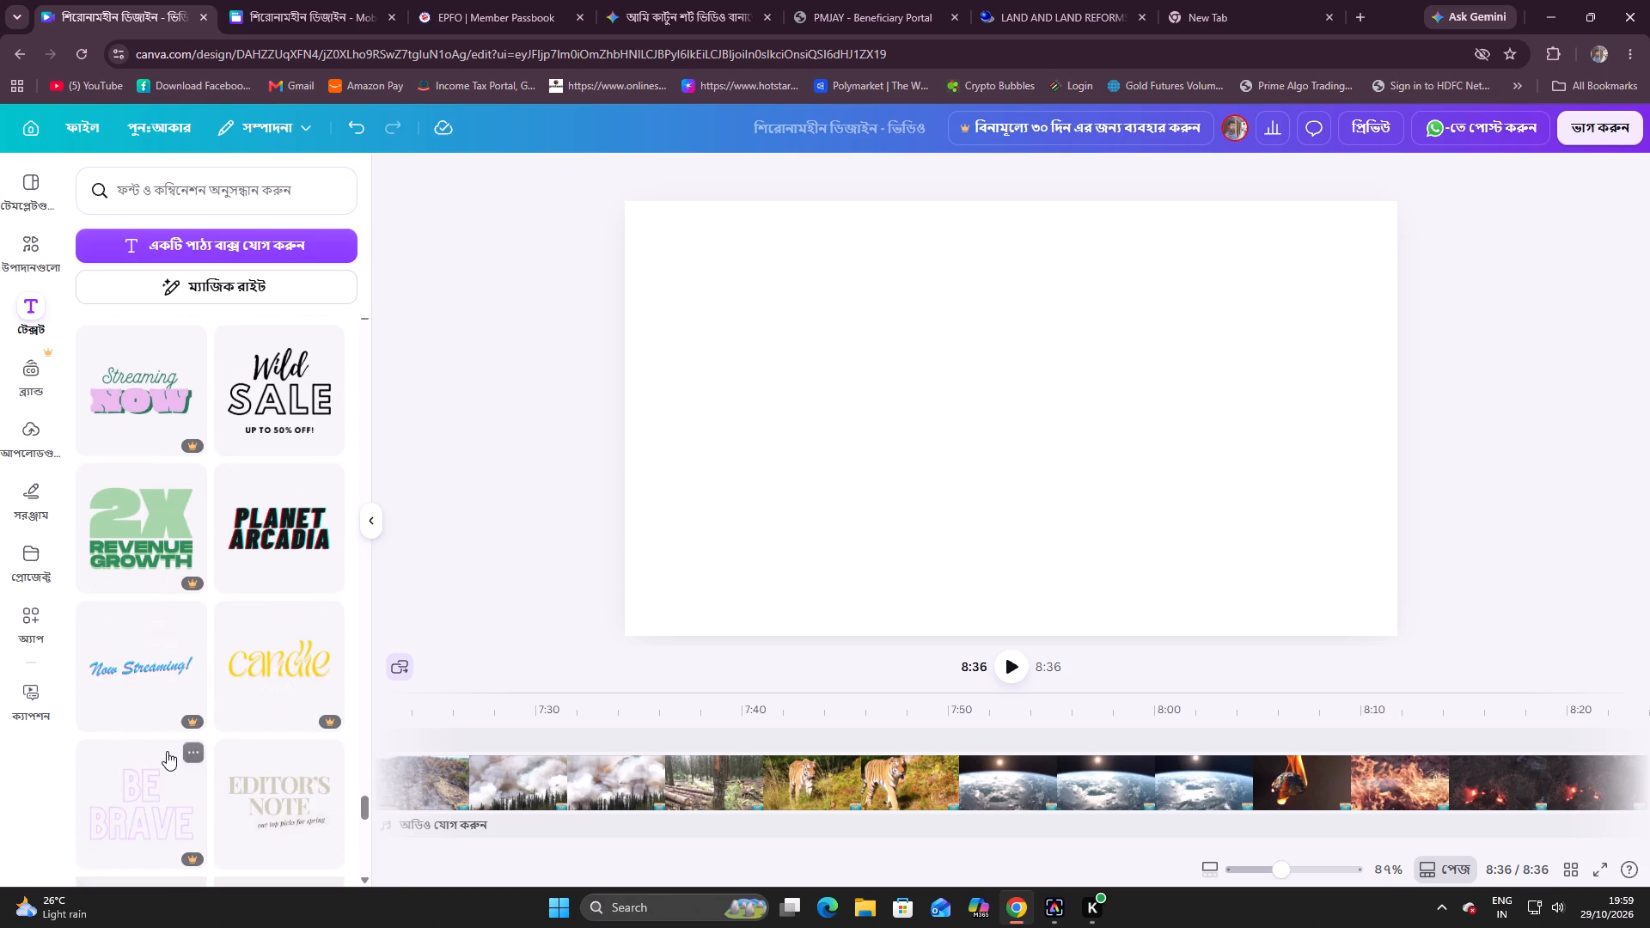
scroll(167, 751, down, 17)
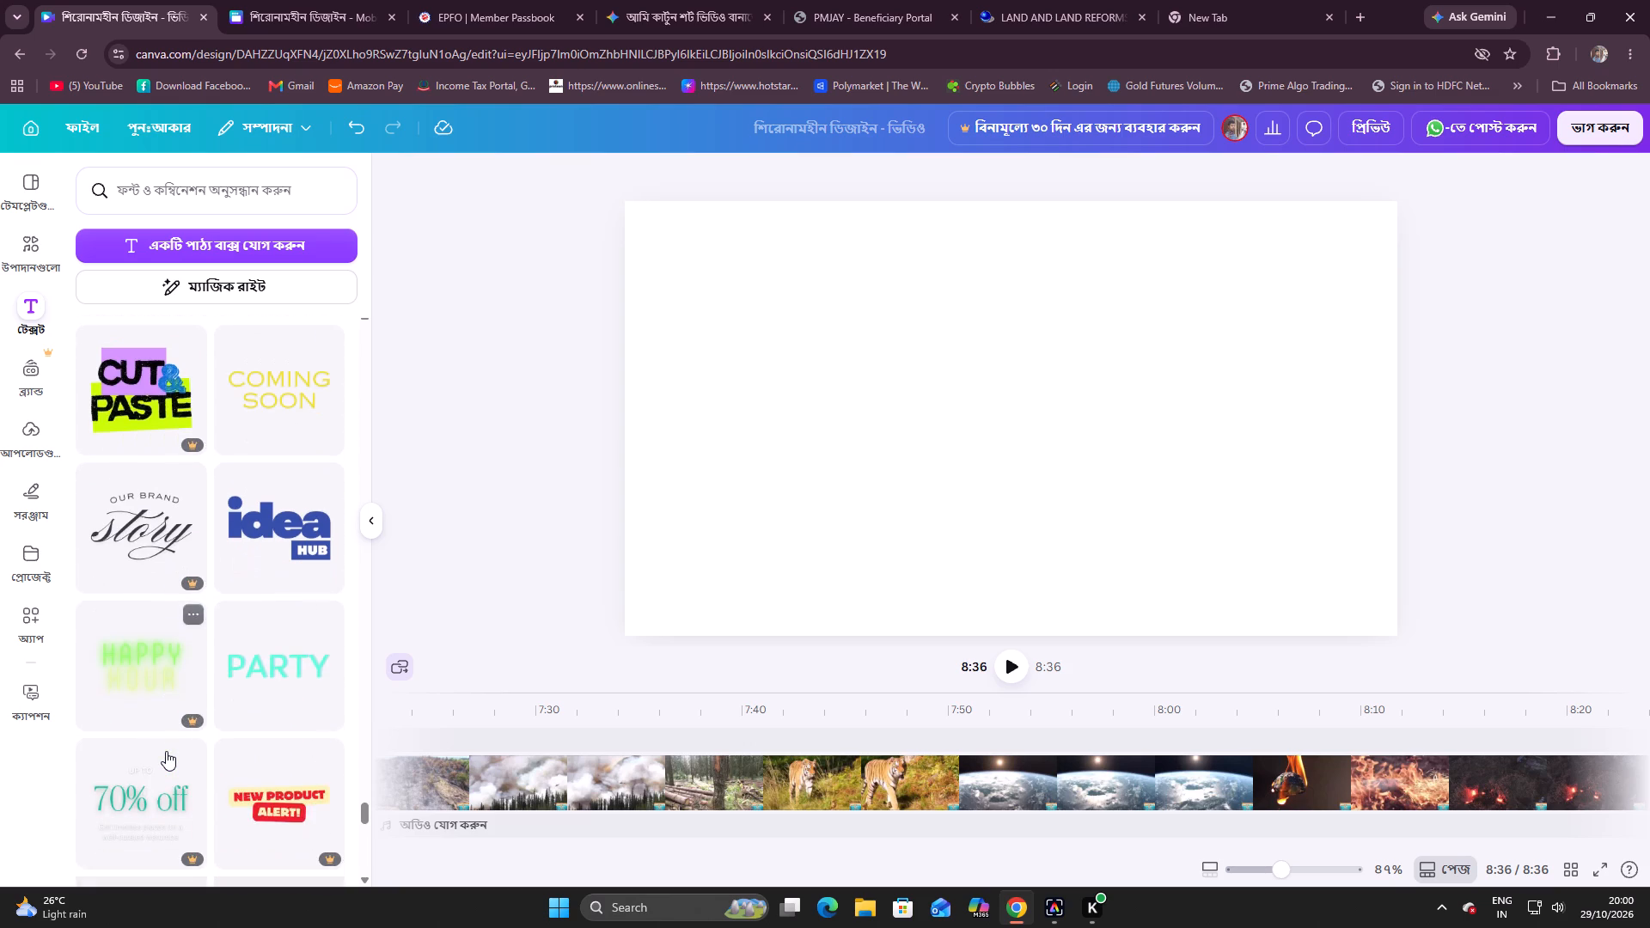
scroll(166, 751, down, 8)
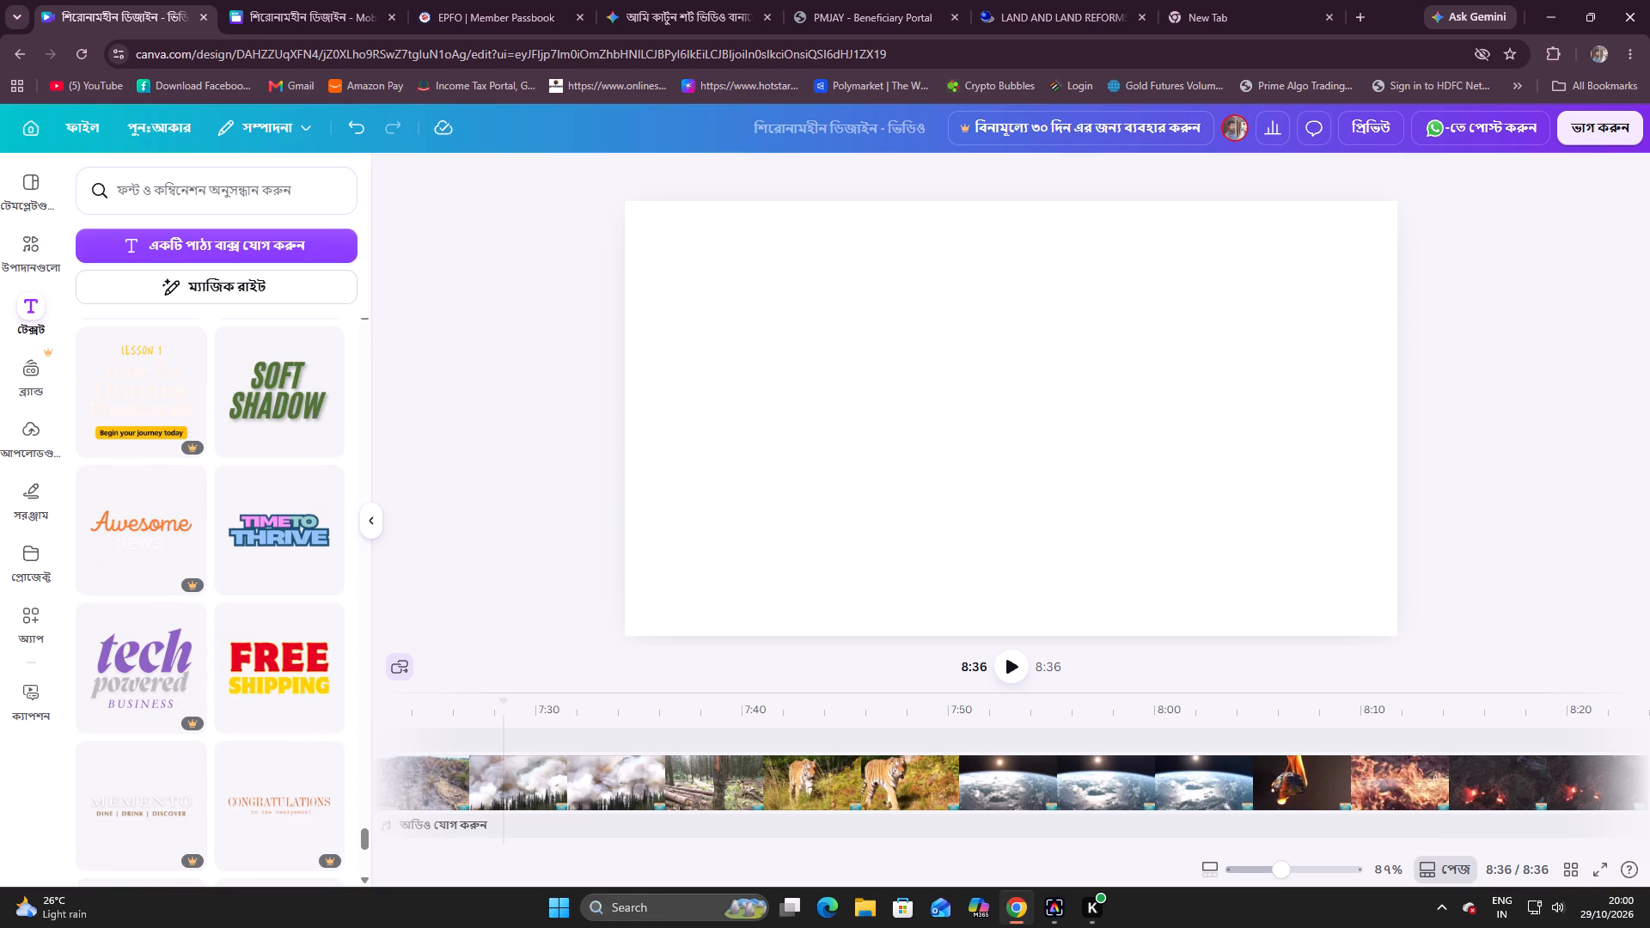
click(651, 864)
Play the video's opening seconds, pause, and delete the blank 5-second clip at the start of the timeline.
click(1005, 669)
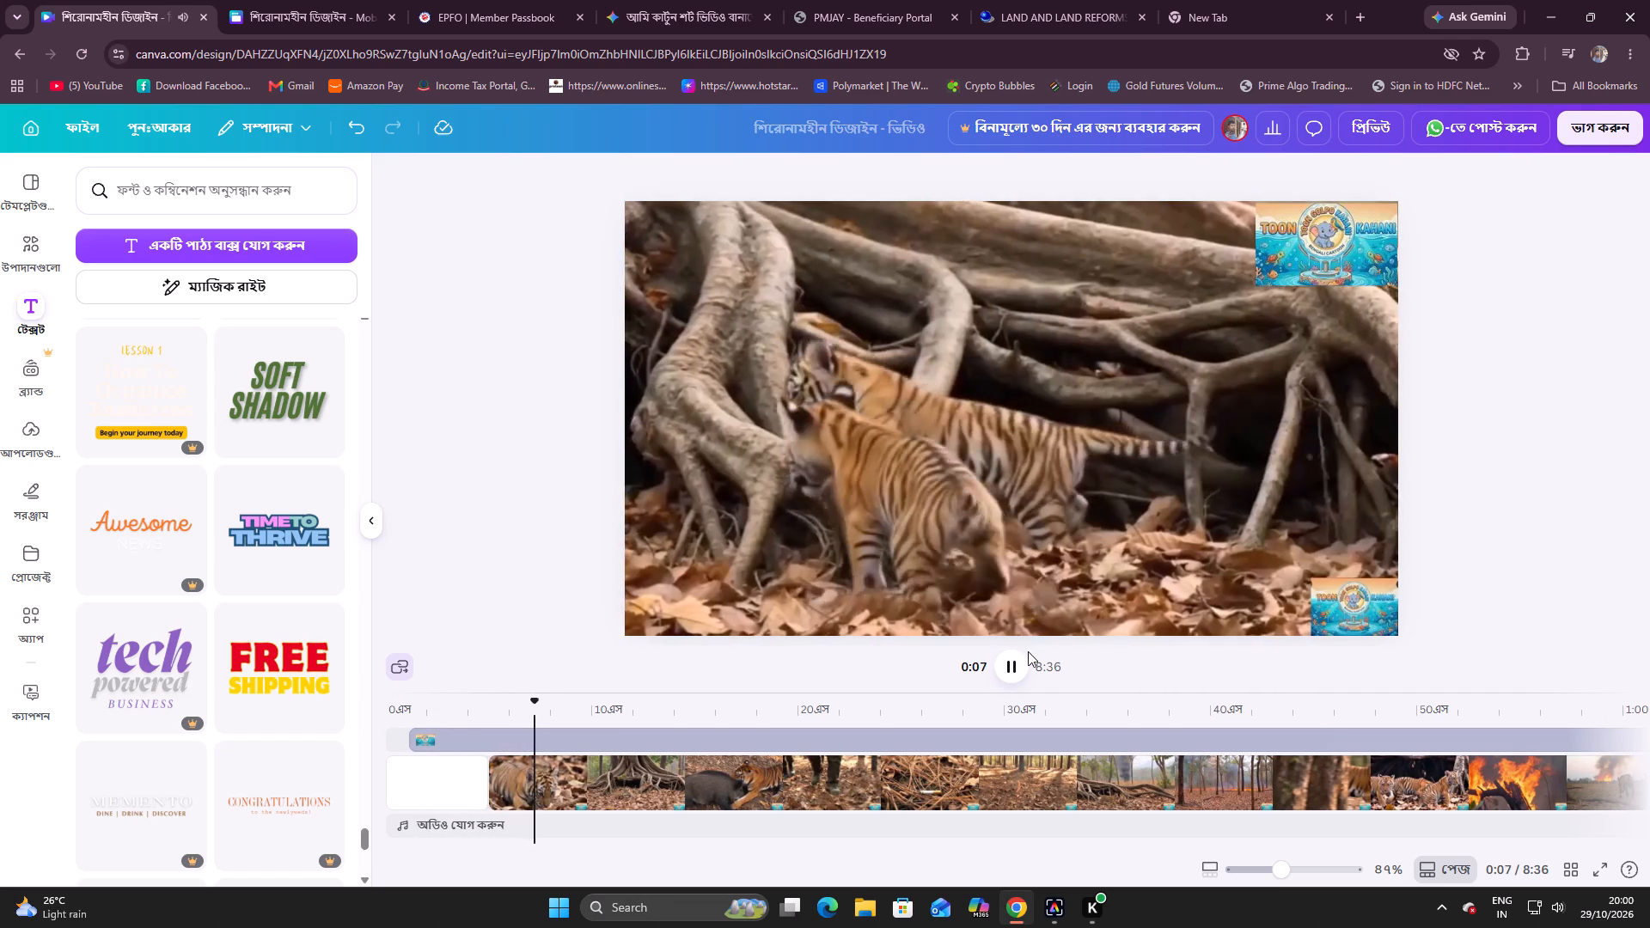
click(1016, 664)
click(455, 780)
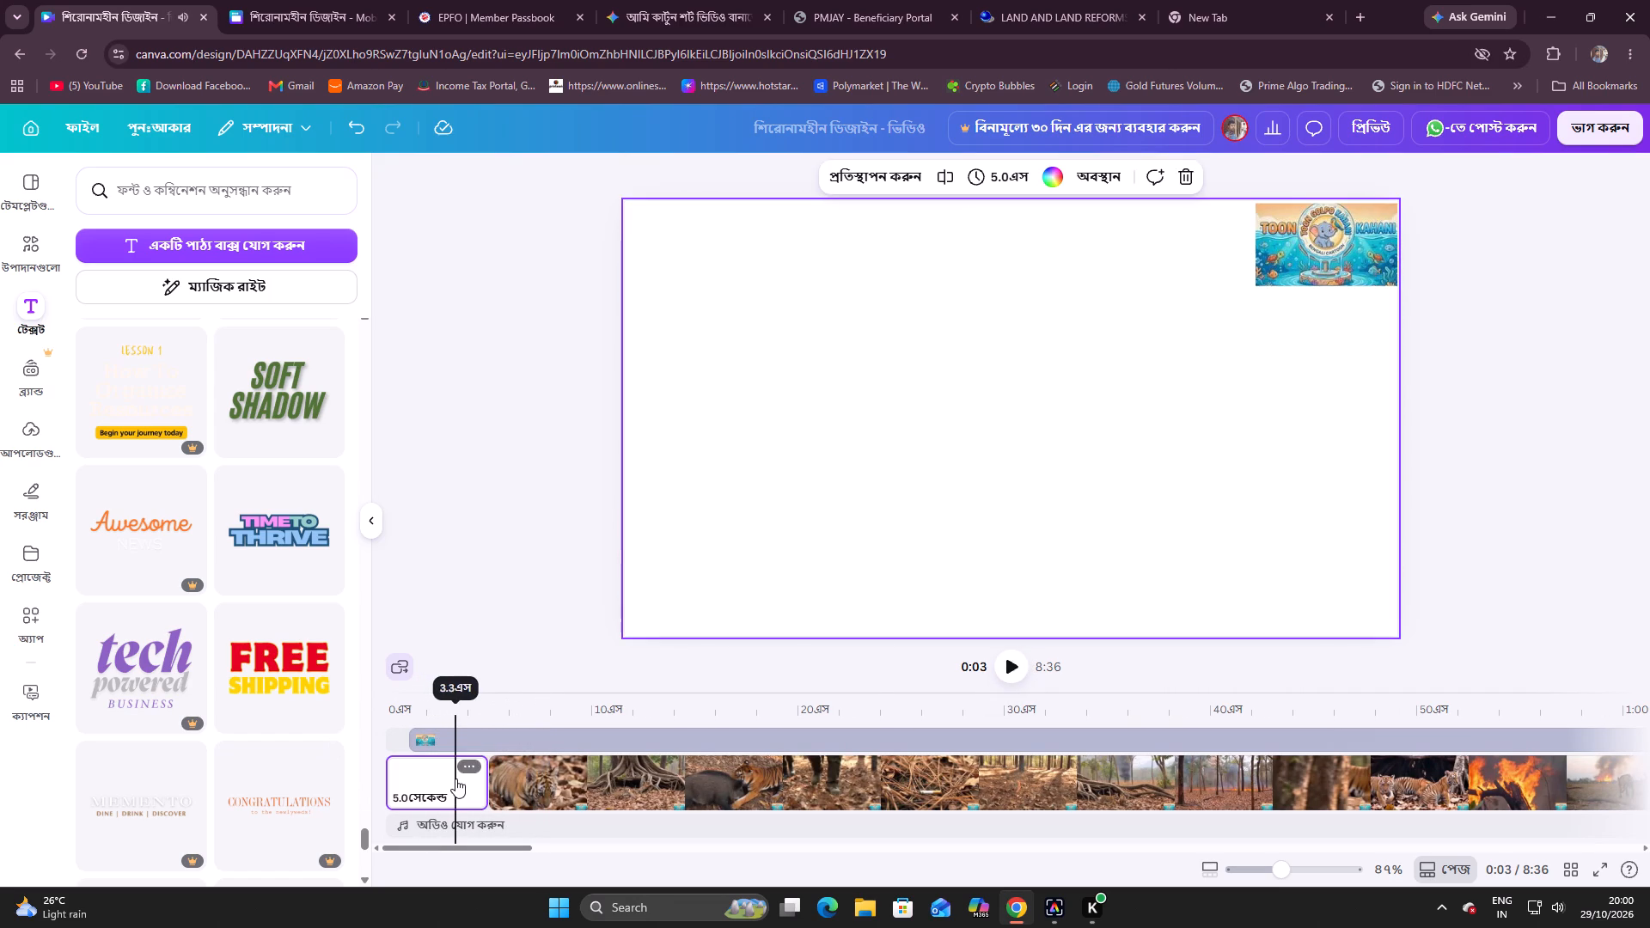
click(469, 766)
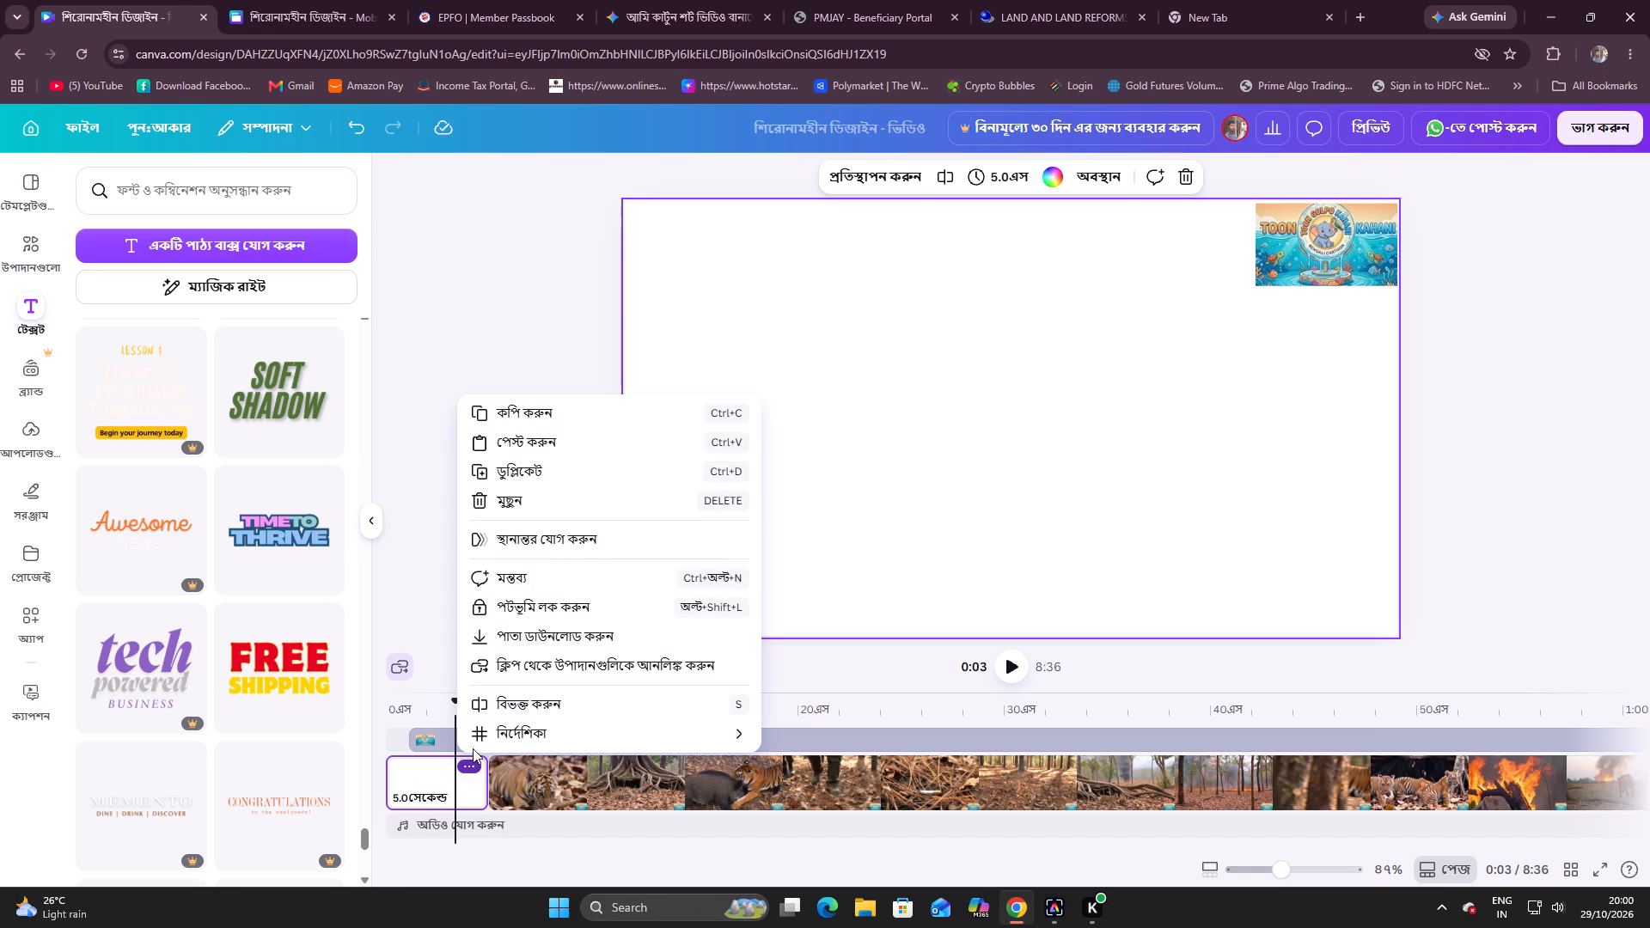
click(570, 496)
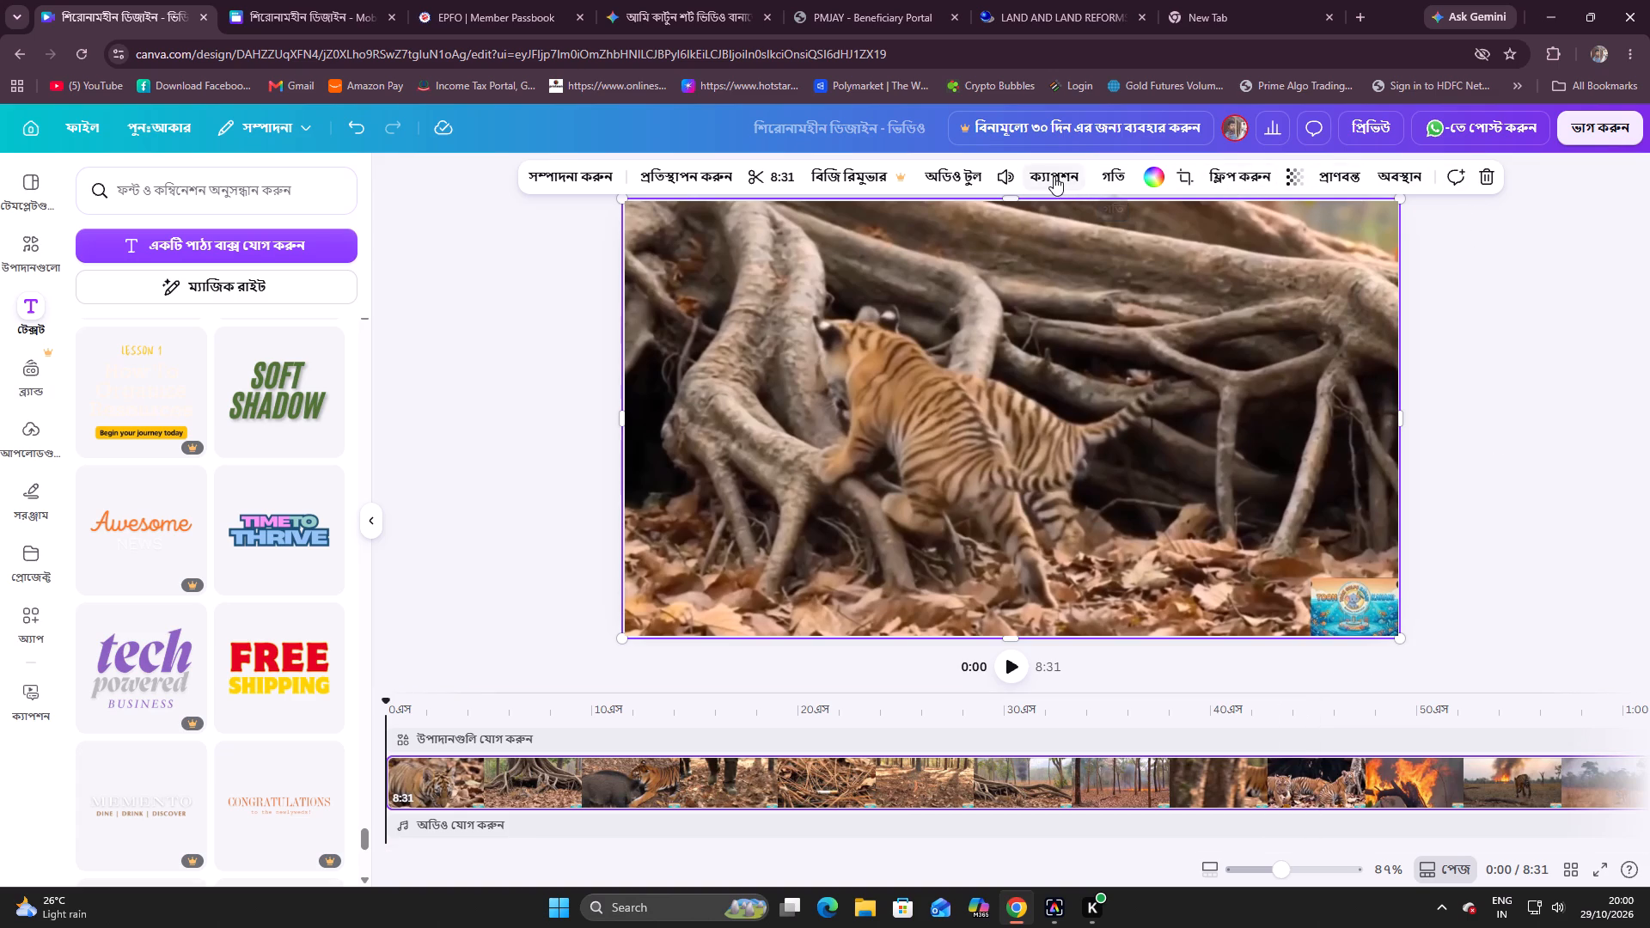
Open the playback speed setting of the tiger video.
click(1109, 168)
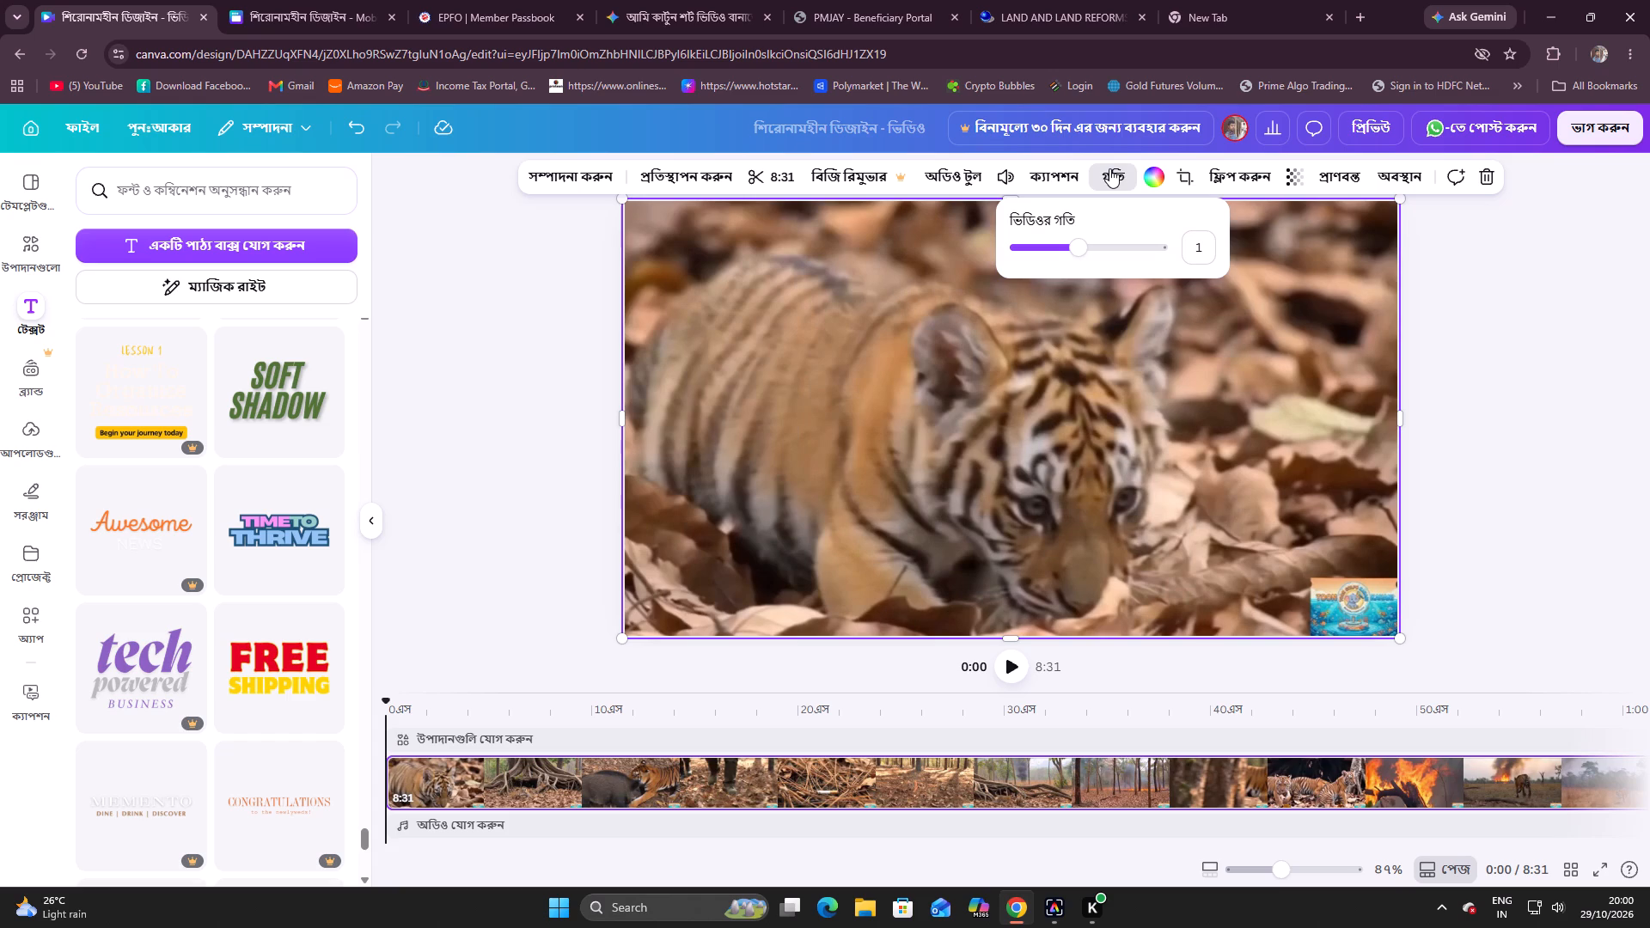
click(1084, 254)
Balance the audio of all media and set the tiger video's volume to 400.
click(1006, 177)
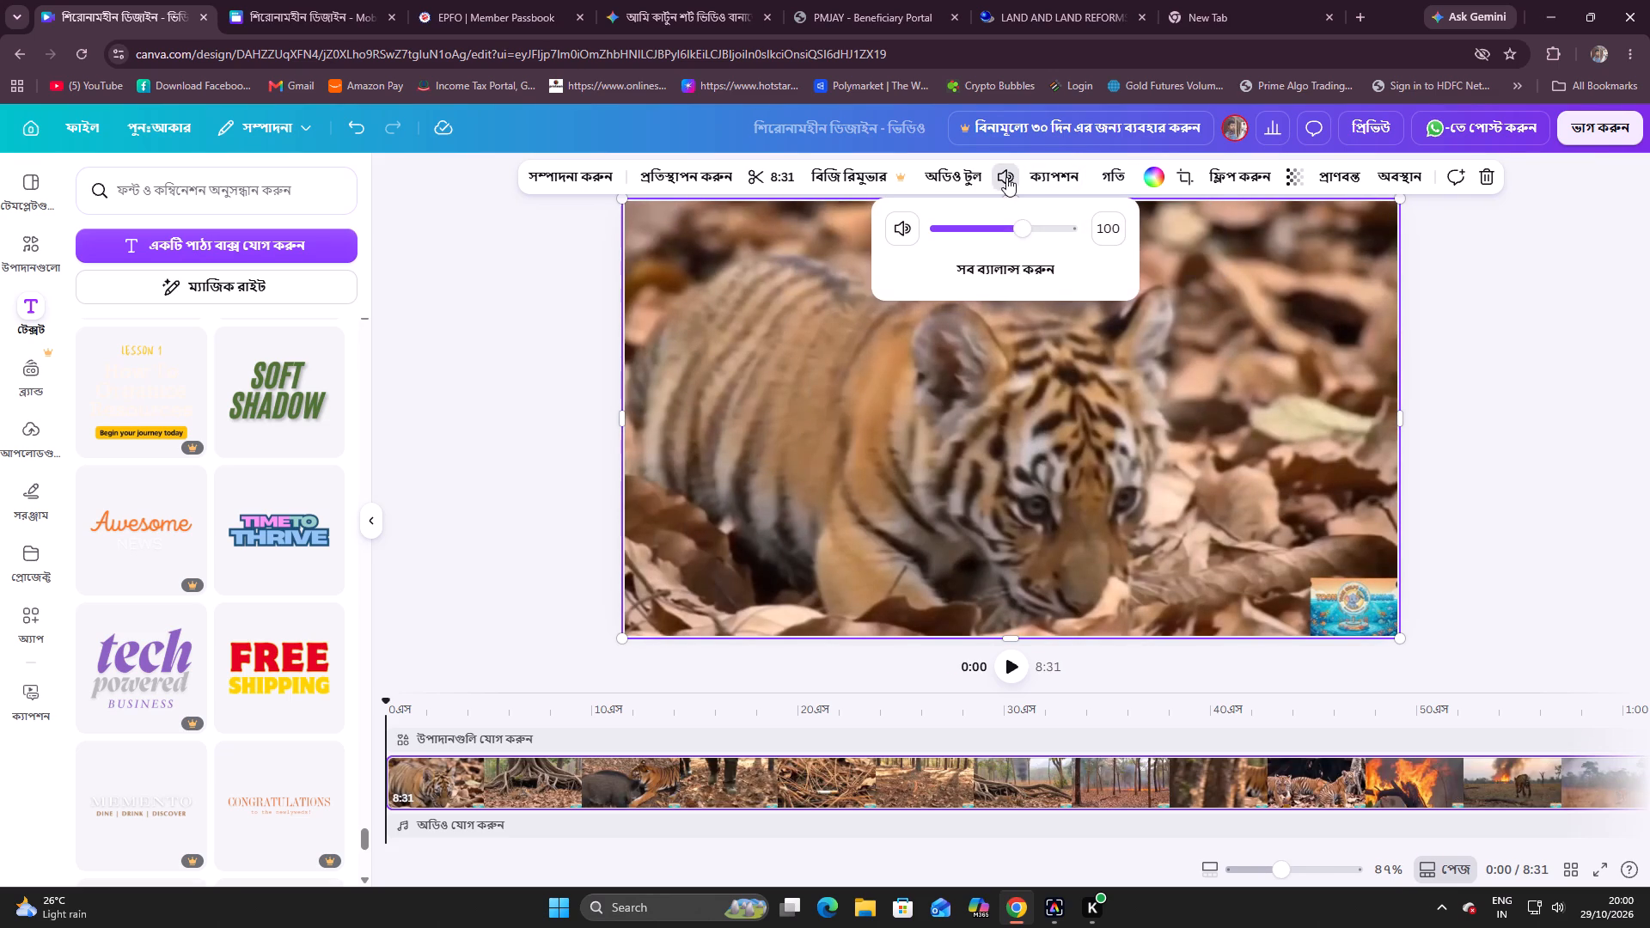
drag(1017, 235, 1087, 232)
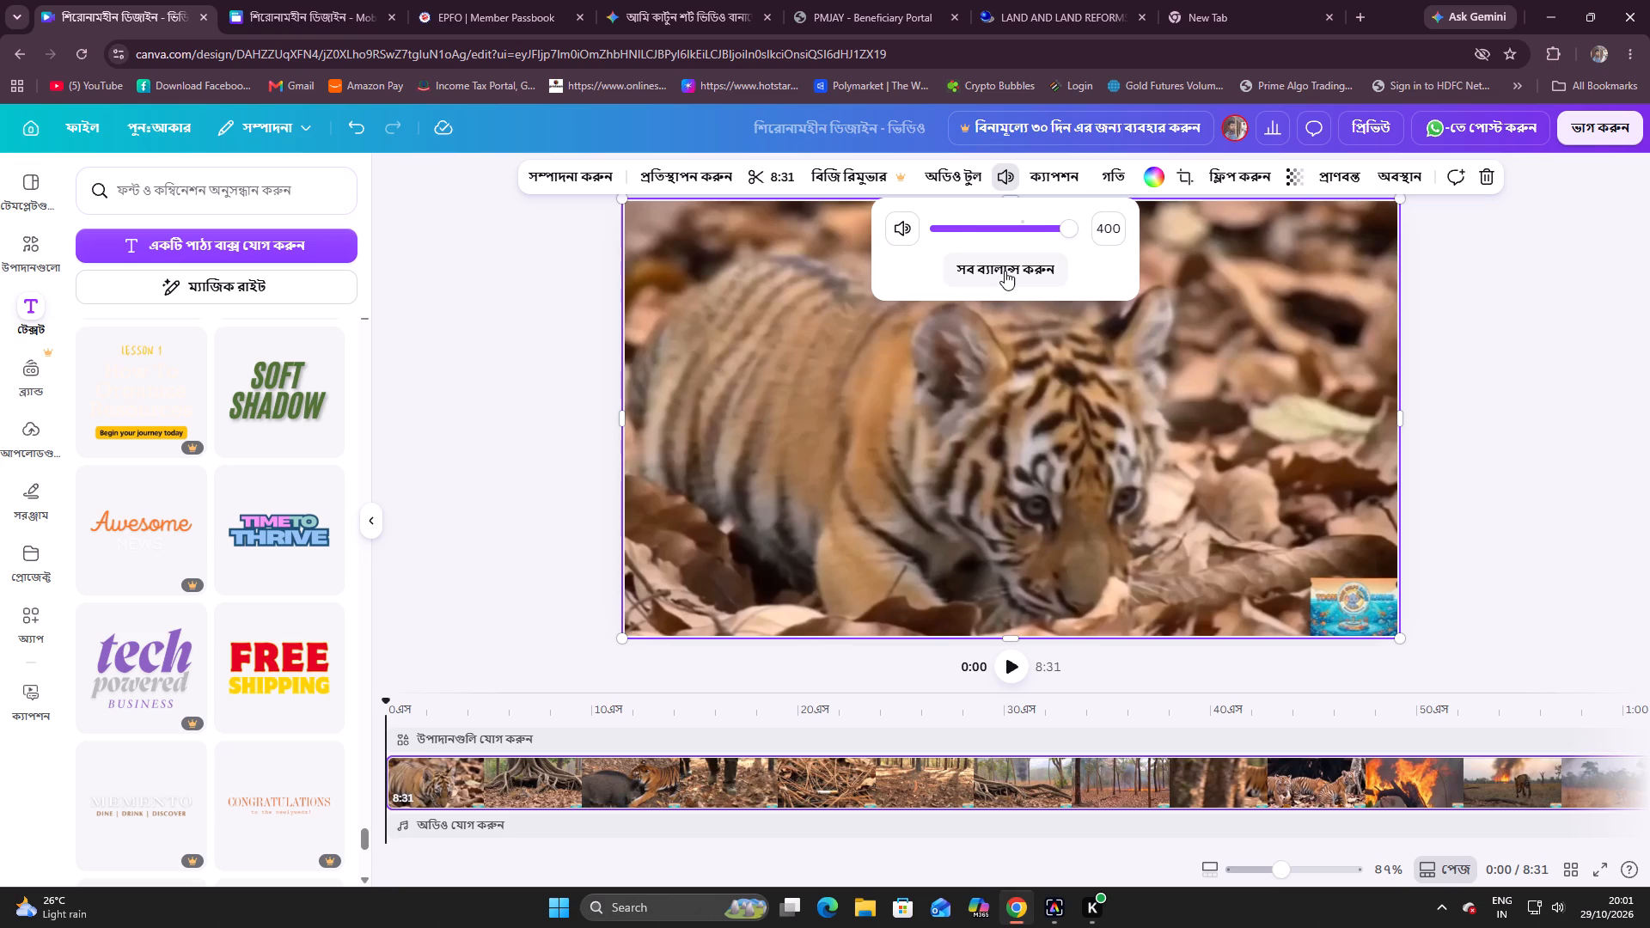
click(1005, 271)
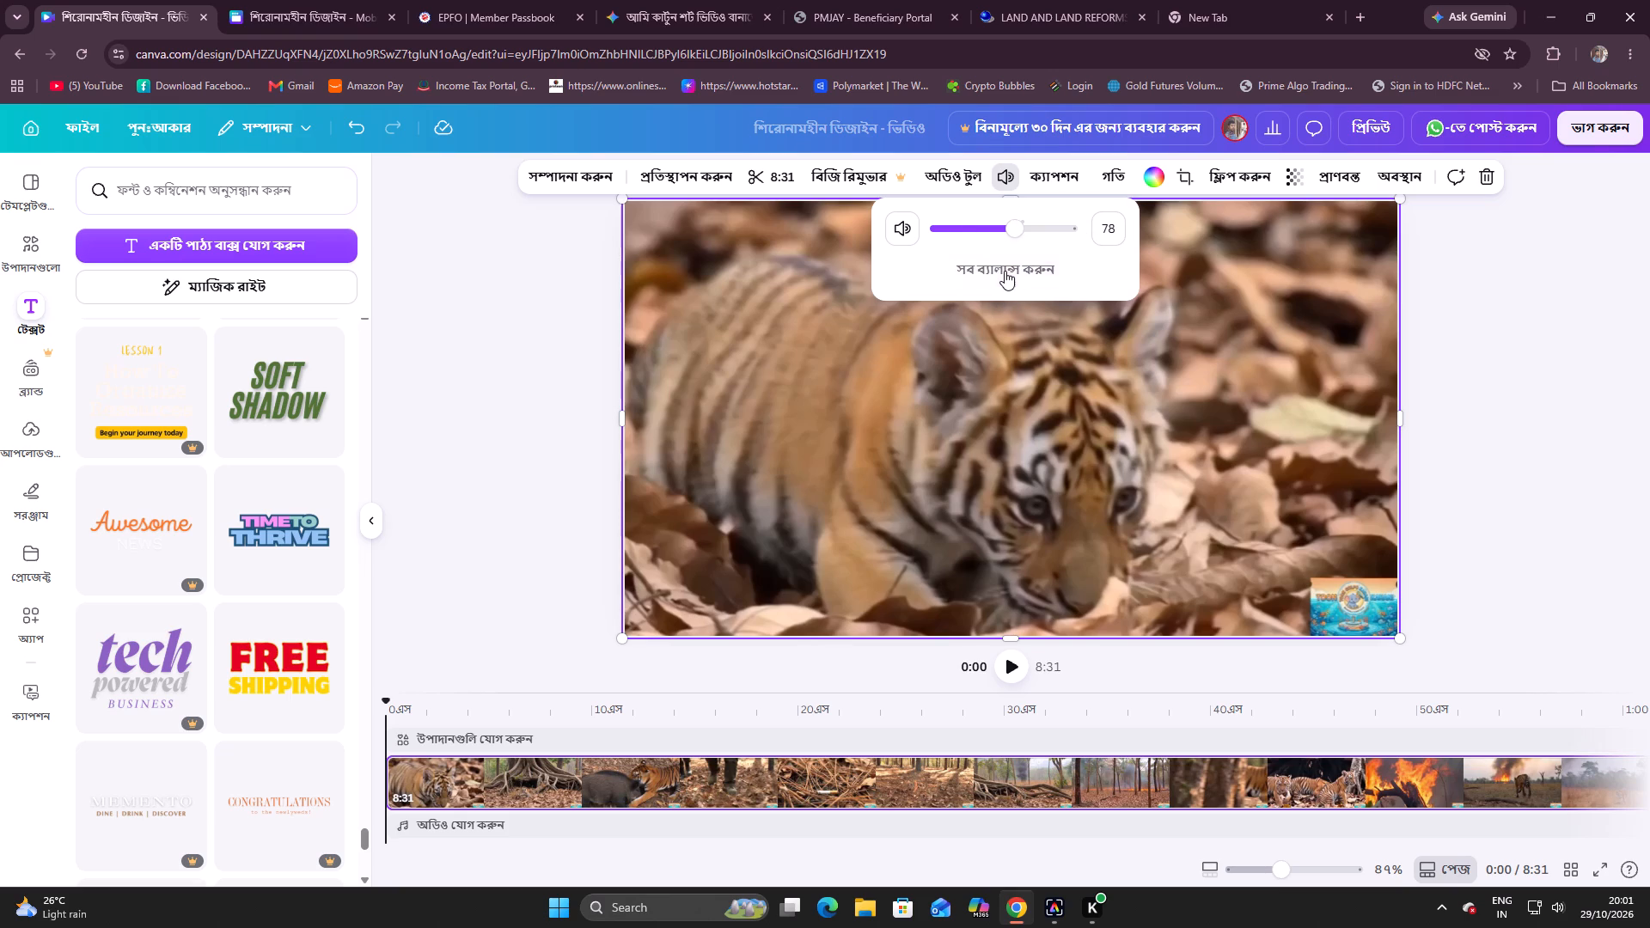
drag(1015, 239, 1091, 239)
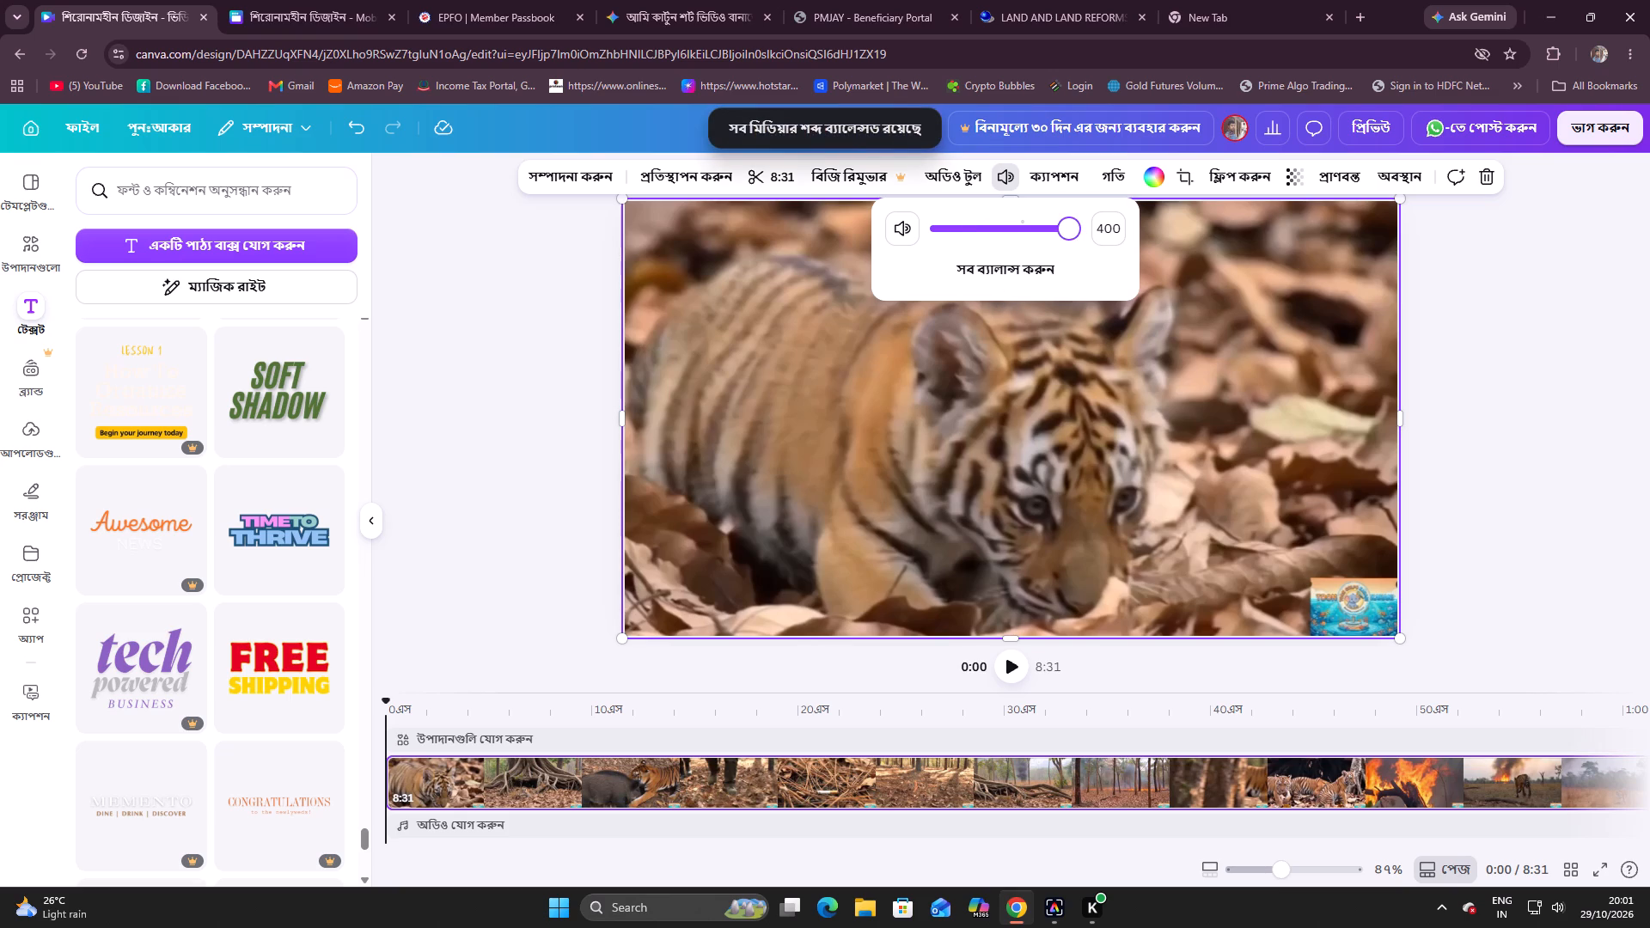
drag(1091, 239, 1100, 240)
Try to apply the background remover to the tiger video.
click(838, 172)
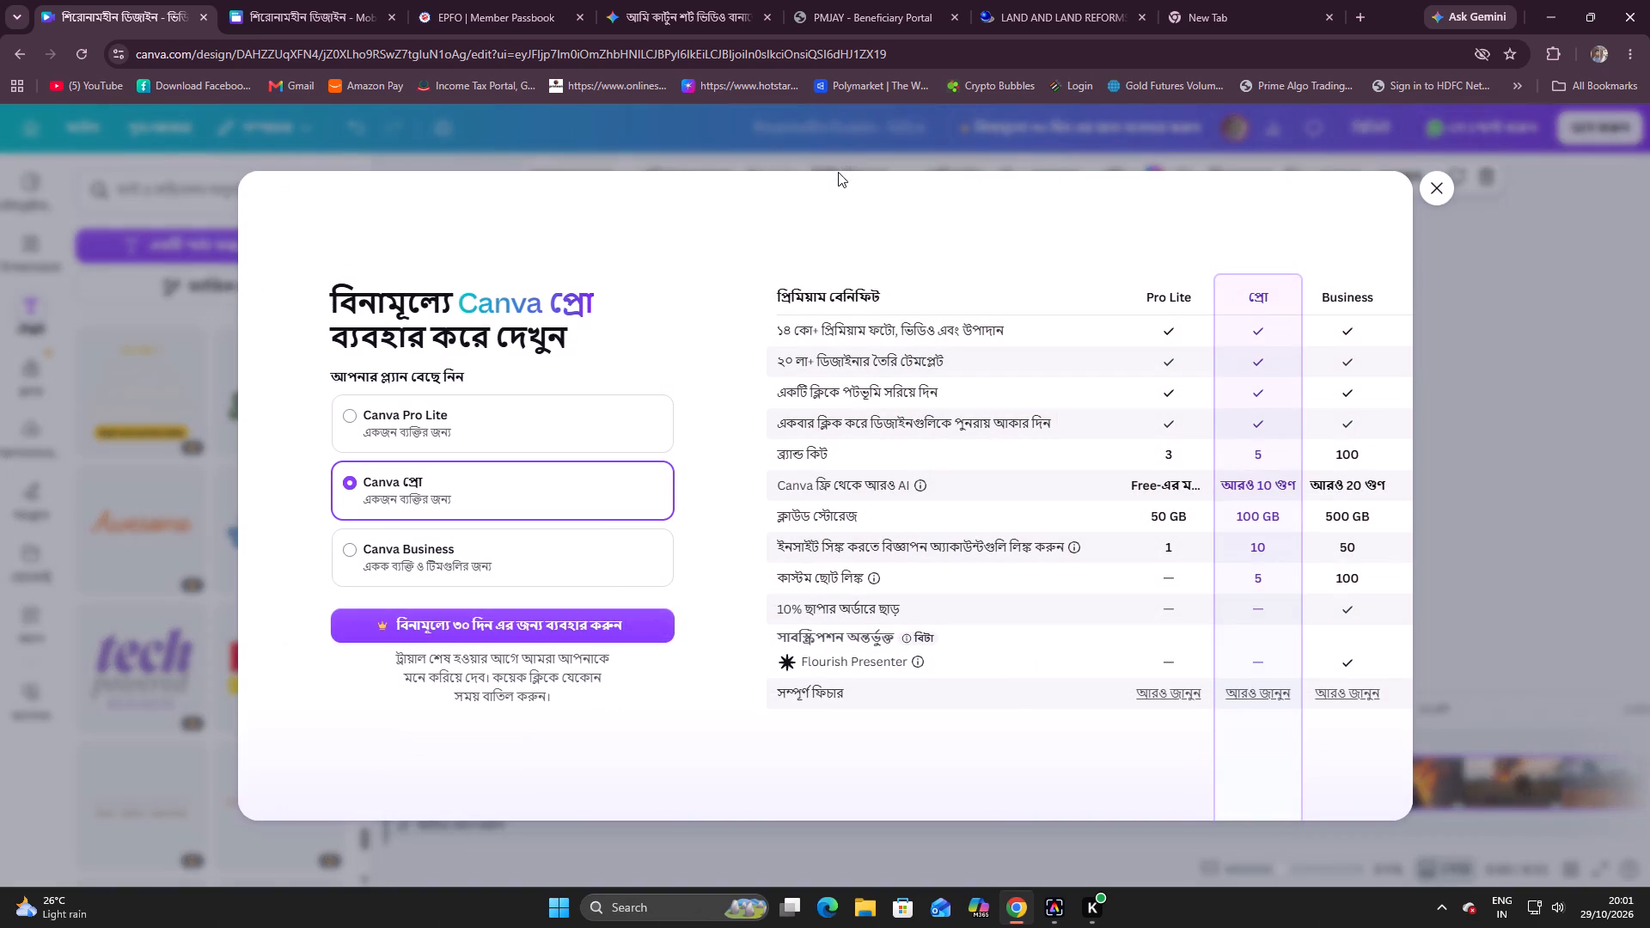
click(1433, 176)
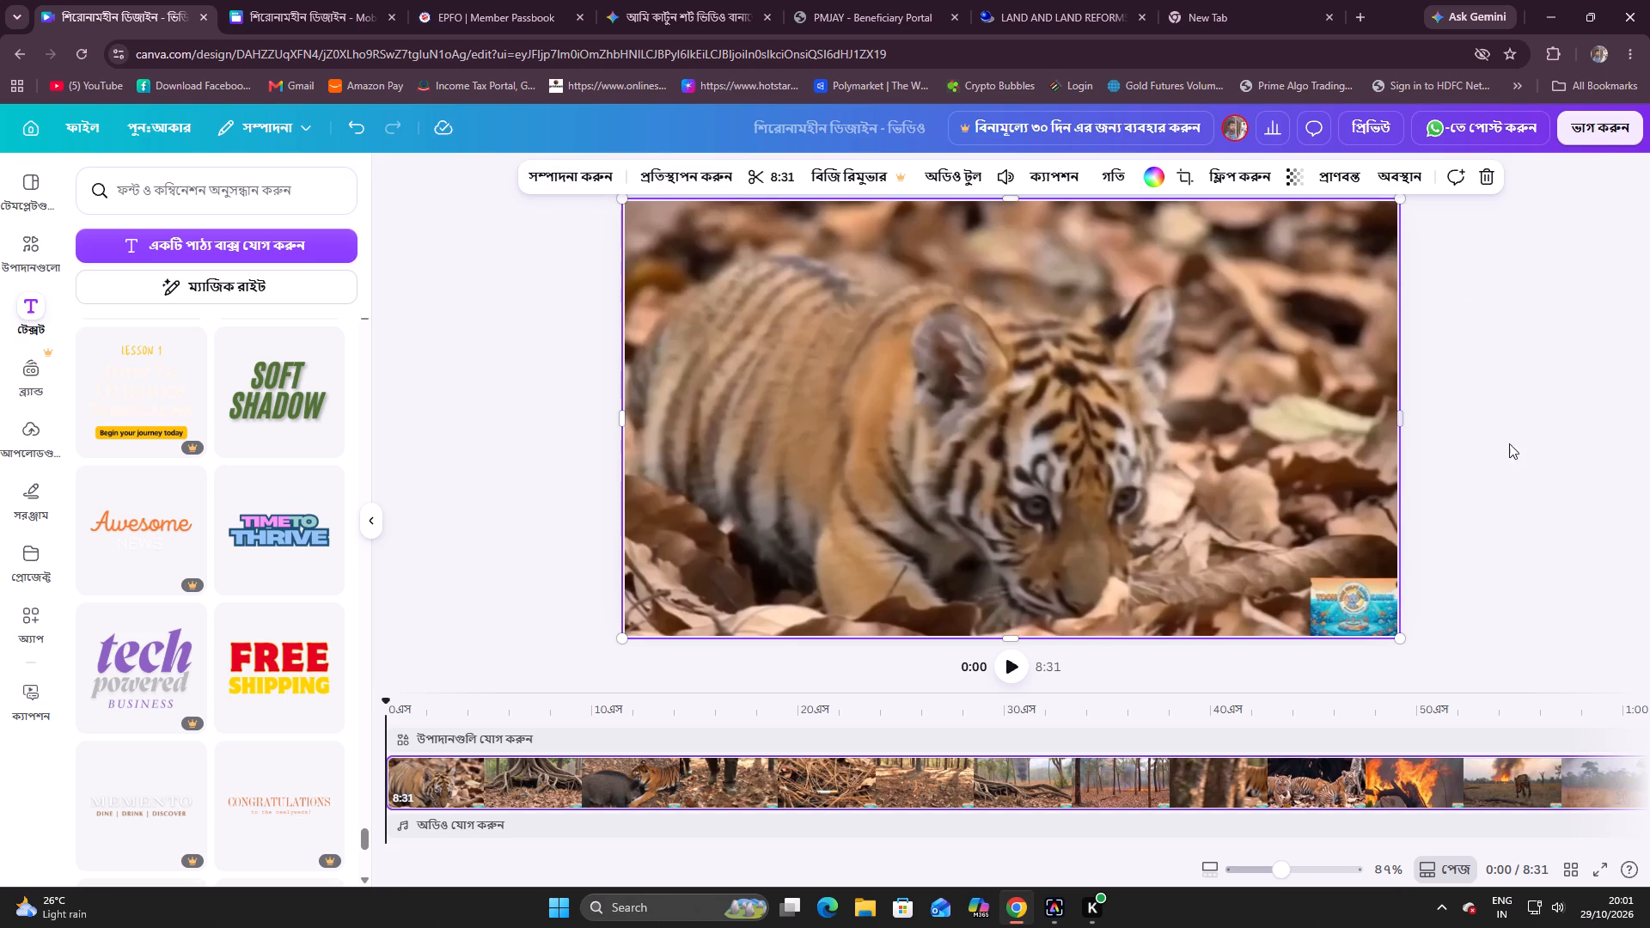
Play the tiger video from the start to about 0:53 to check its picture and sound.
click(1001, 666)
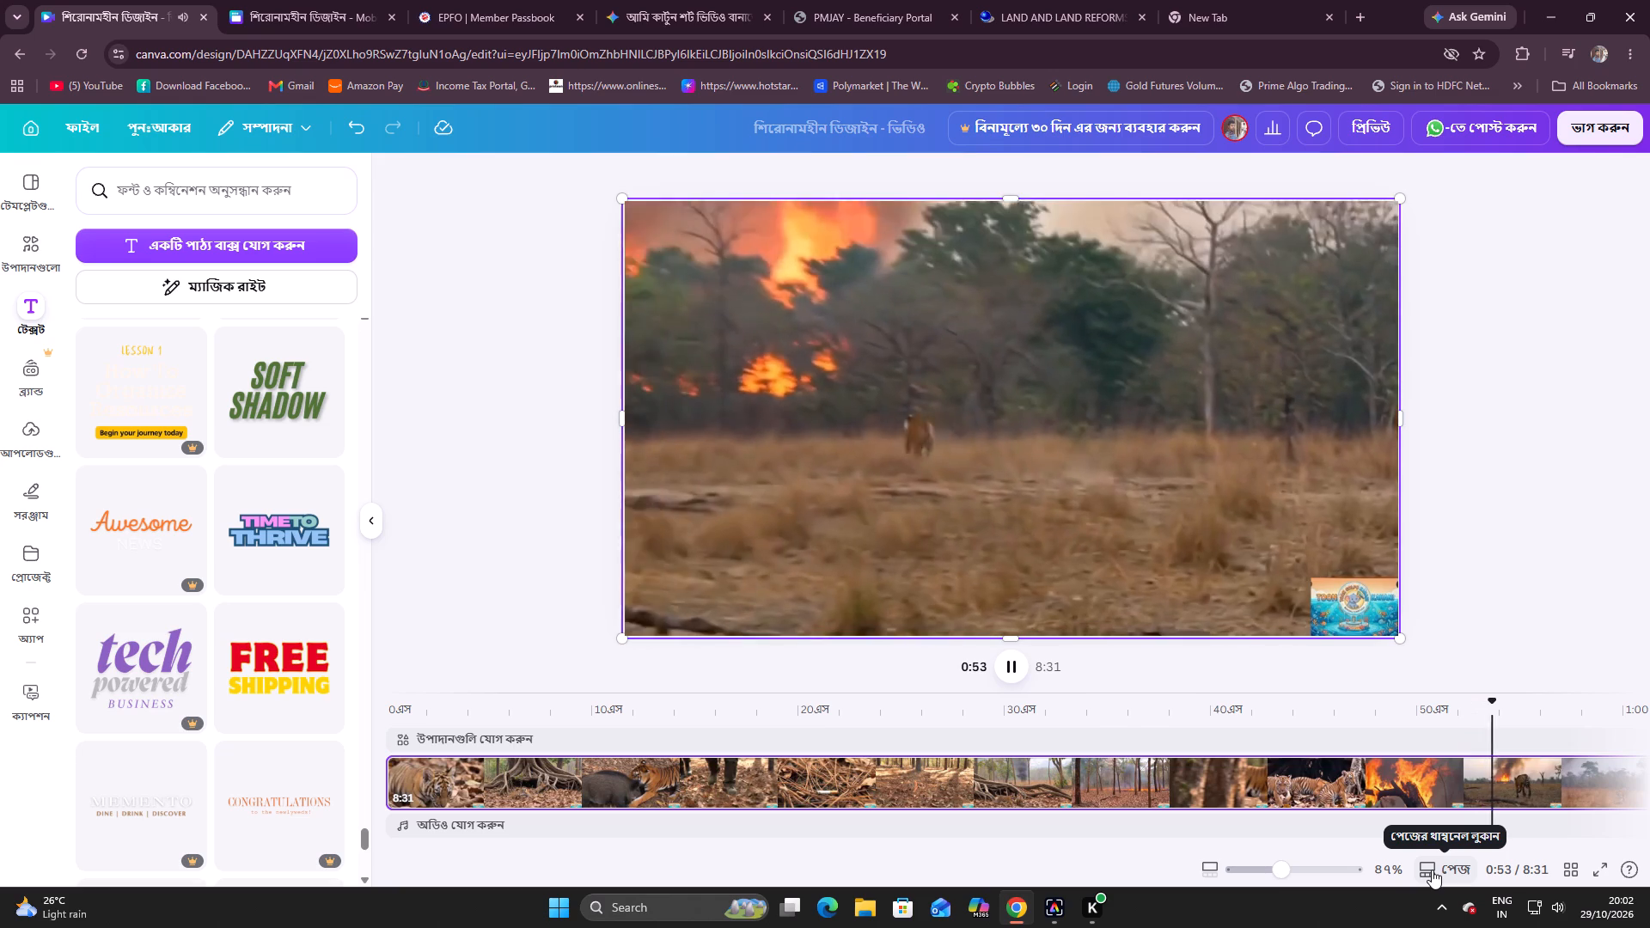
Hide the page thumbnails and show the uploaded videos beside the enlarged page.
click(1432, 870)
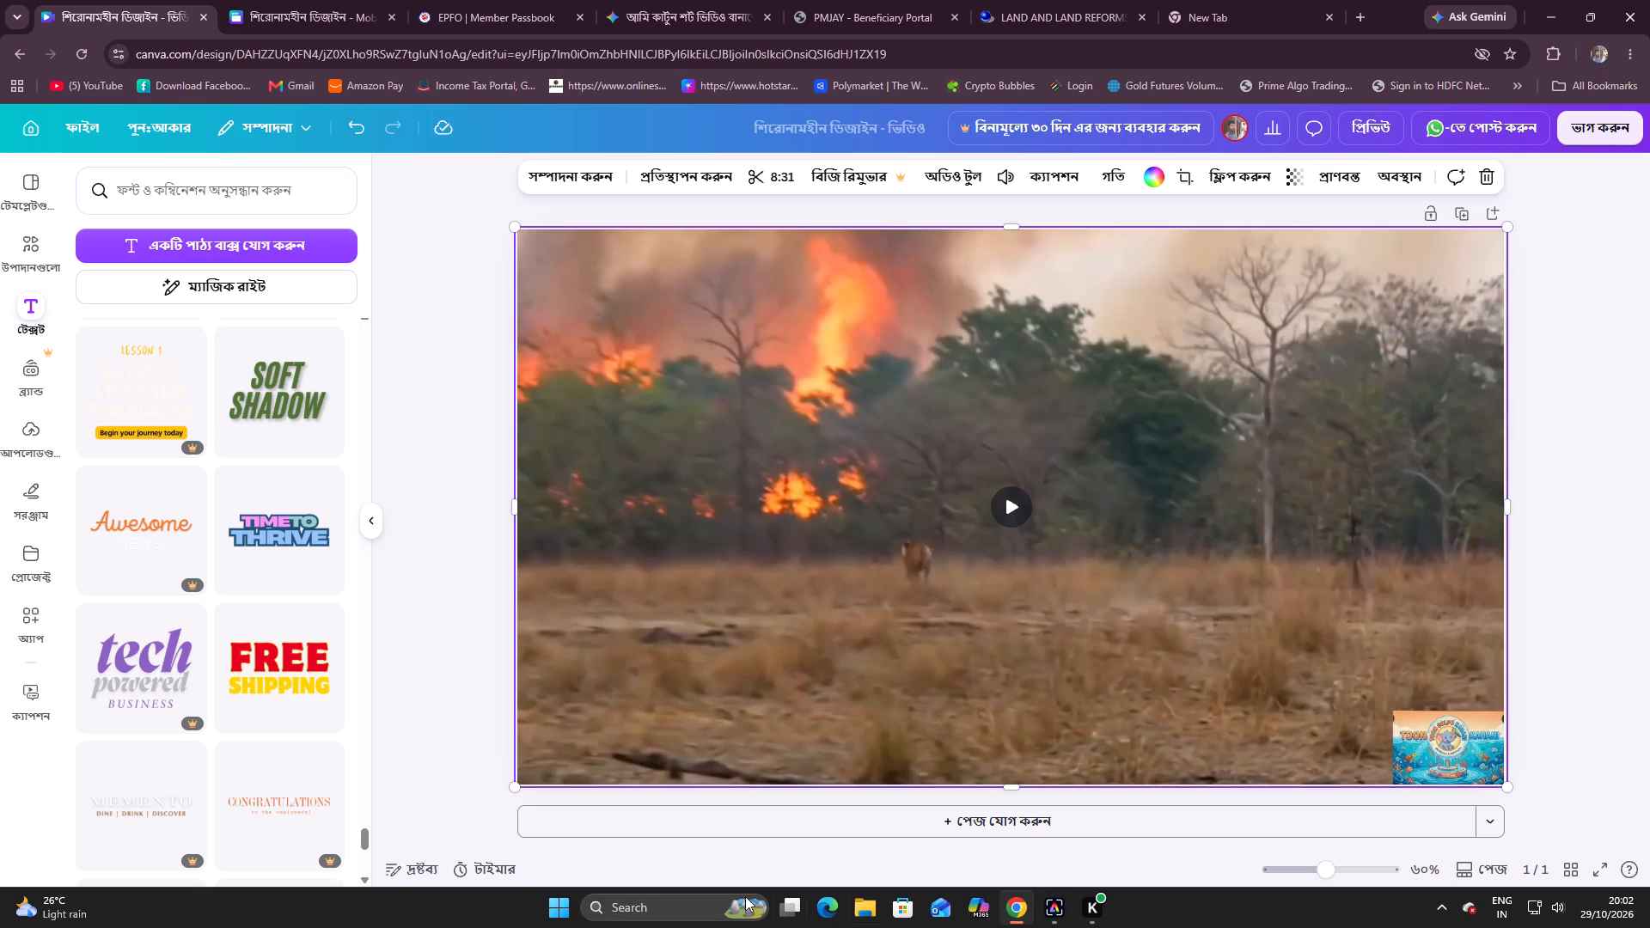
click(28, 446)
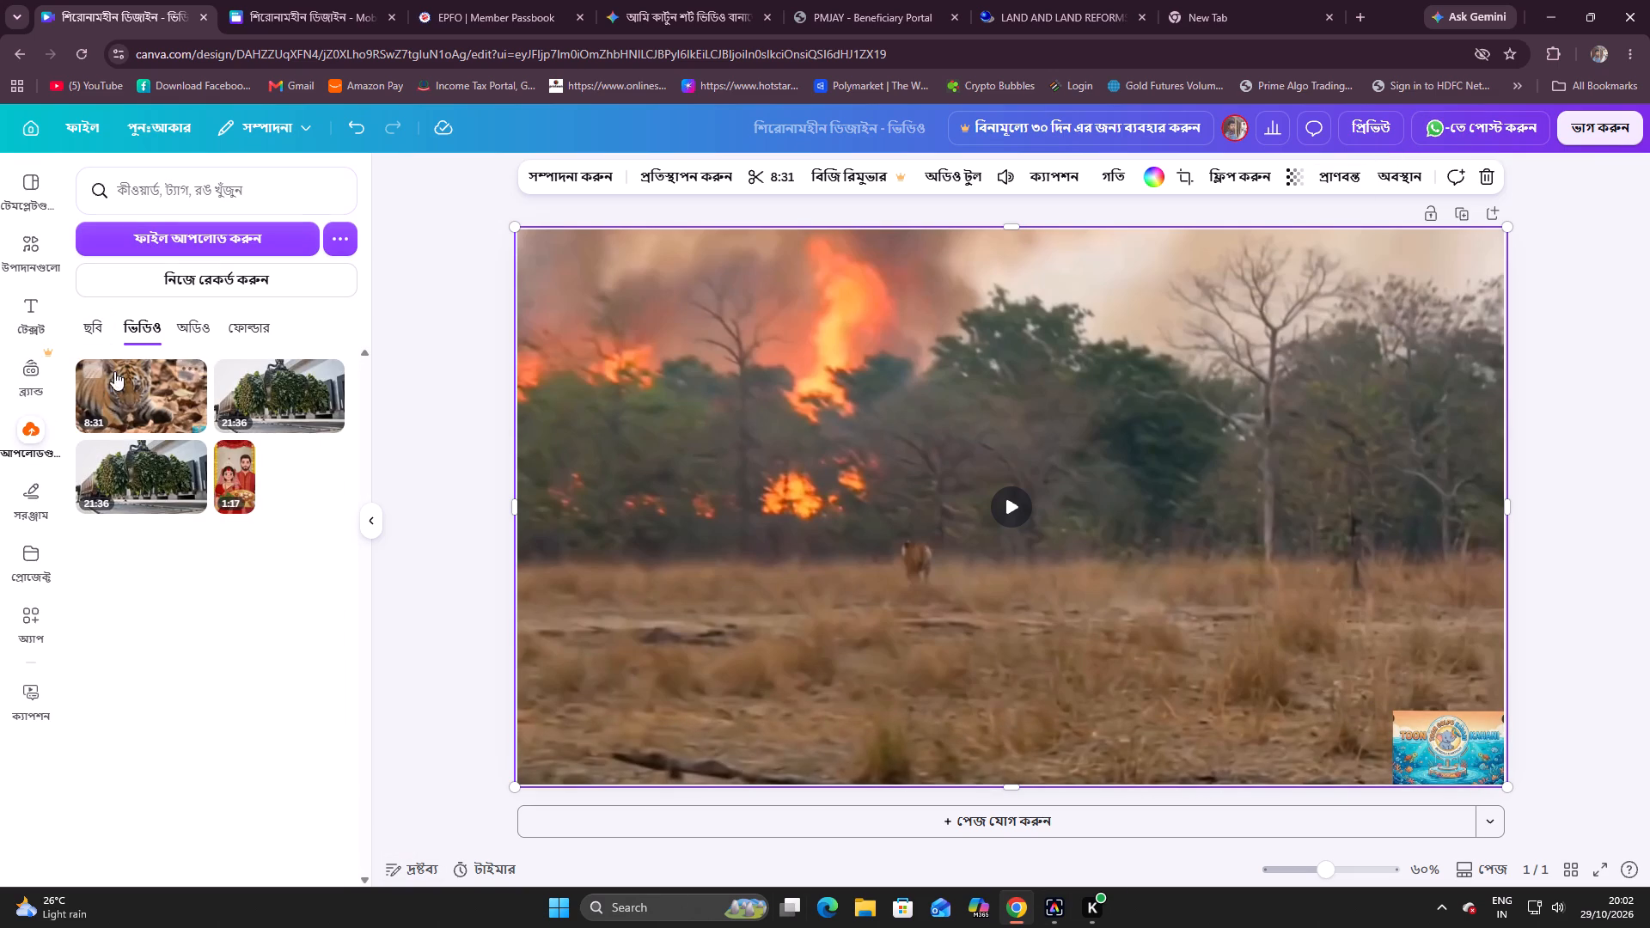
click(1644, 724)
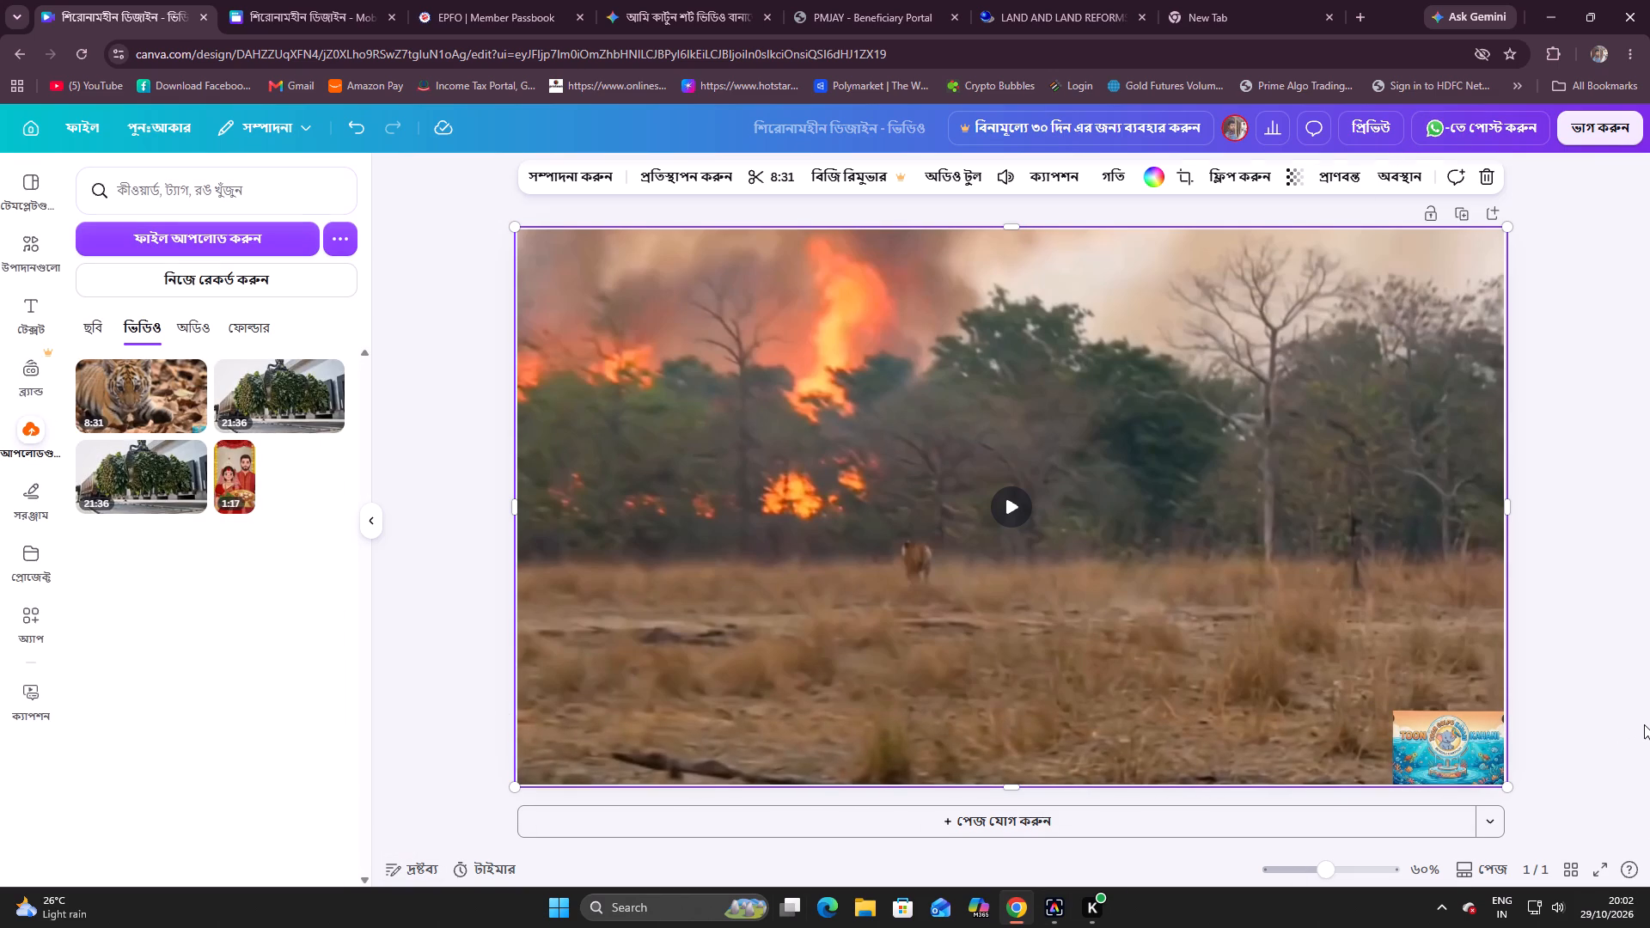
Deselect the tiger video and show the page timeline below the canvas again.
click(1649, 699)
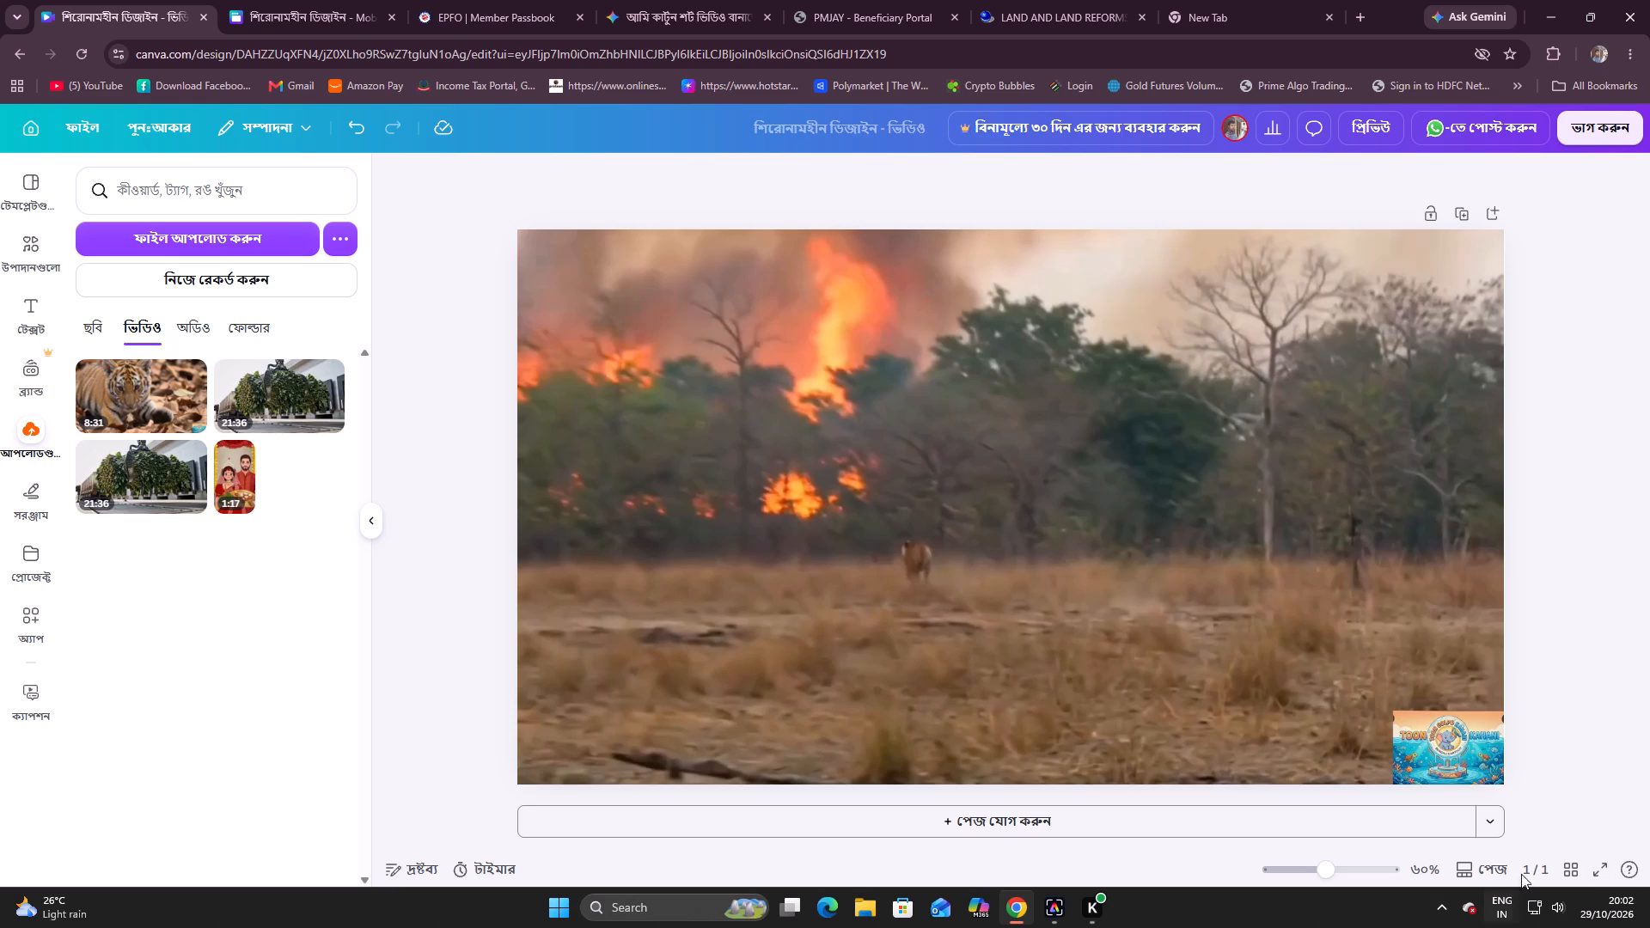
click(1486, 870)
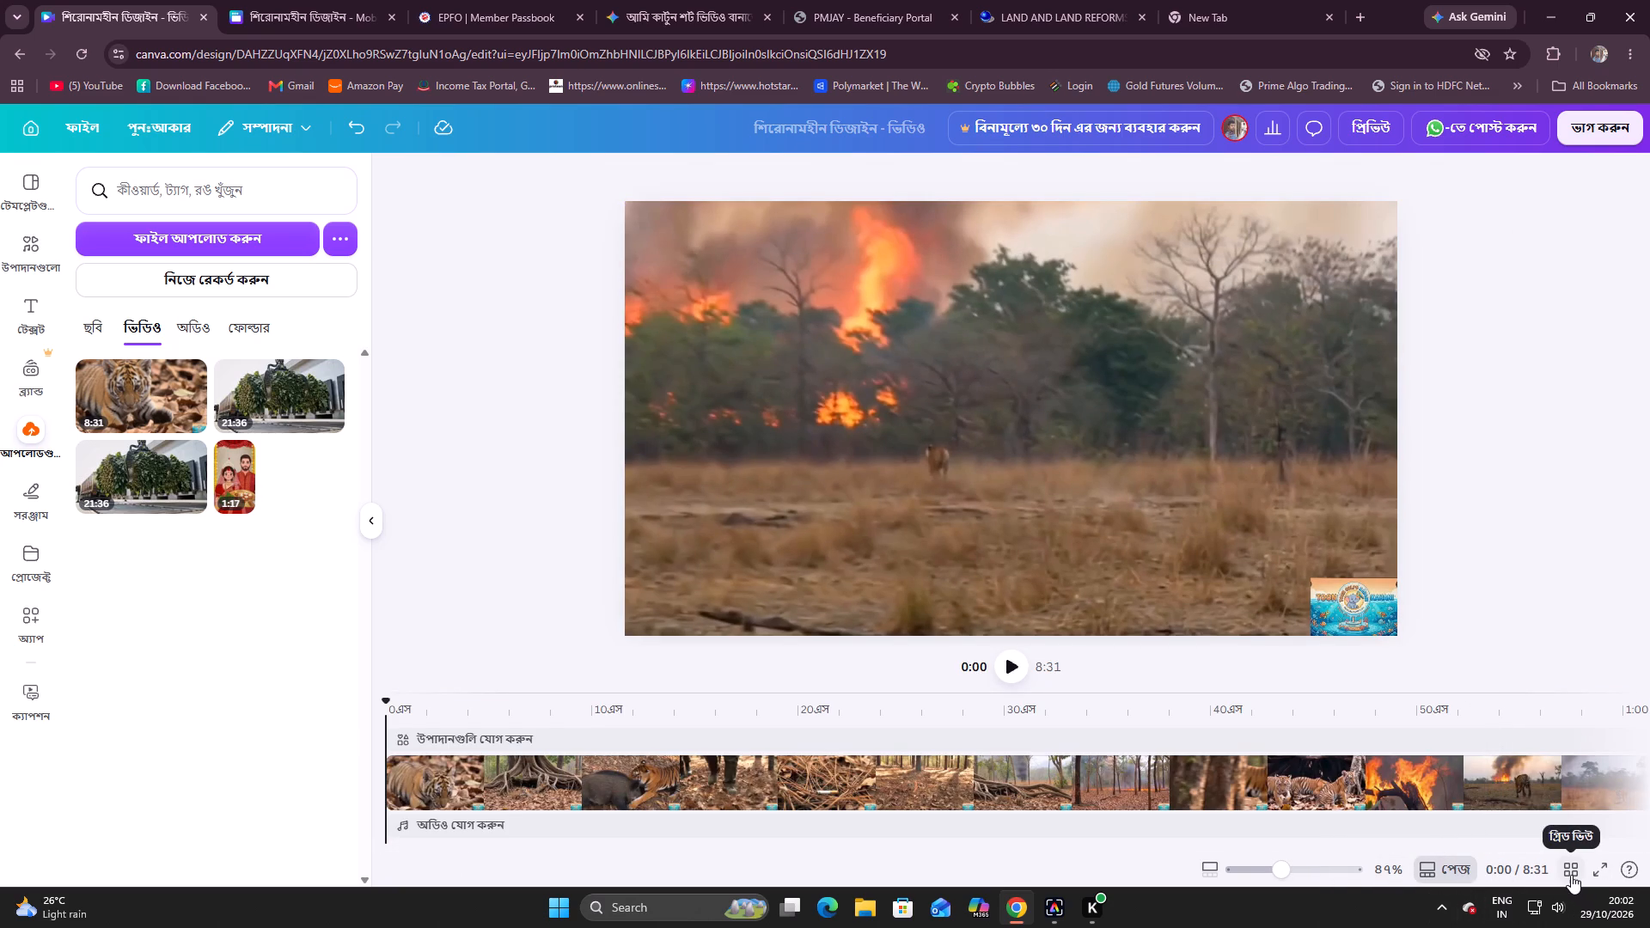
Download the tiger video design as an MP4 video at 1080p quality.
click(1584, 138)
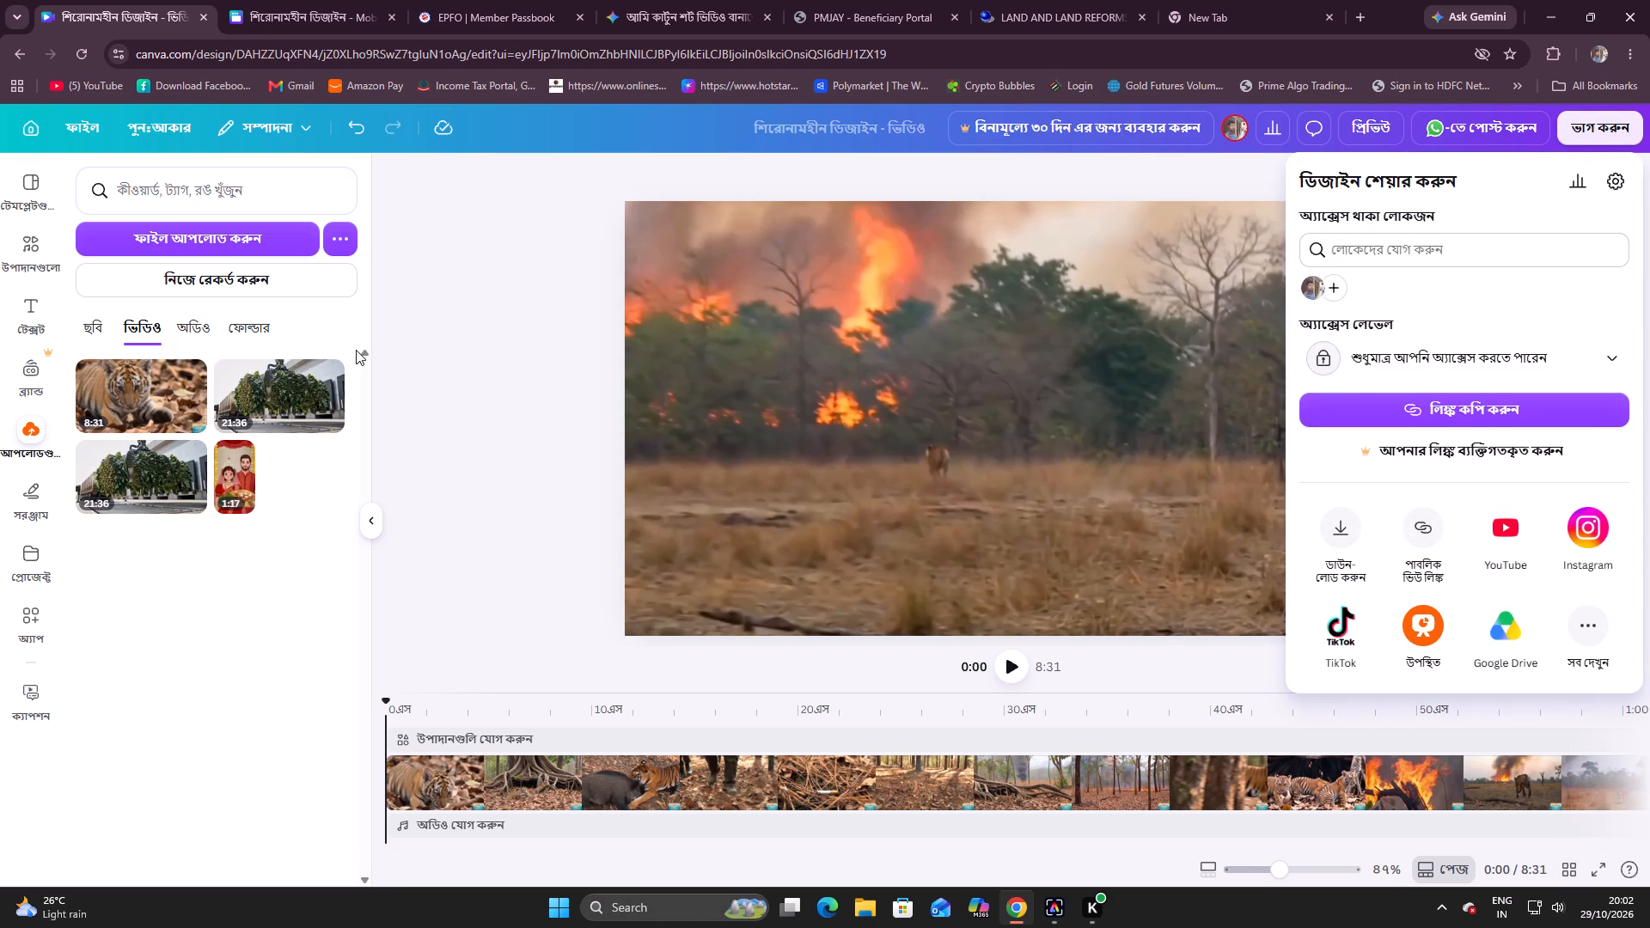
click(517, 434)
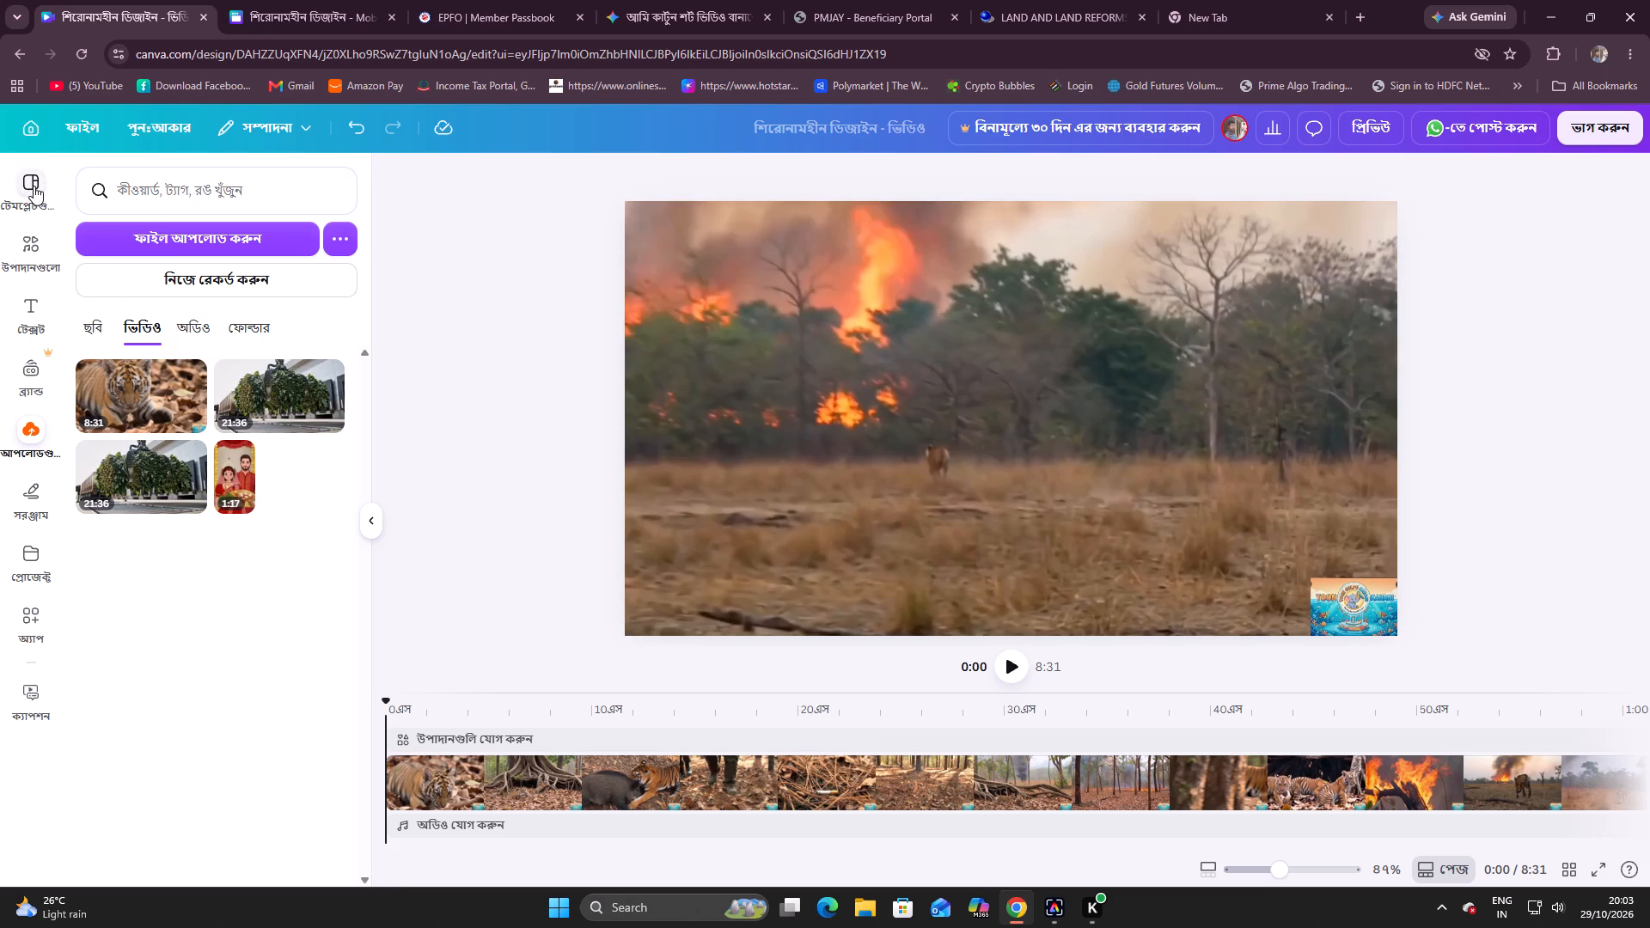
click(74, 119)
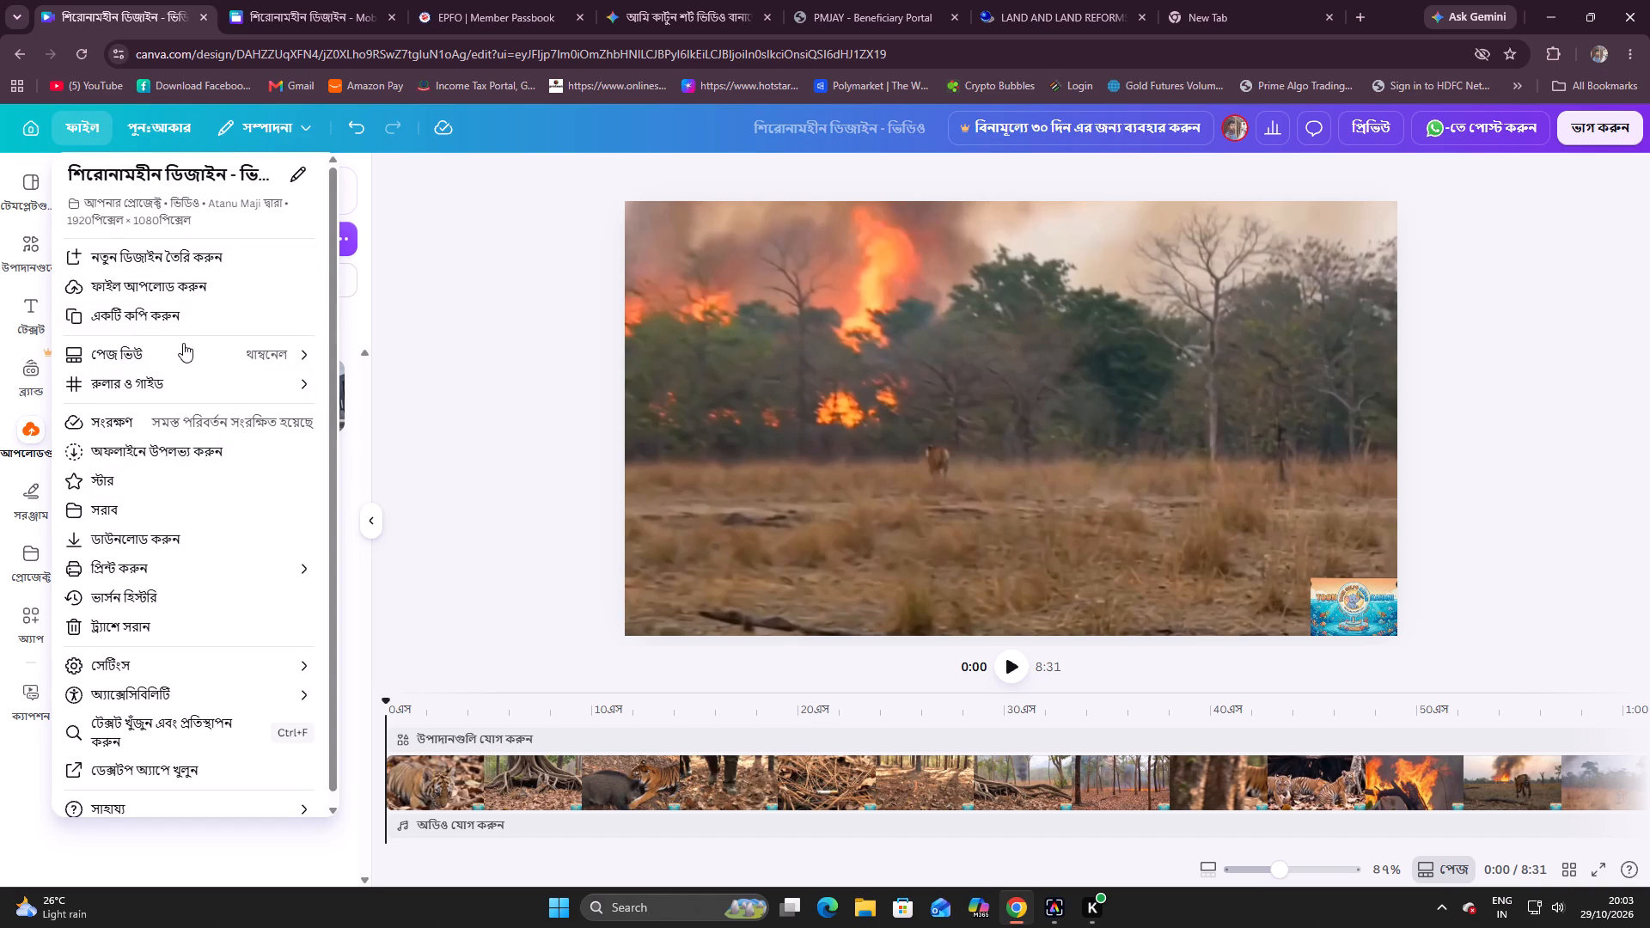
click(179, 537)
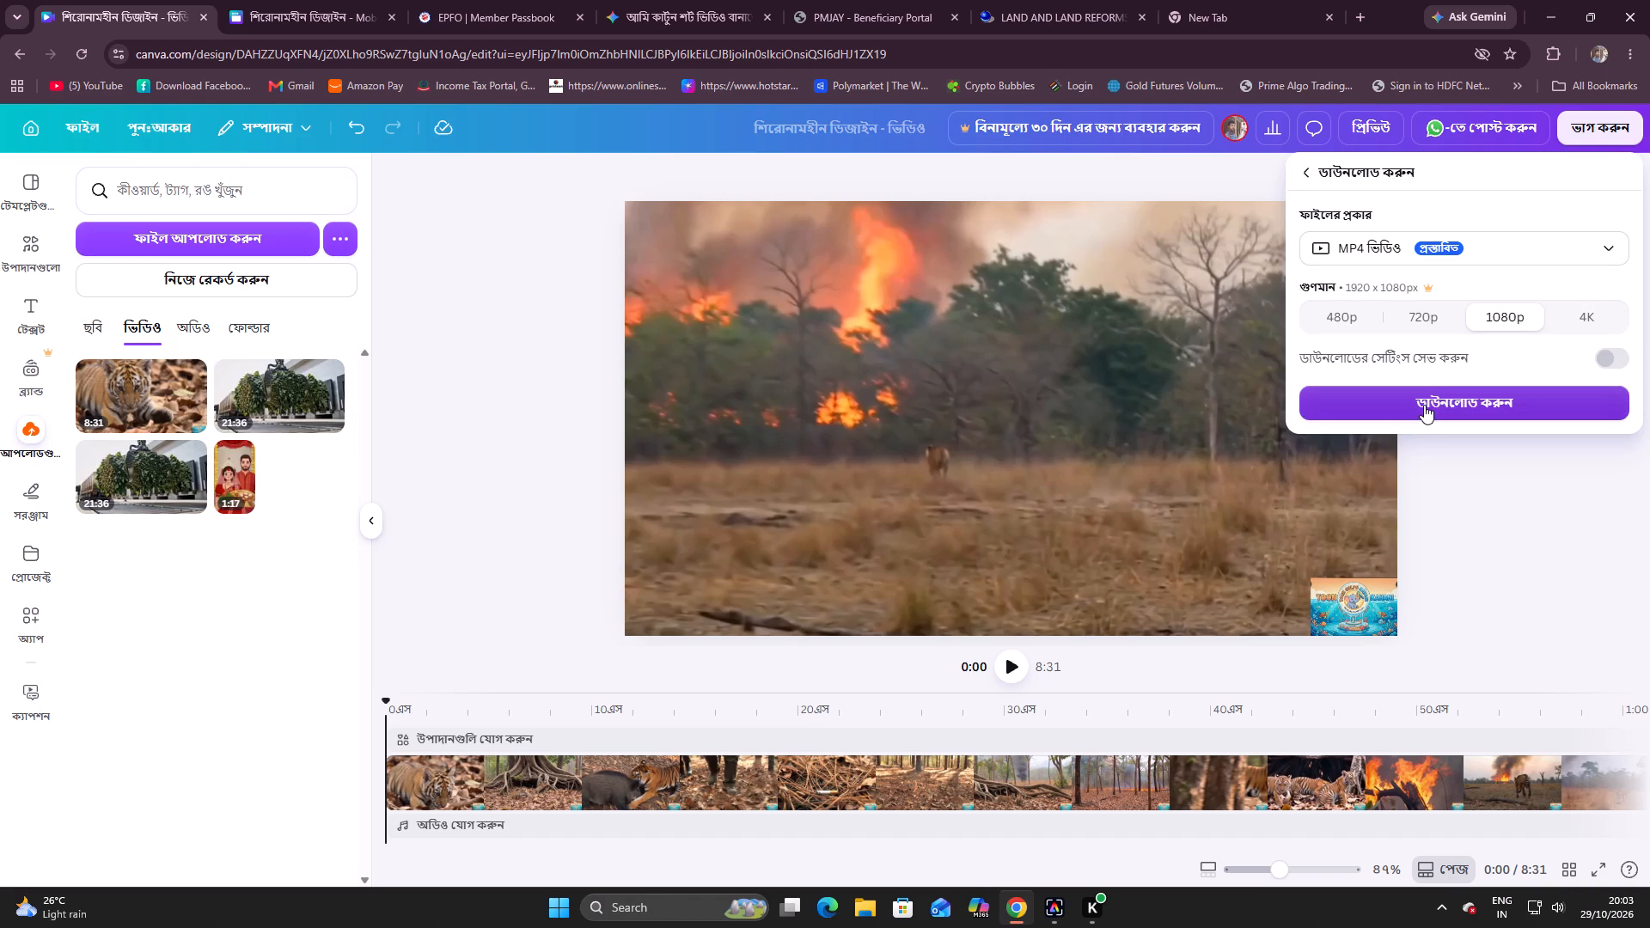
click(1424, 404)
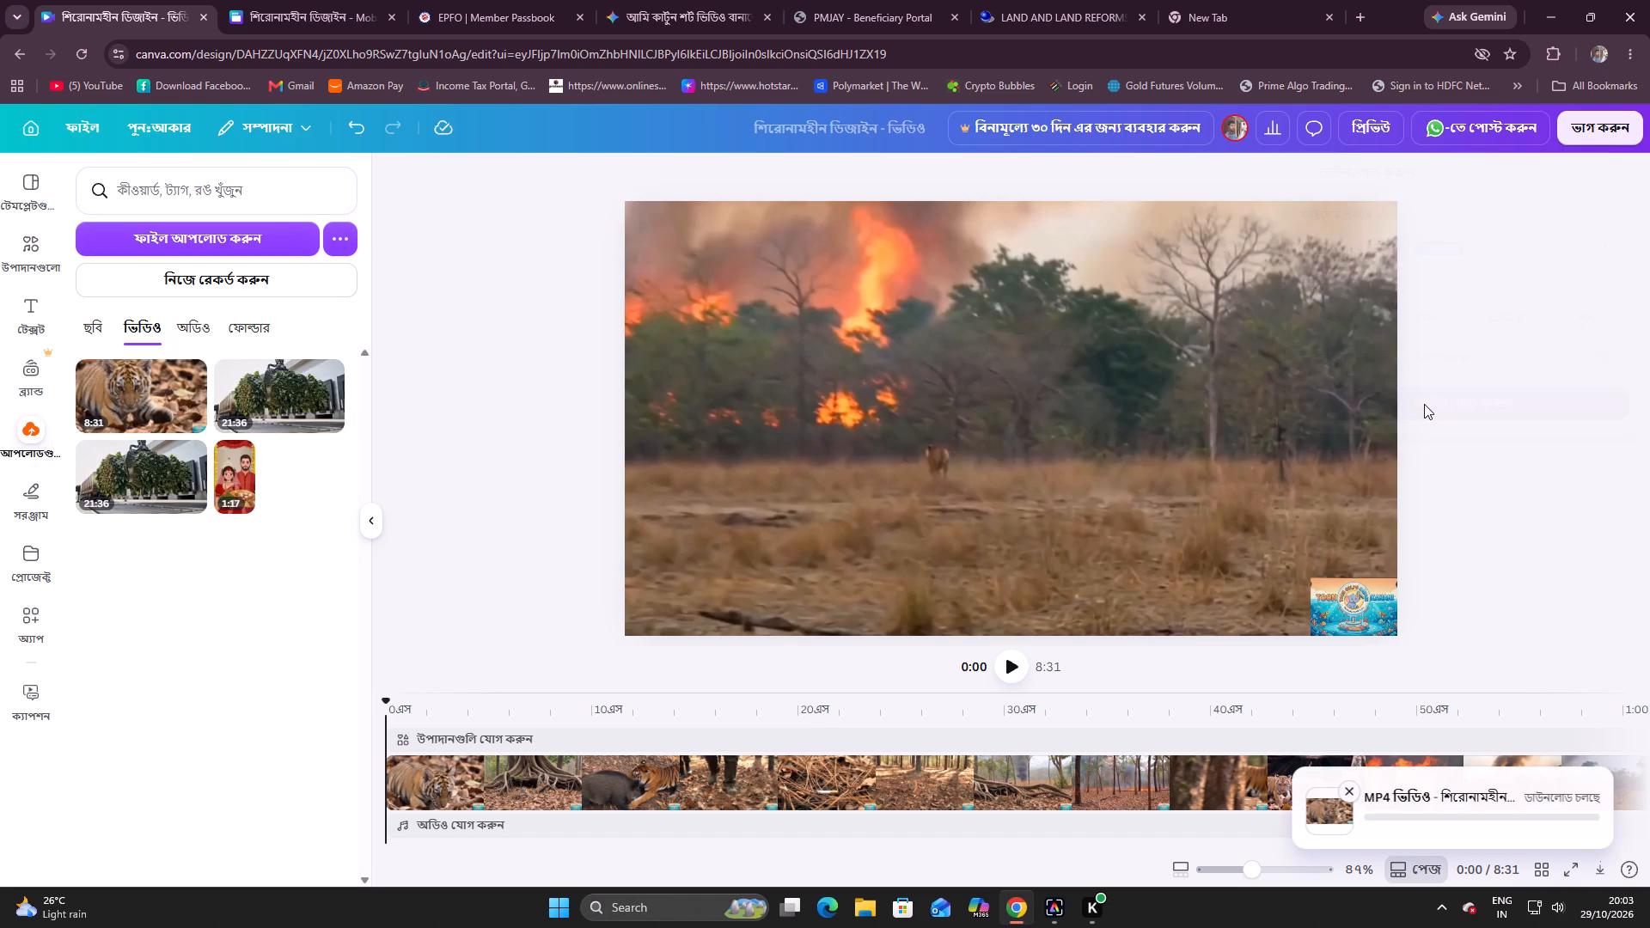
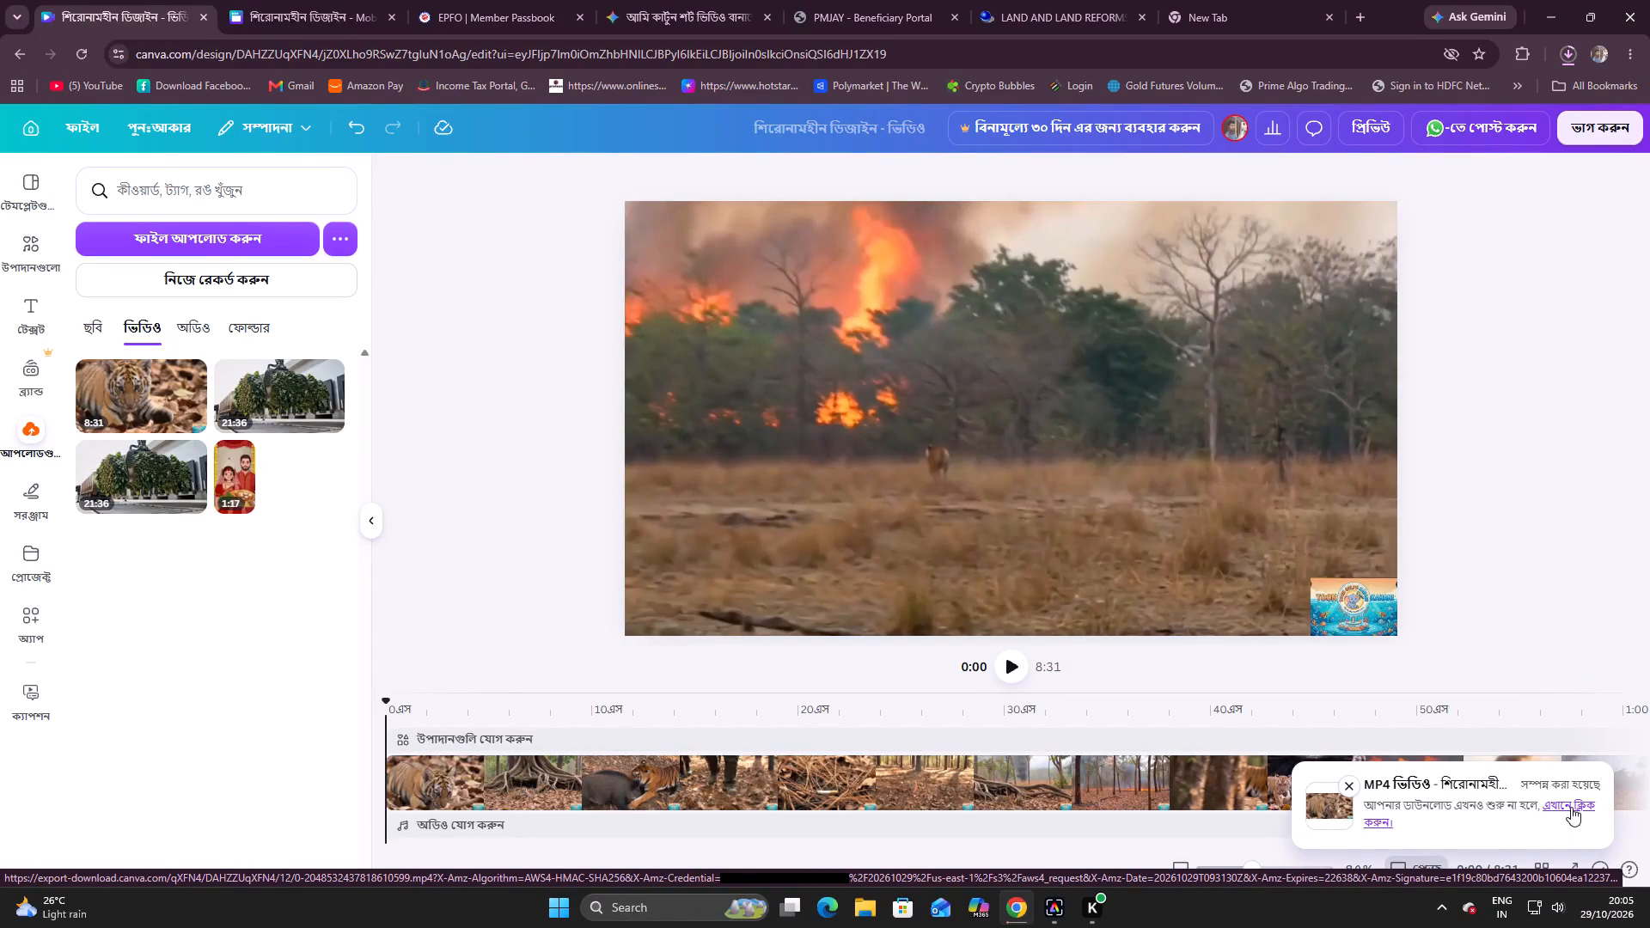
Check the download progress of the exported MP4 in the browser's recent download history.
click(1563, 55)
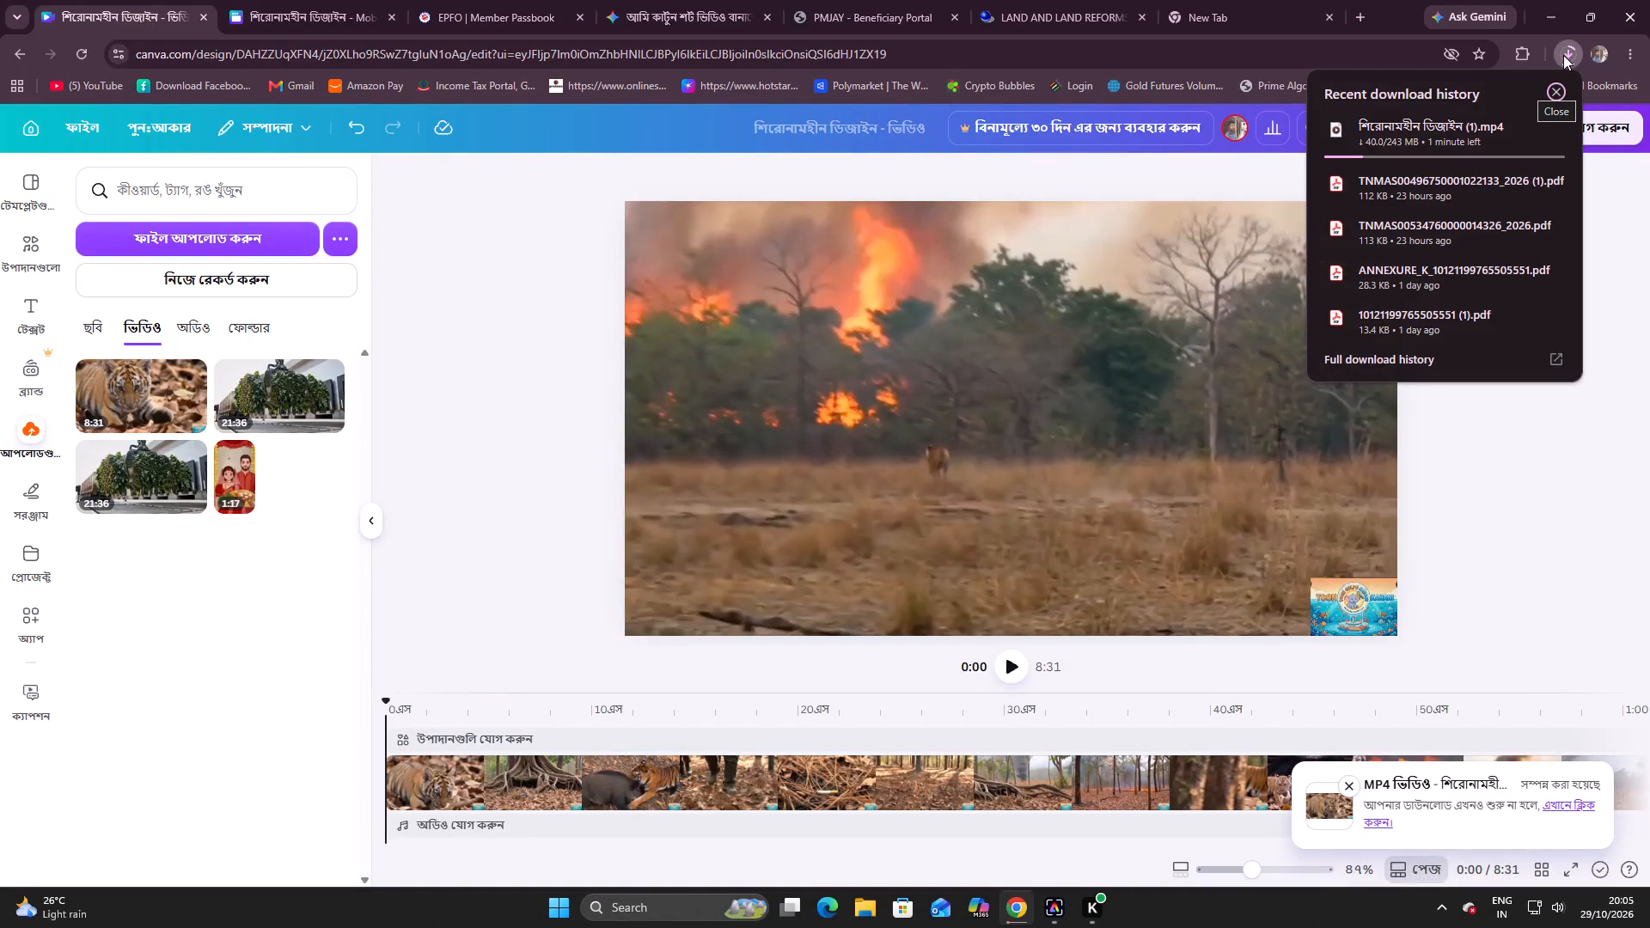